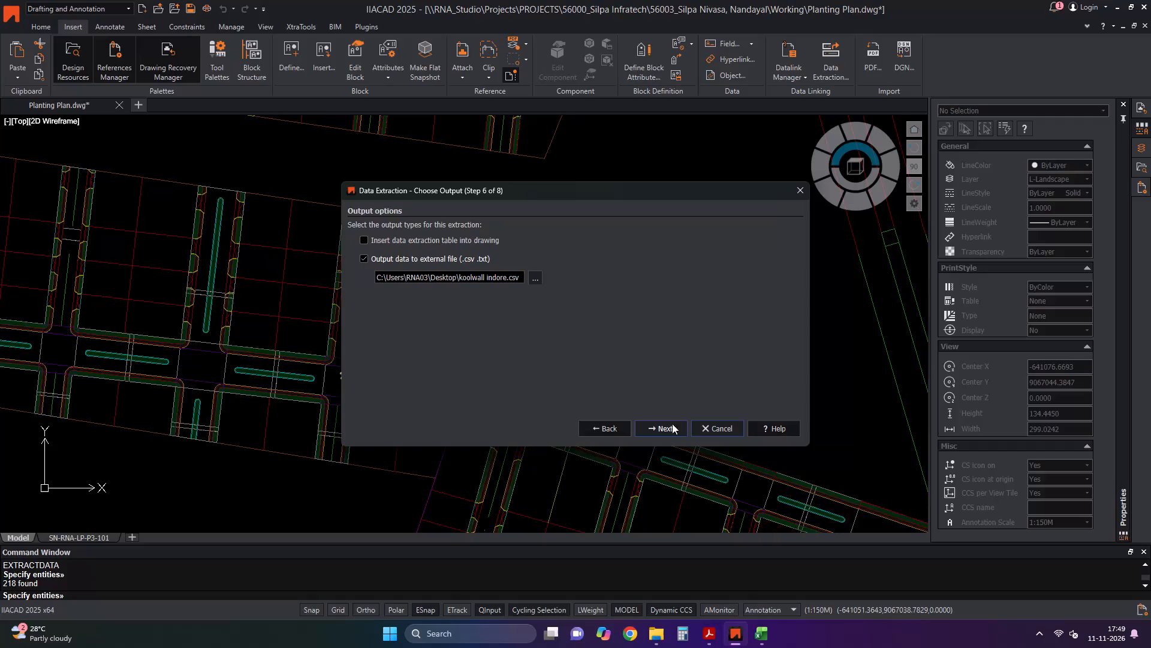
Output the extracted data to a CSV file named "nivasa planting list" on the Desktop and finish the extraction.
left_click(501, 274)
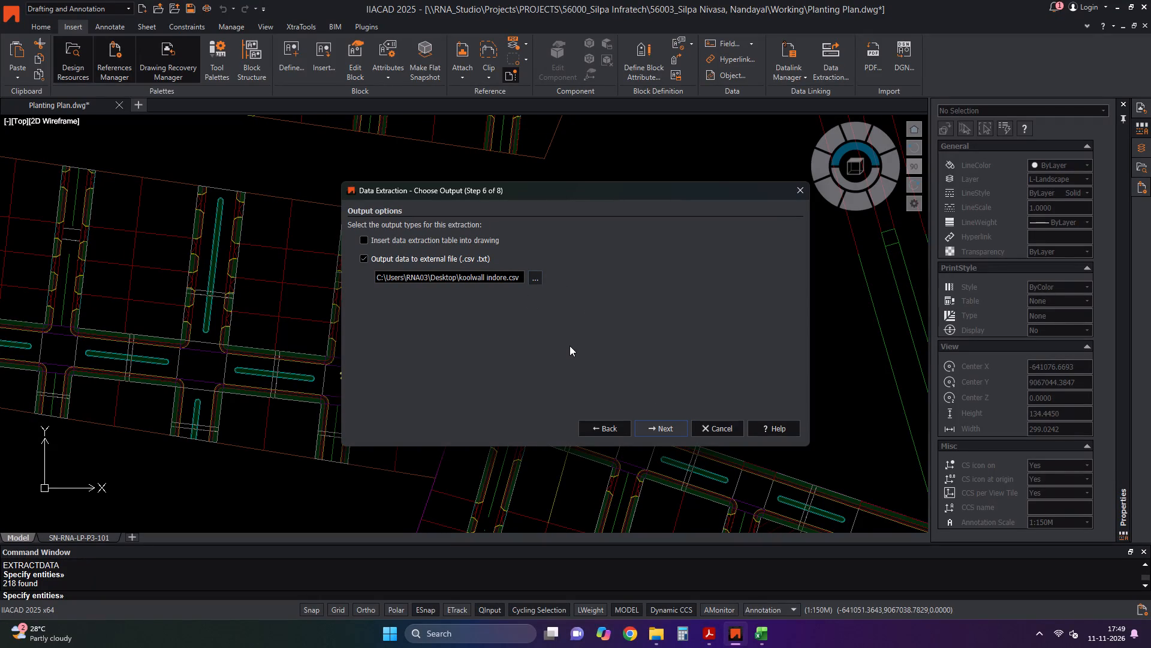
key("ctrl+a")
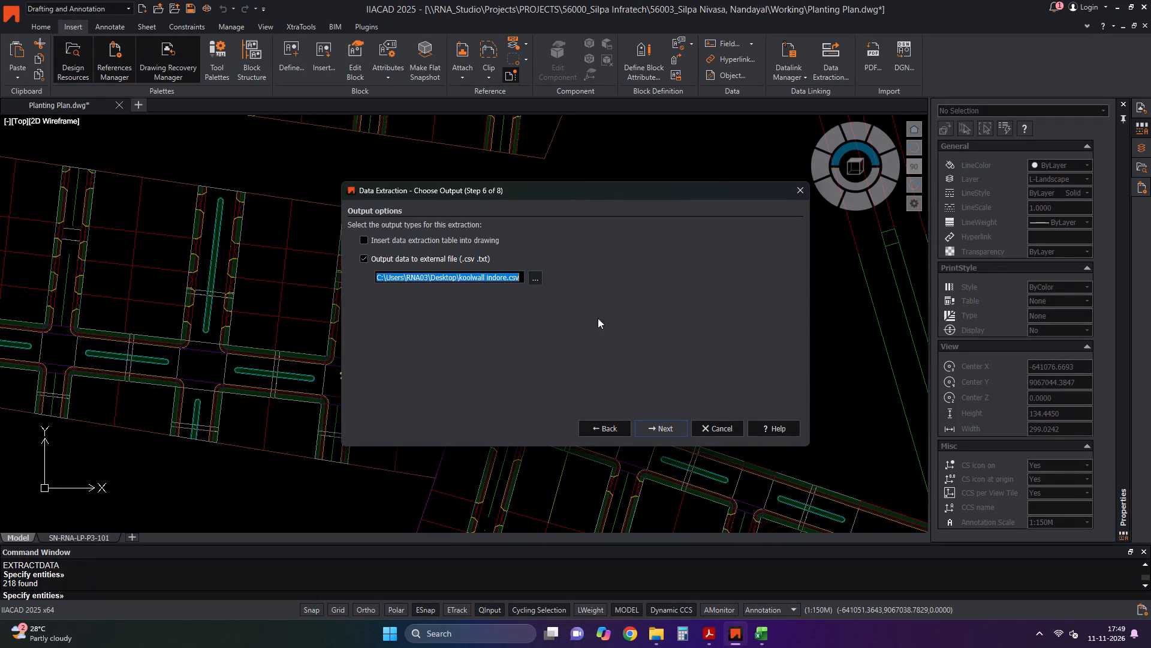
left_click(532, 273)
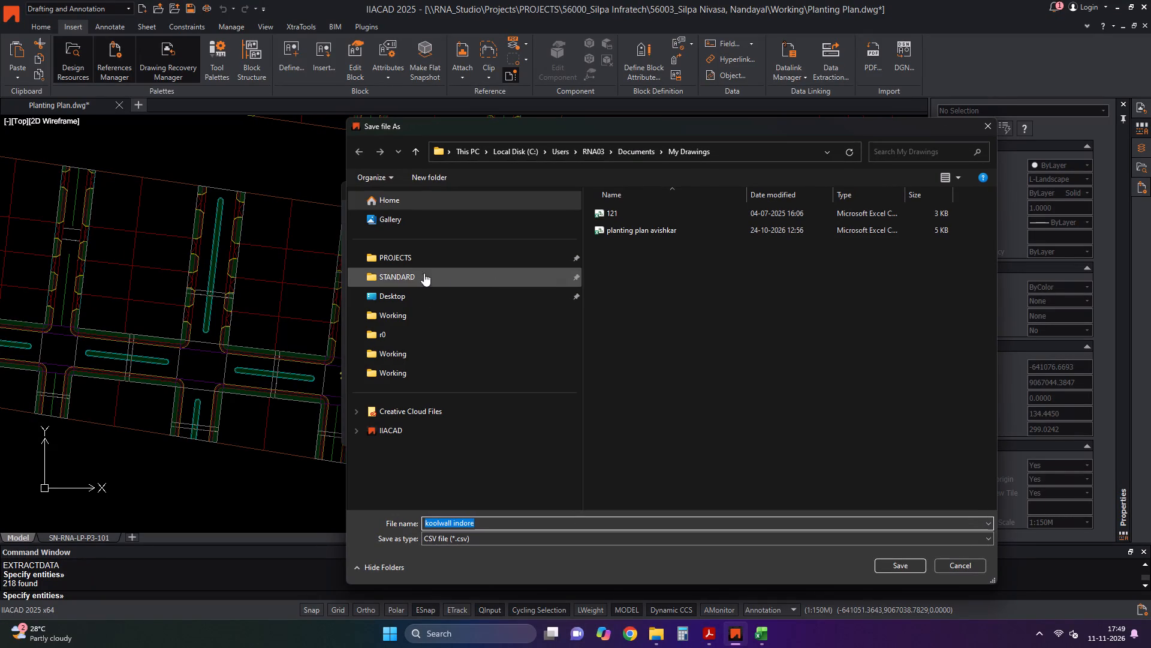
triple_click(420, 292)
left_click_drag(477, 505, 409, 497)
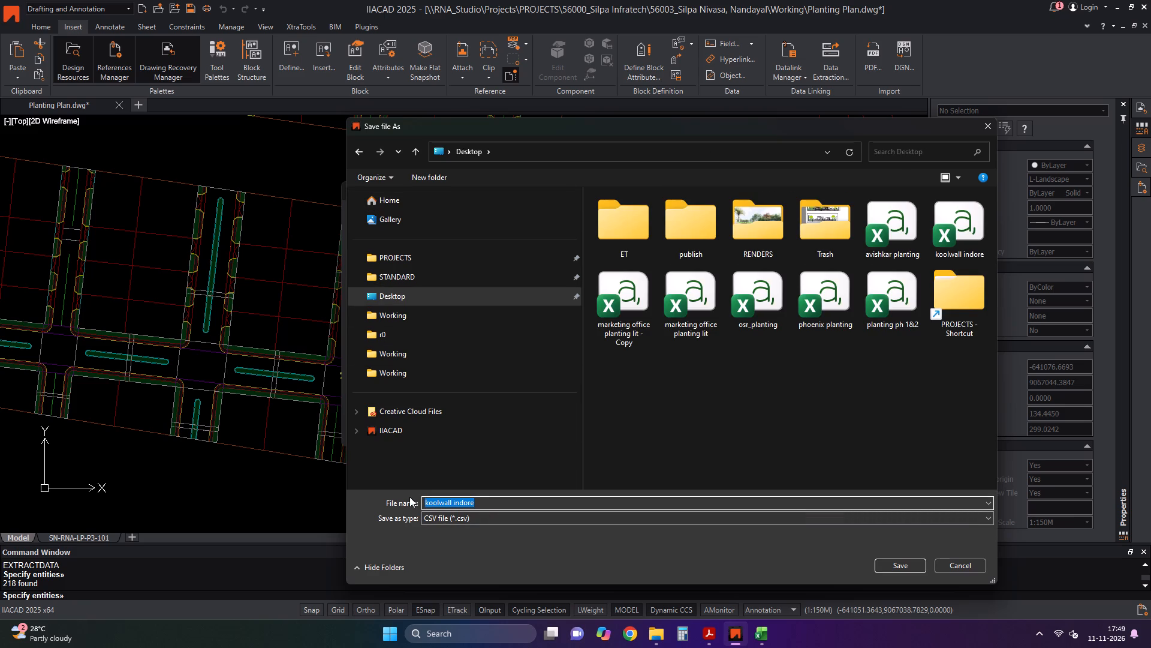
type("nivasa")
key("space")
type("li")
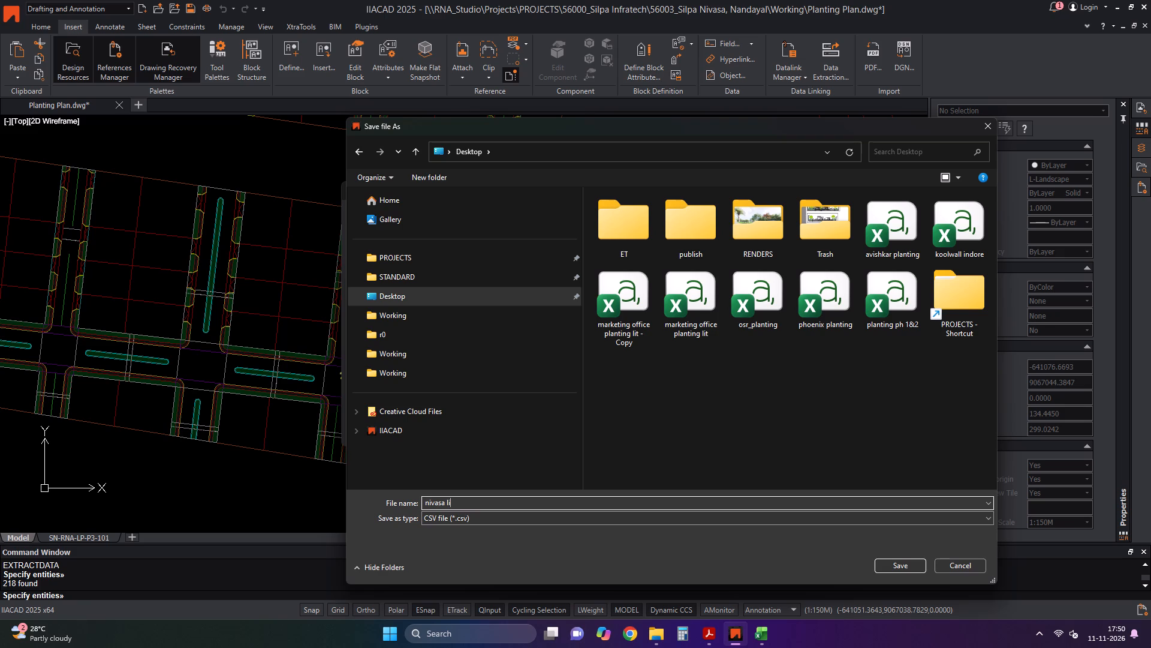
key("BackSpace")
key("BackSpace")
type("planting")
key("space")
type("list")
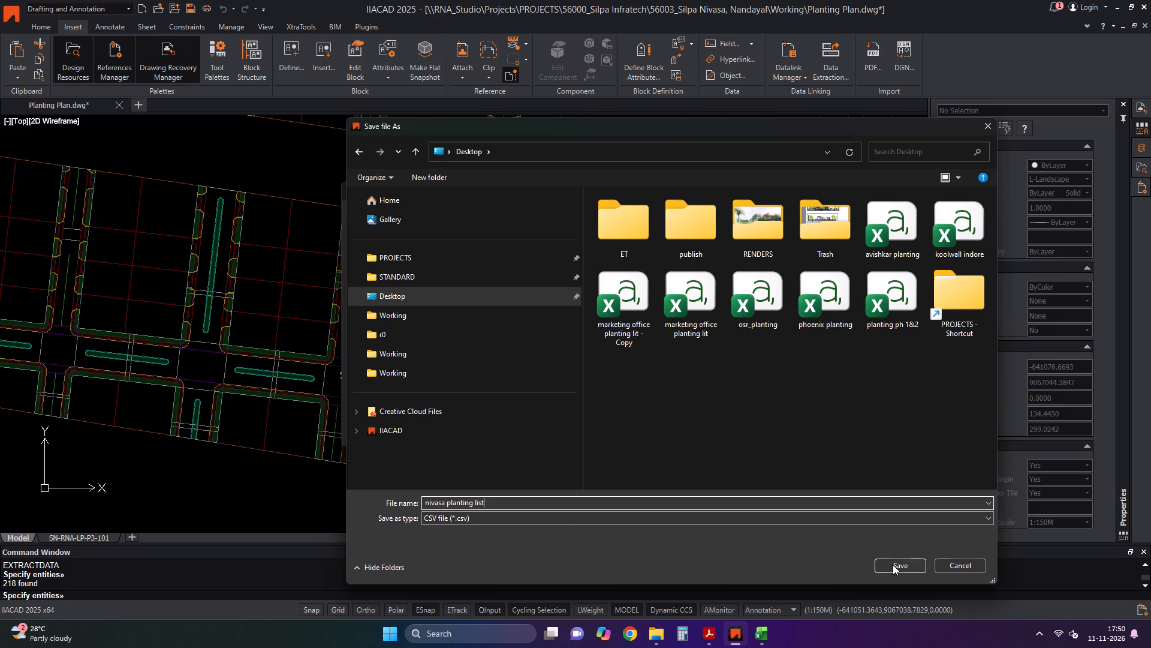
left_click(893, 565)
left_click(661, 428)
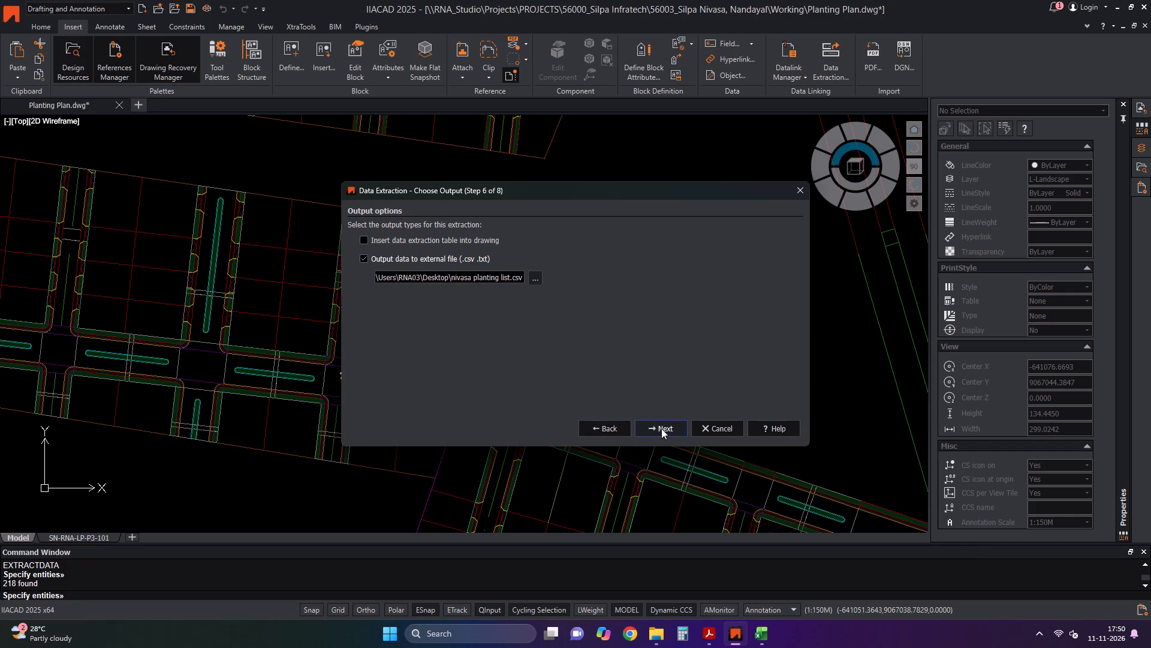
left_click(664, 429)
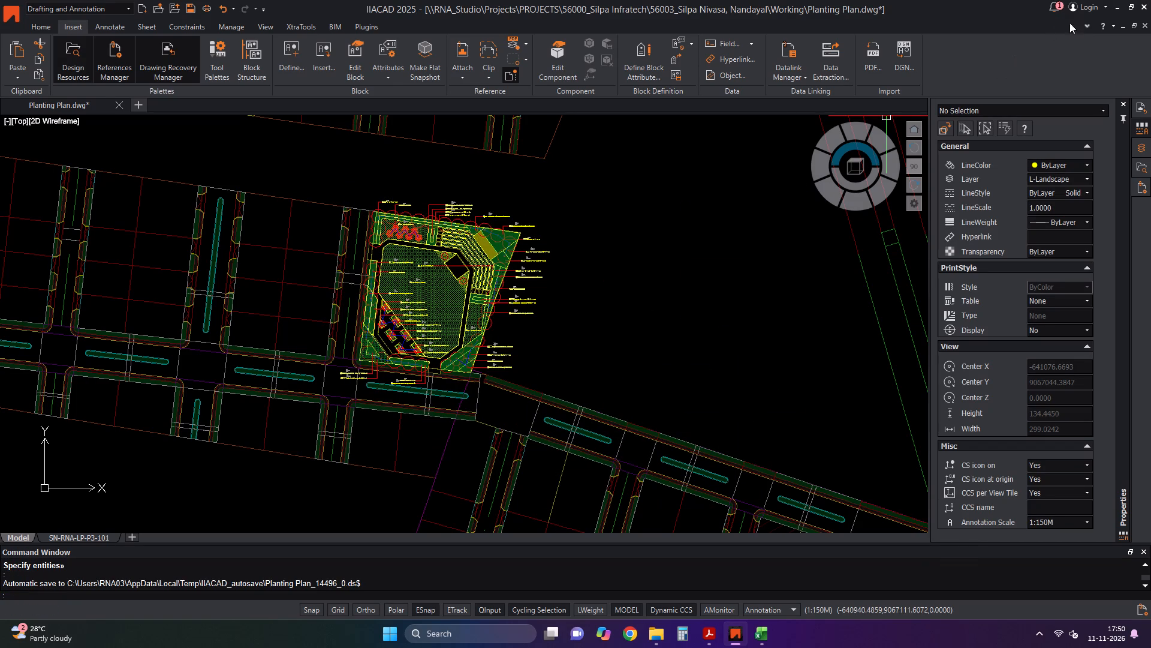
Switch to the desktop and open the exported "nivasa planting list" file in Excel.
left_click(1114, 10)
left_click(638, 313)
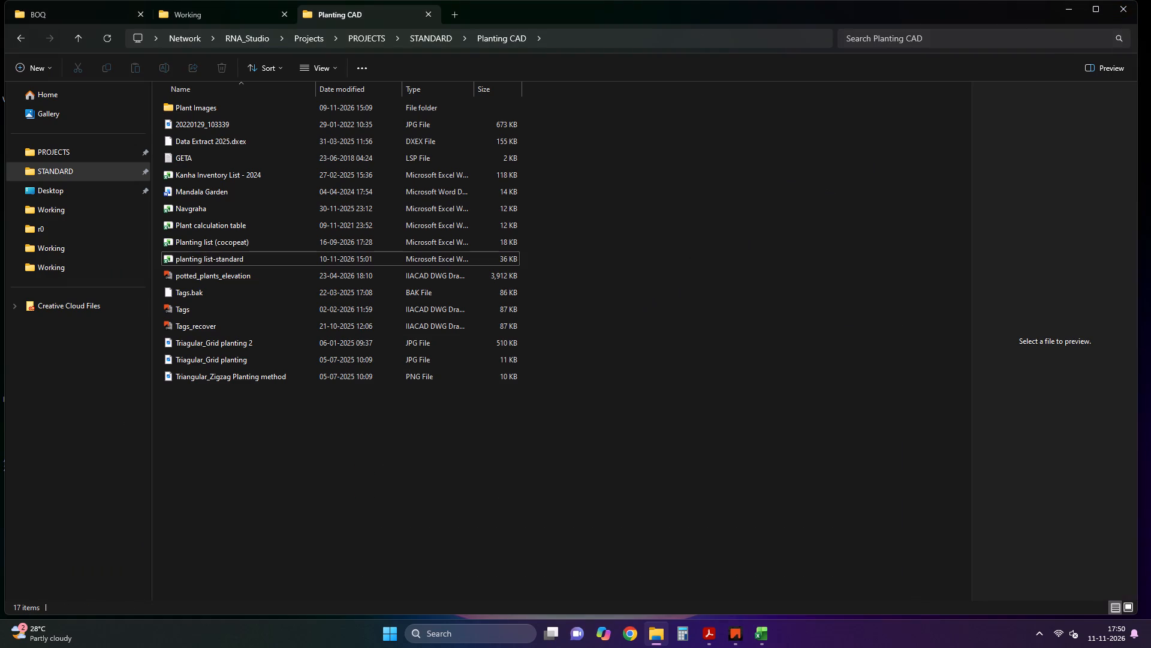
left_click(1065, 12)
left_click(710, 234)
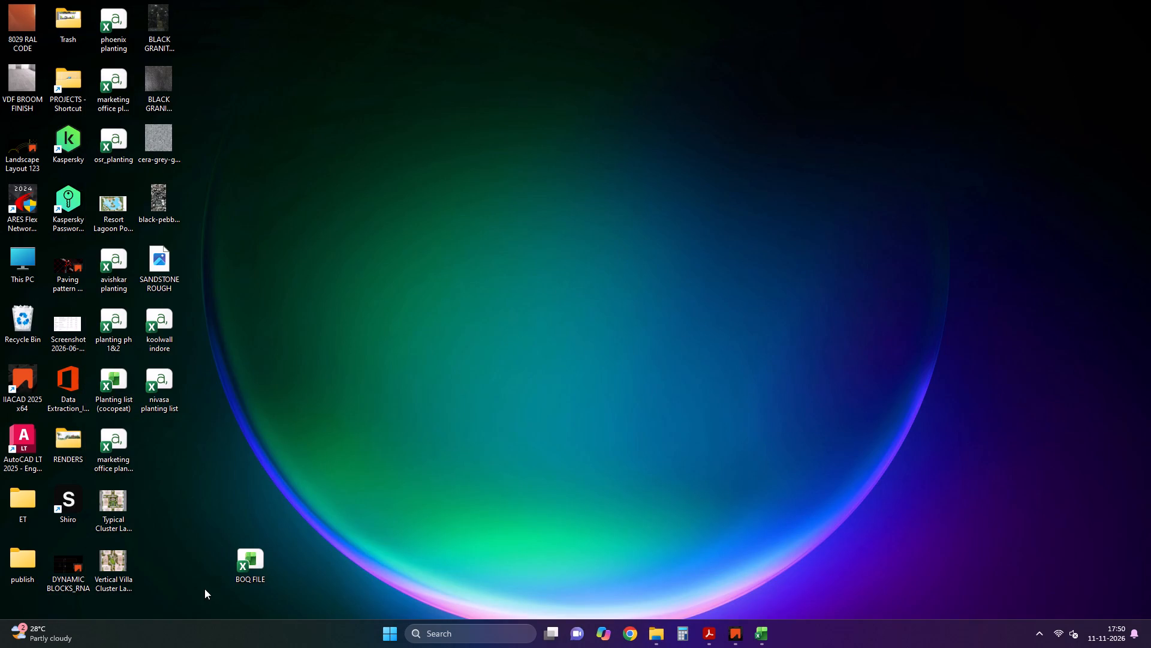
double_click(160, 390)
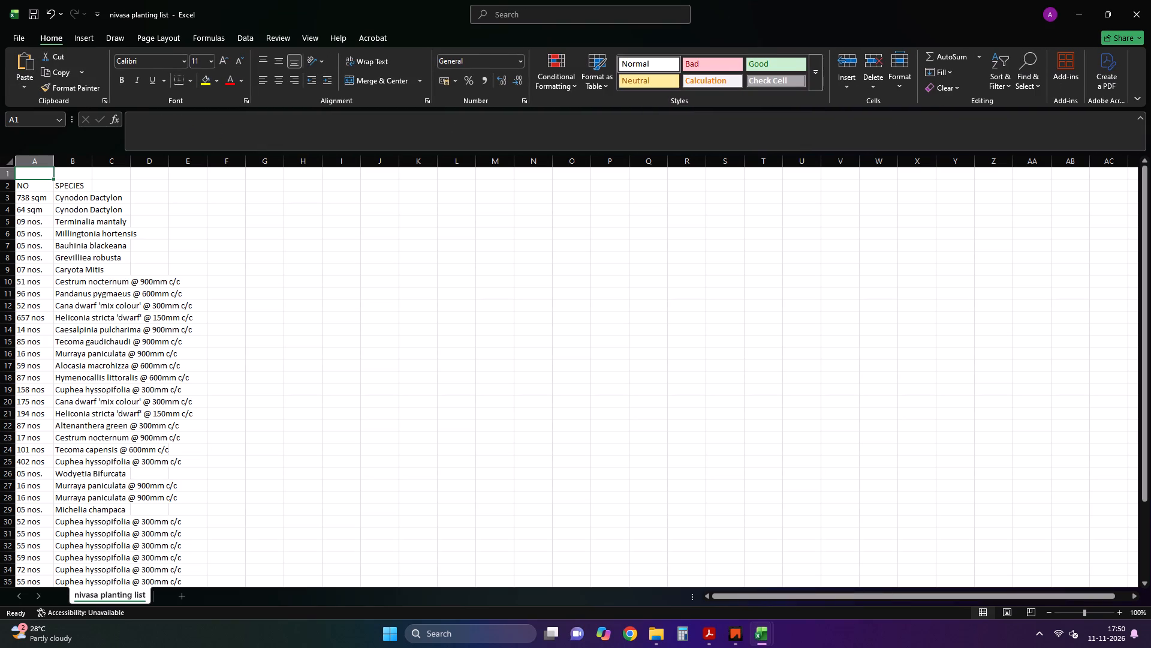
Autofit the width of the SPECIES column to its contents.
double_click(92, 158)
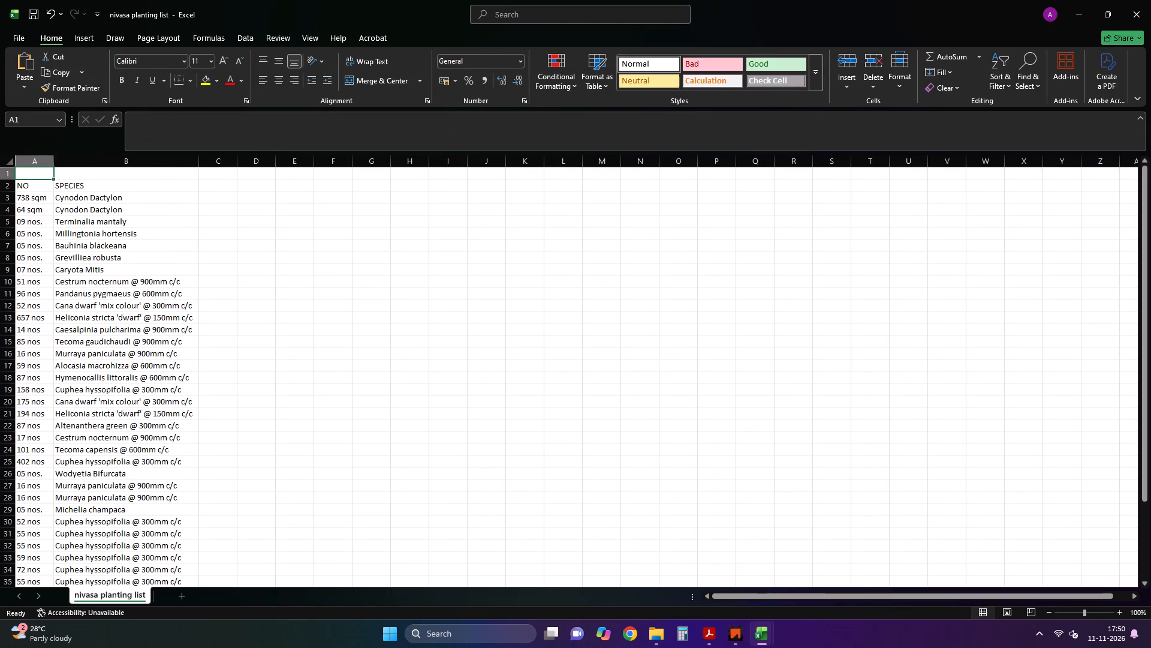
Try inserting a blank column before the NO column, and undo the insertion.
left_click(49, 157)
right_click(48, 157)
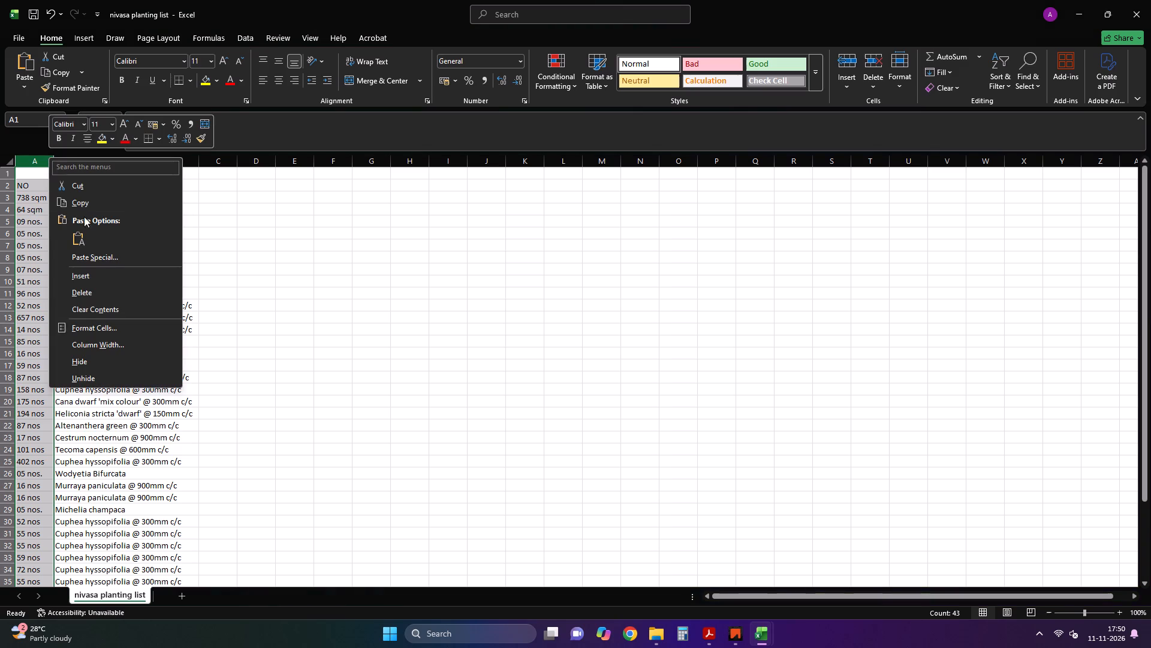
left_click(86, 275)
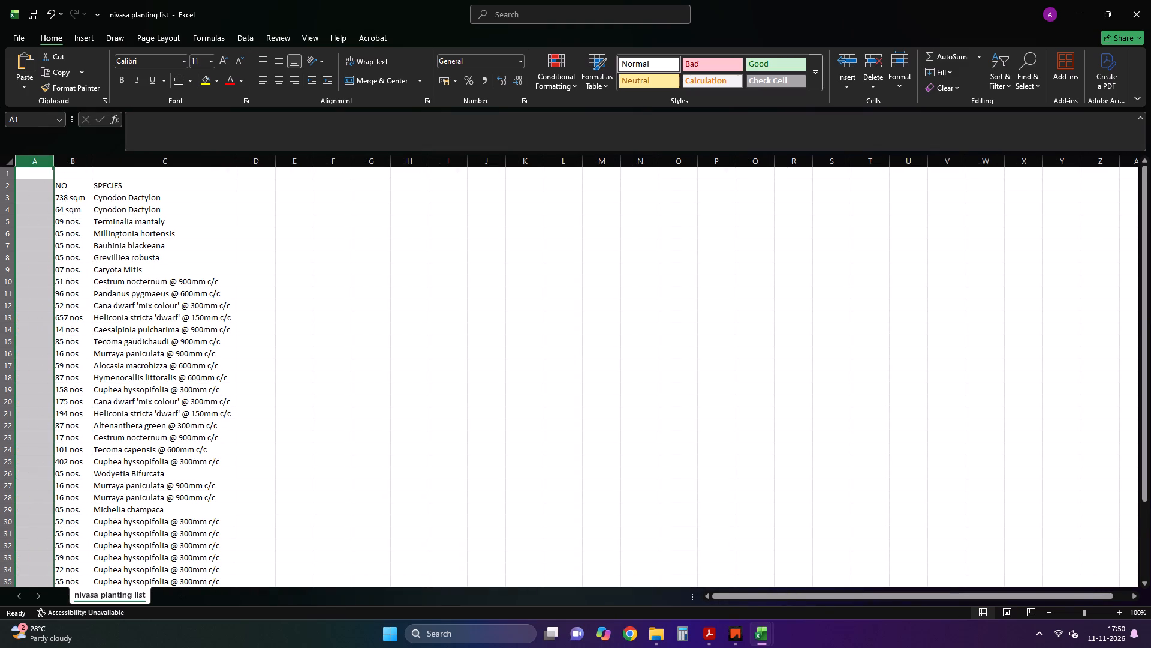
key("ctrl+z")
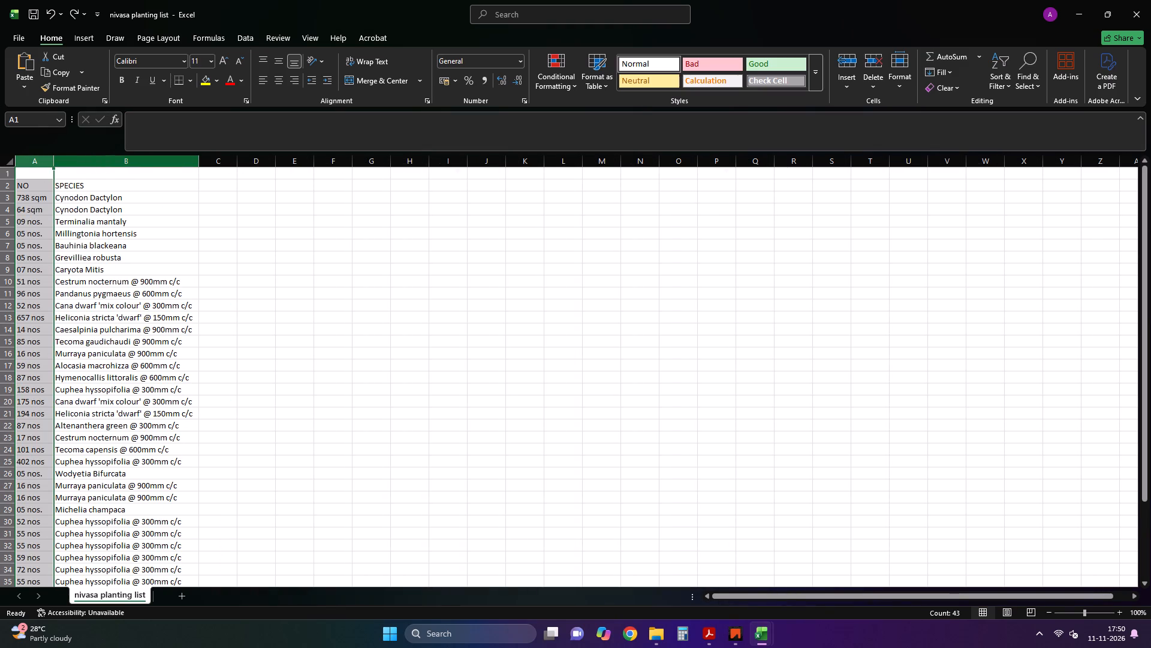
Insert a blank column between the NO and SPECIES columns.
left_click(92, 169)
left_click(84, 165)
right_click(83, 165)
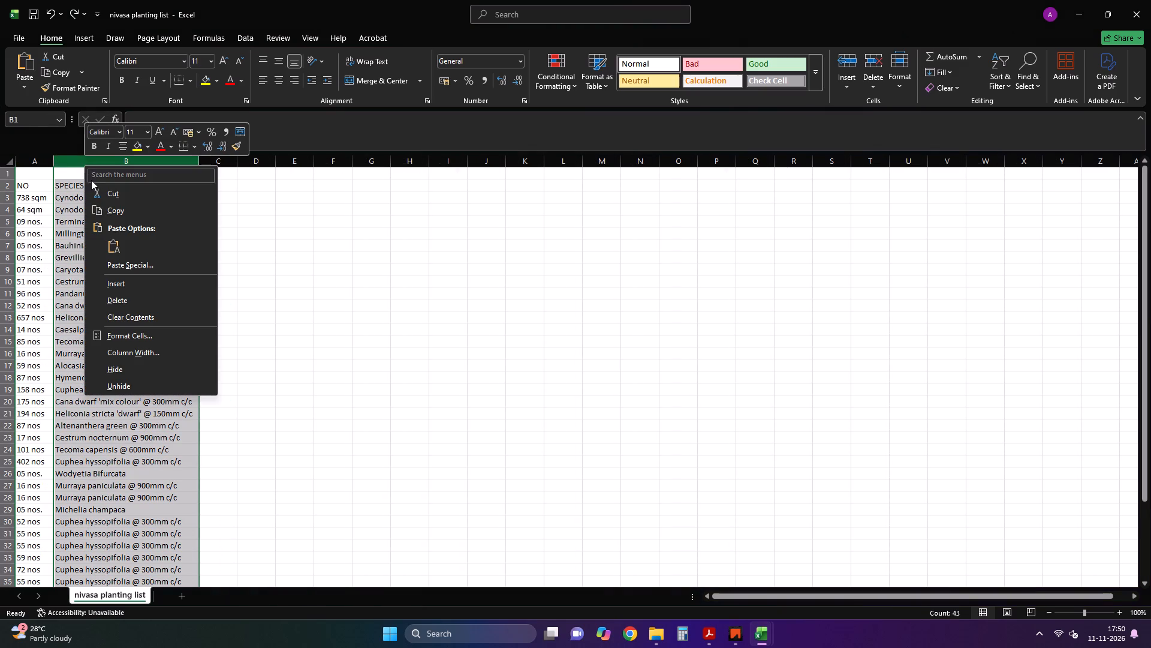
left_click(122, 283)
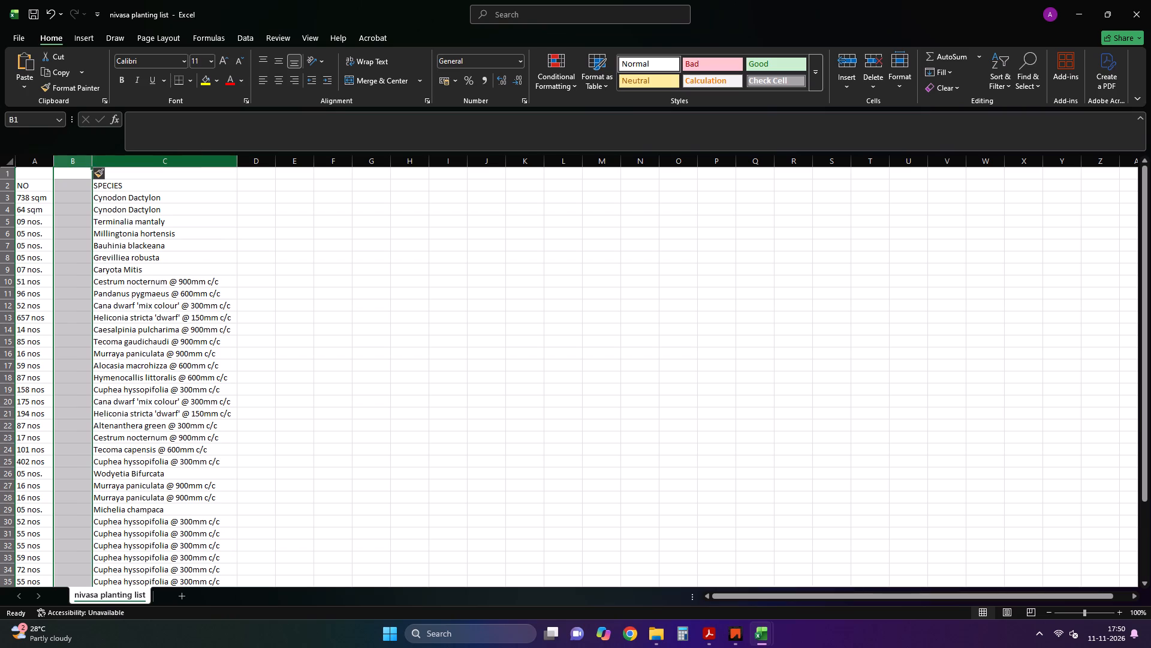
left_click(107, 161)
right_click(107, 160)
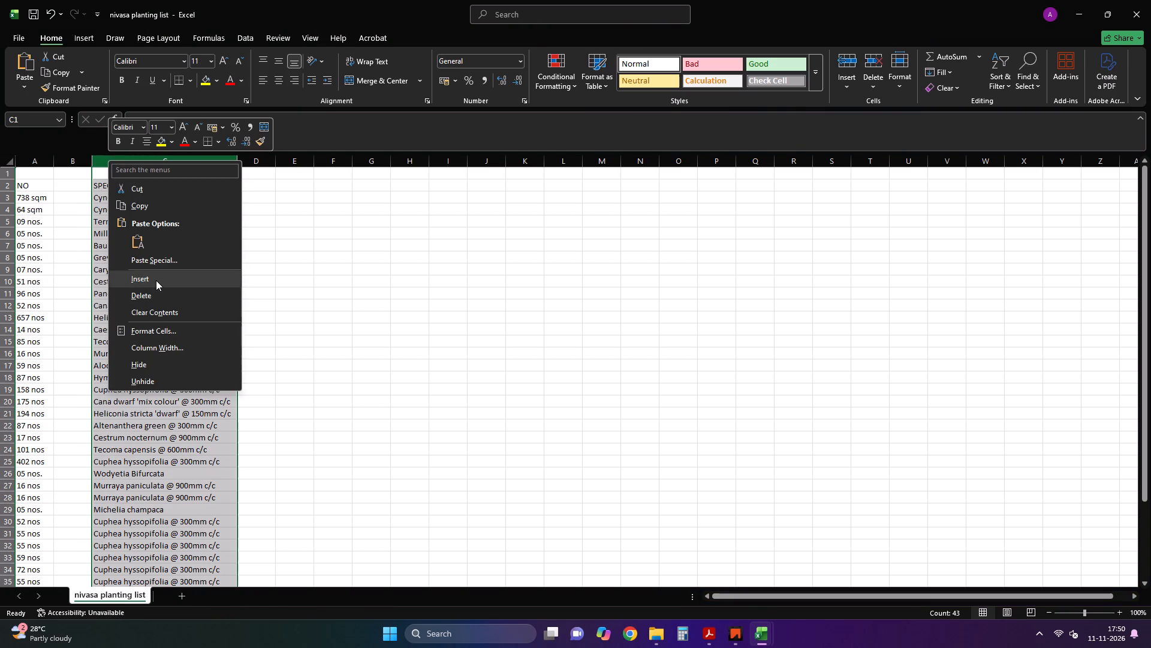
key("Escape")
Split the NO column with Text to Columns, Delimited, using "n" as an additional custom delimiter and General format.
left_click(48, 160)
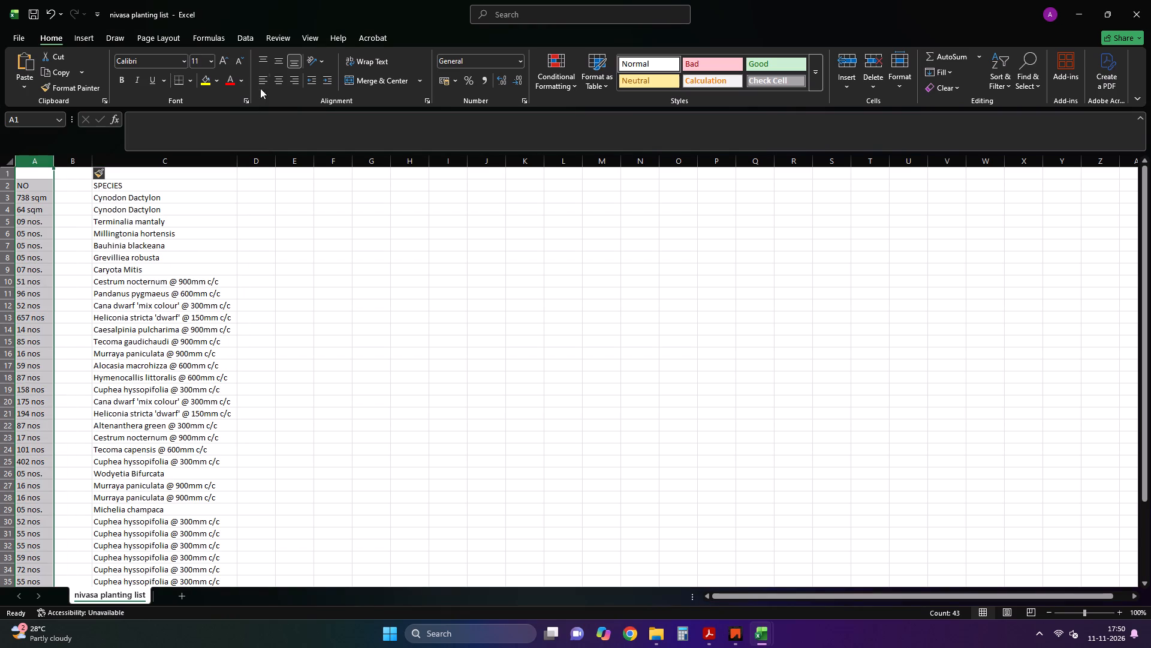
left_click(247, 38)
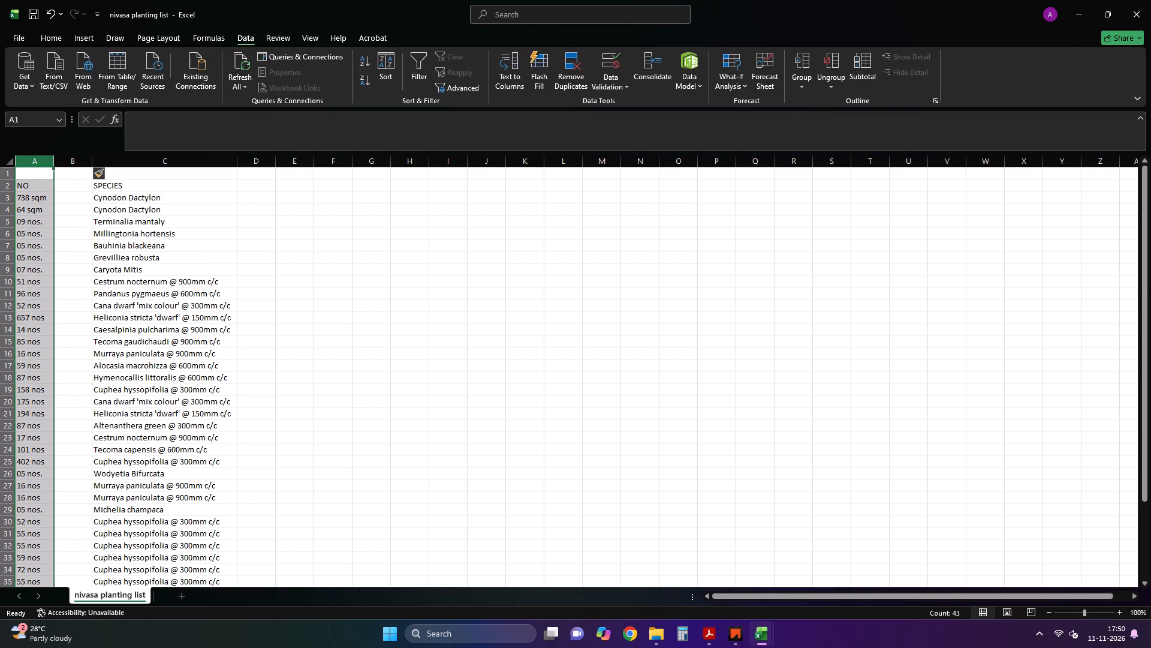
left_click(520, 83)
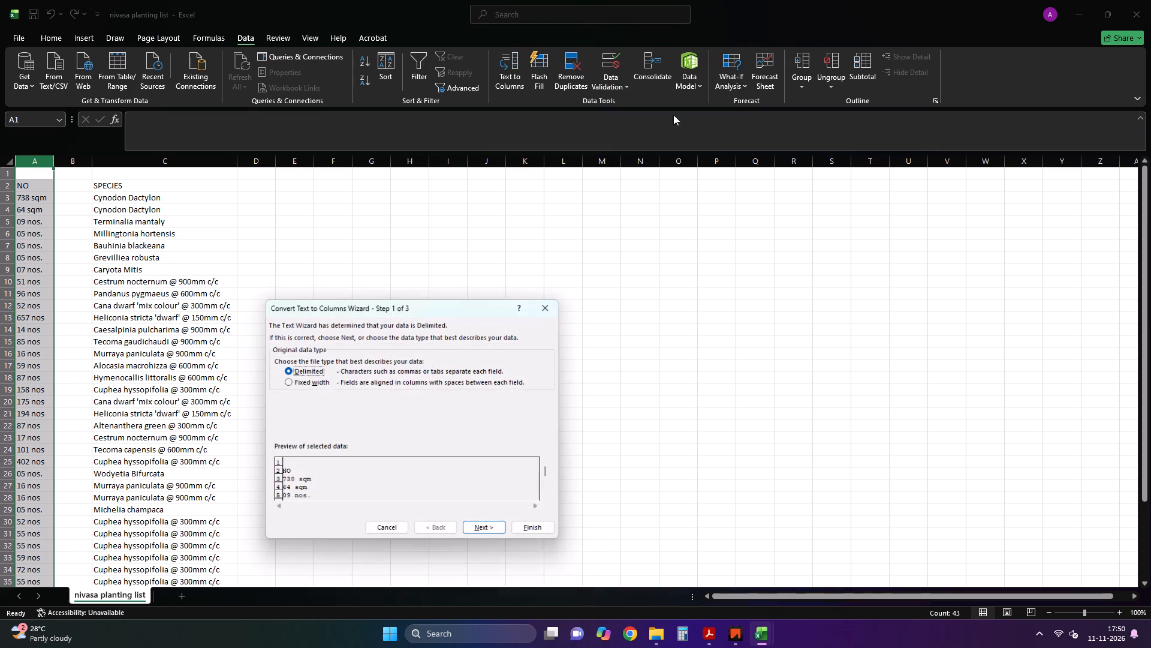
left_click(490, 531)
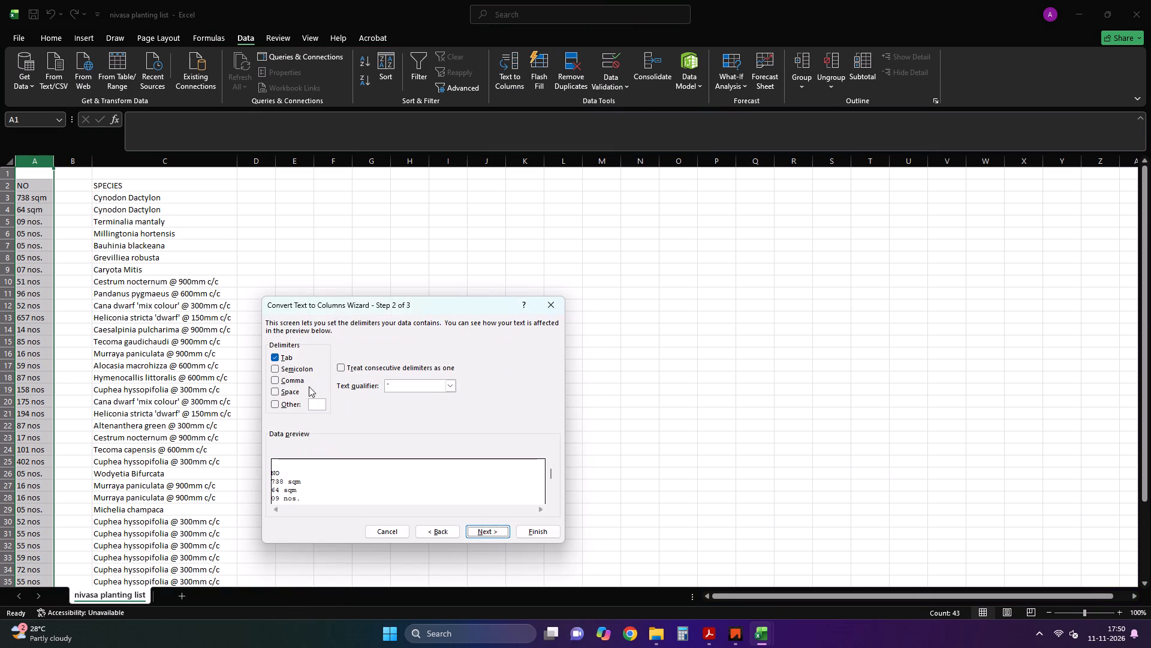
left_click(315, 406)
key("n")
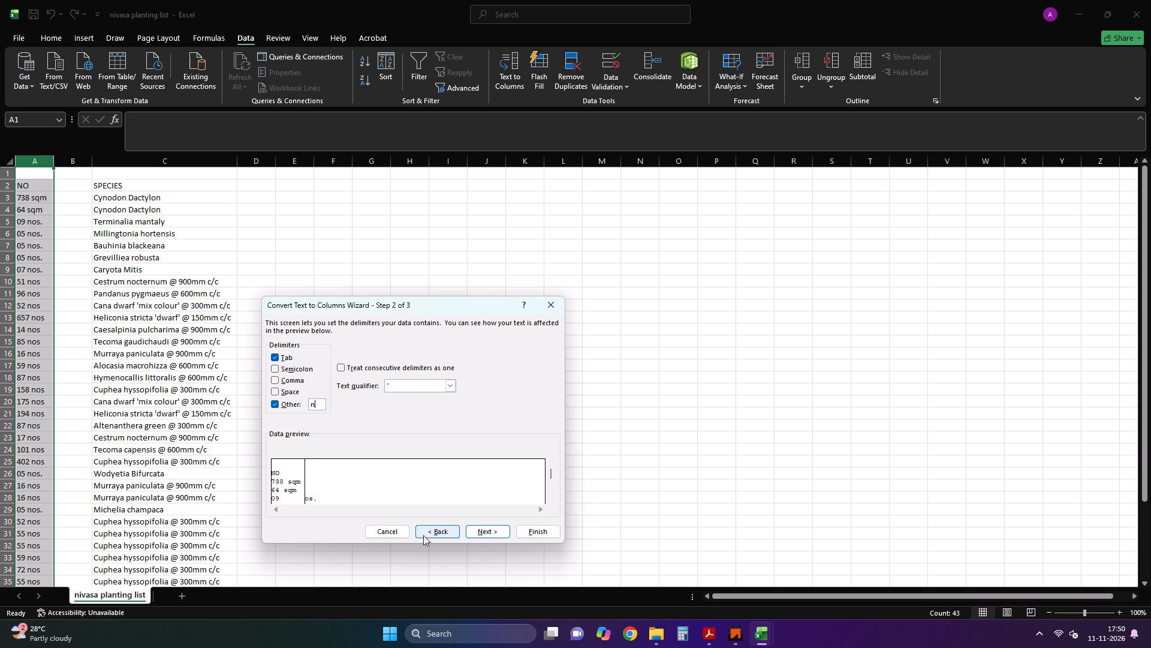
left_click(475, 535)
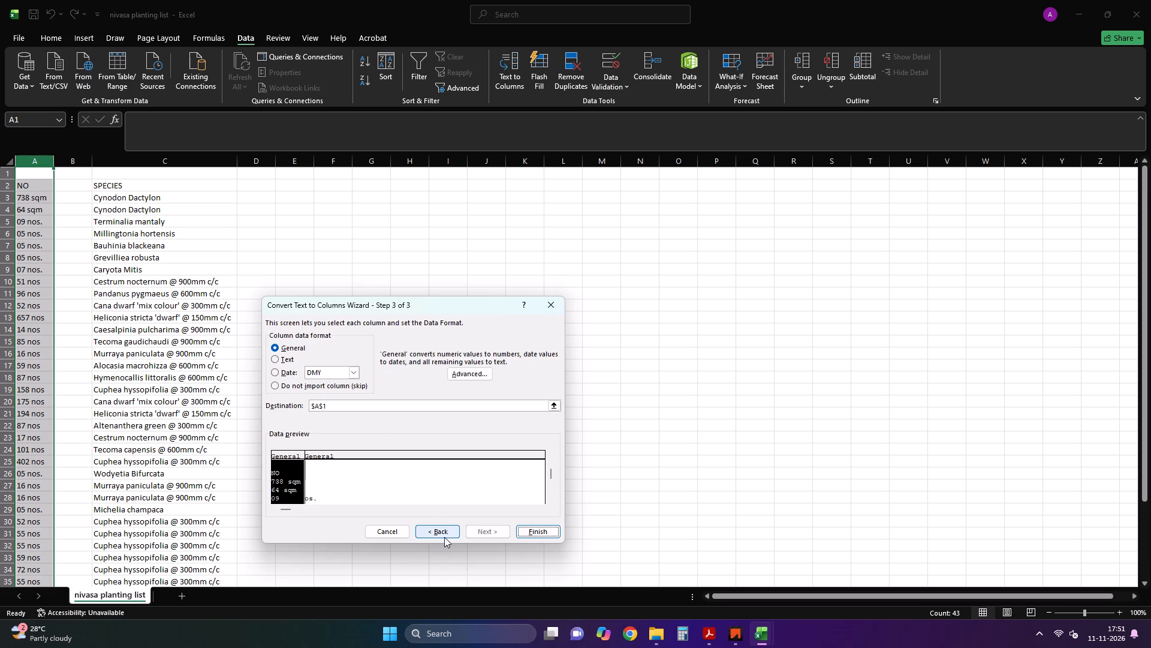
left_click(524, 535)
key("Escape")
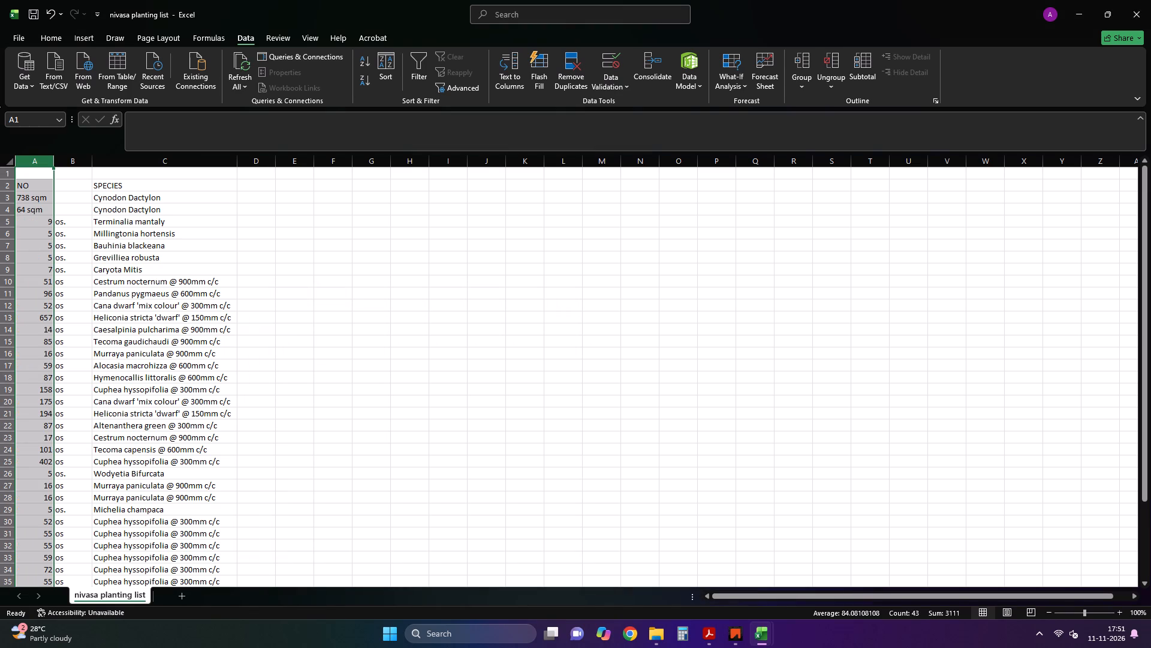
Clear the leftover unit text in column B and delete that column.
left_click(81, 160)
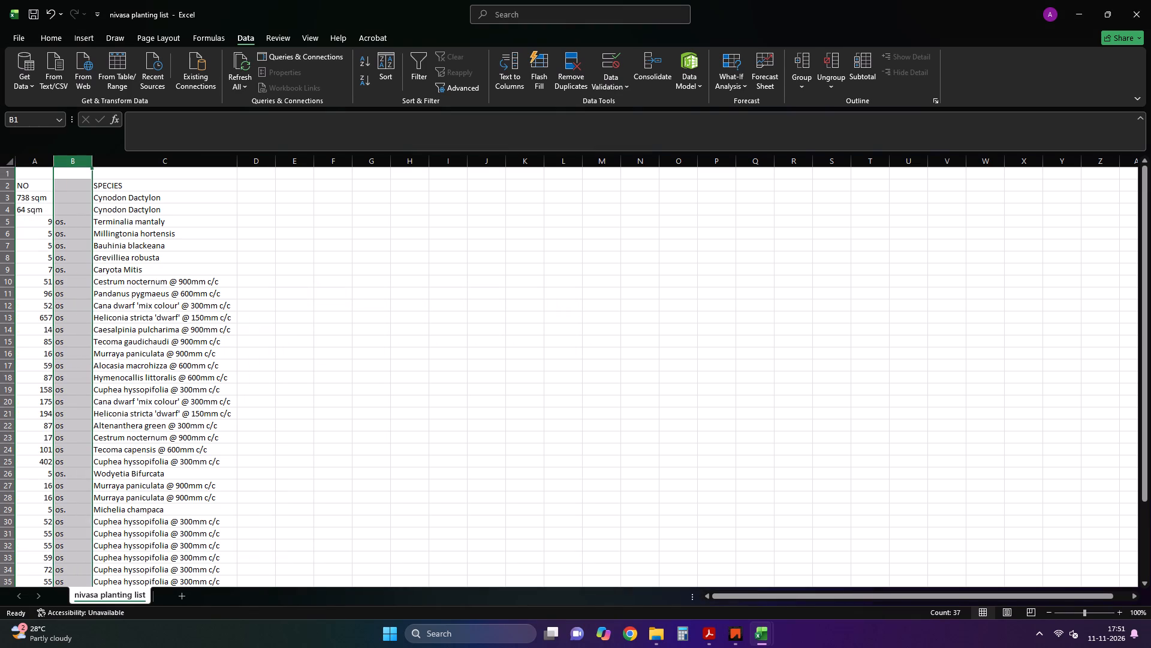
key("Delete")
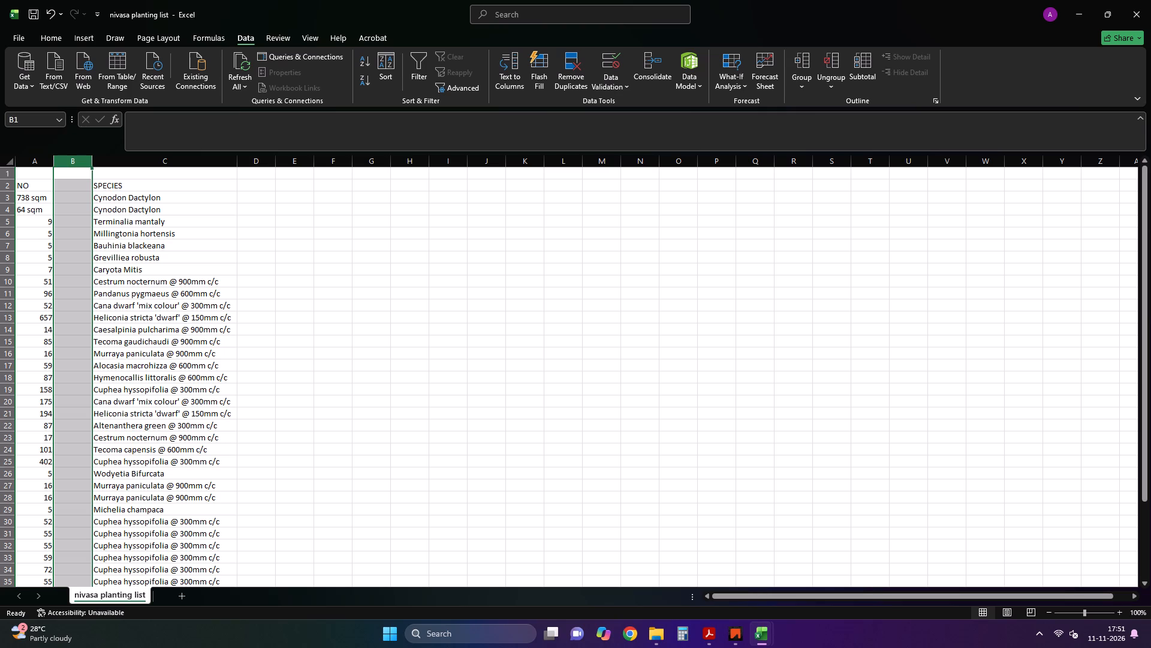
left_click(71, 238)
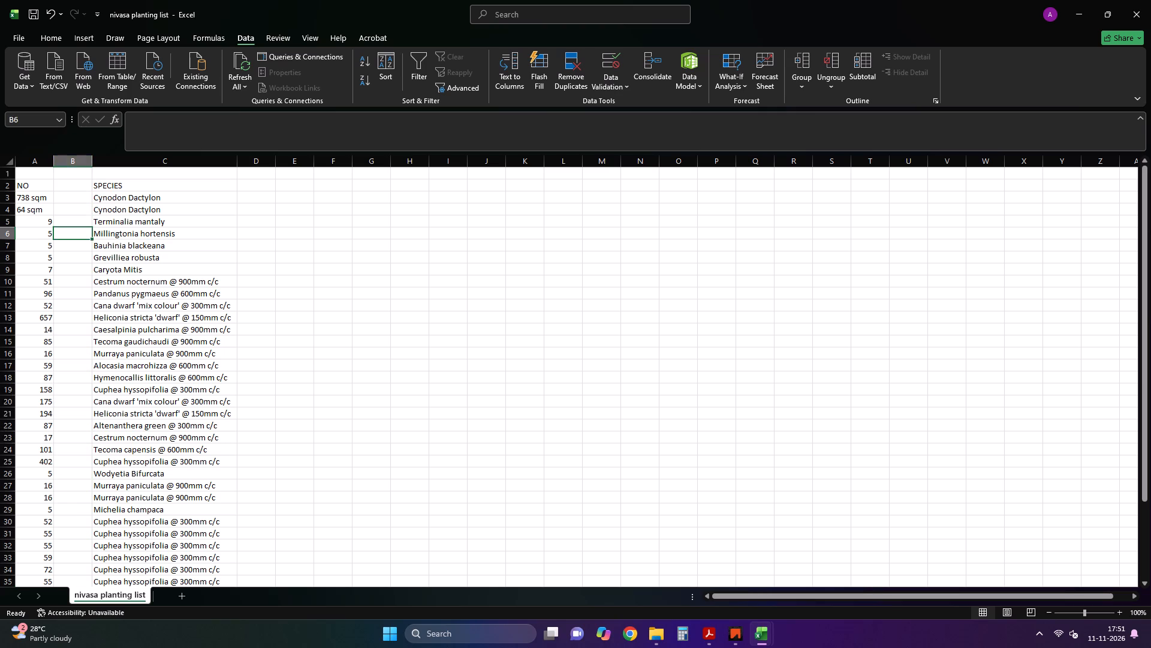
left_click(76, 163)
right_click(76, 163)
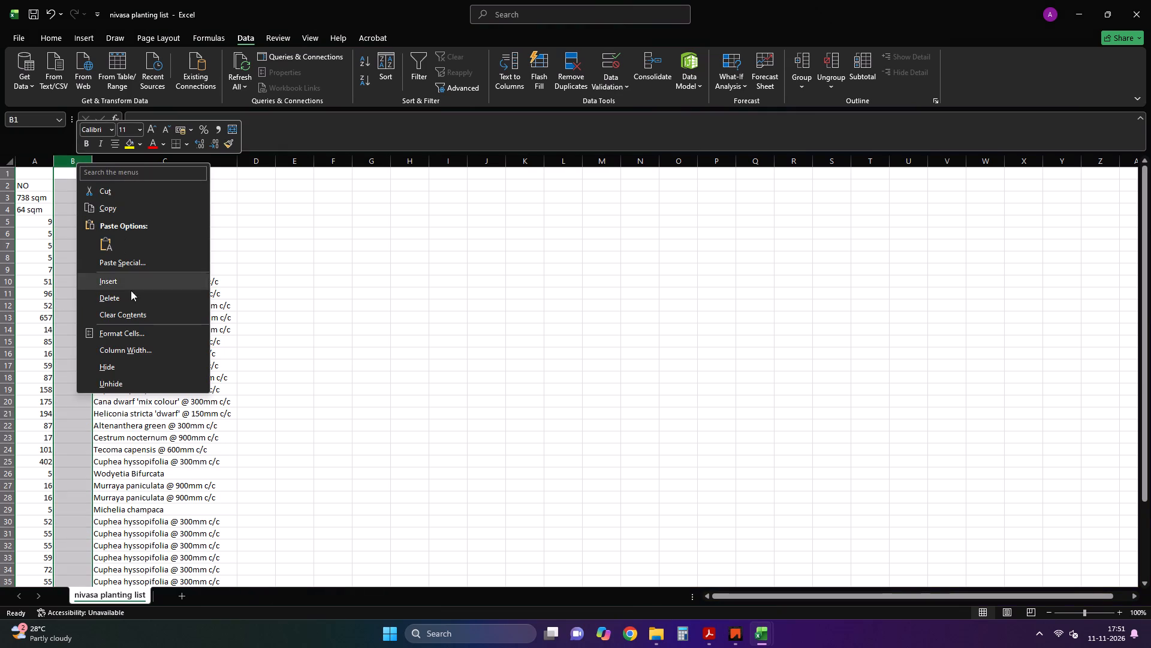
left_click(131, 302)
key("Escape")
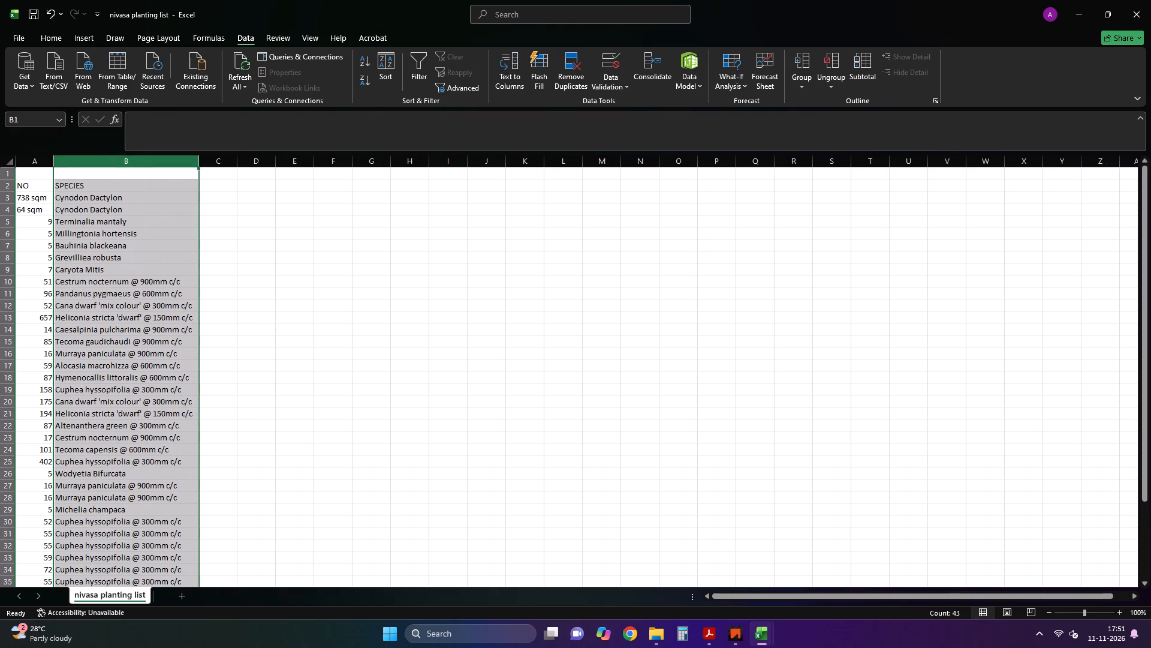
Remove the "sqm" unit from the Cynodon Dactylon quantity in cell A4, leaving 64.
left_click(34, 200)
double_click(41, 206)
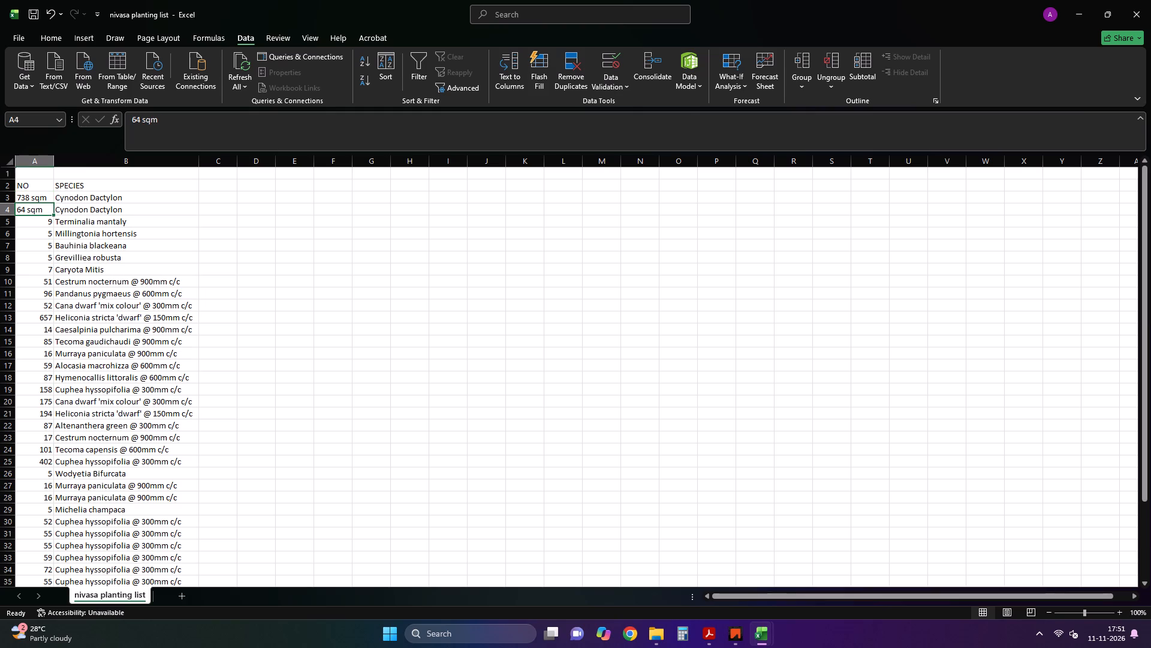
key("BackSpace")
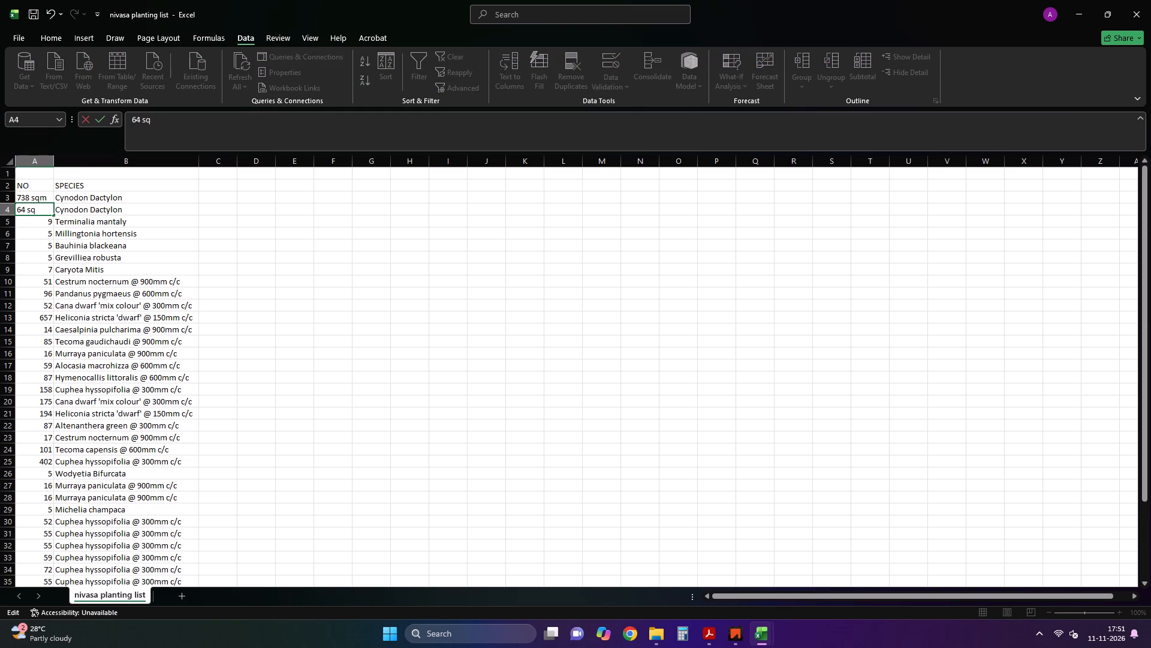
key("BackSpace")
key("BackSpace")
left_click(44, 198)
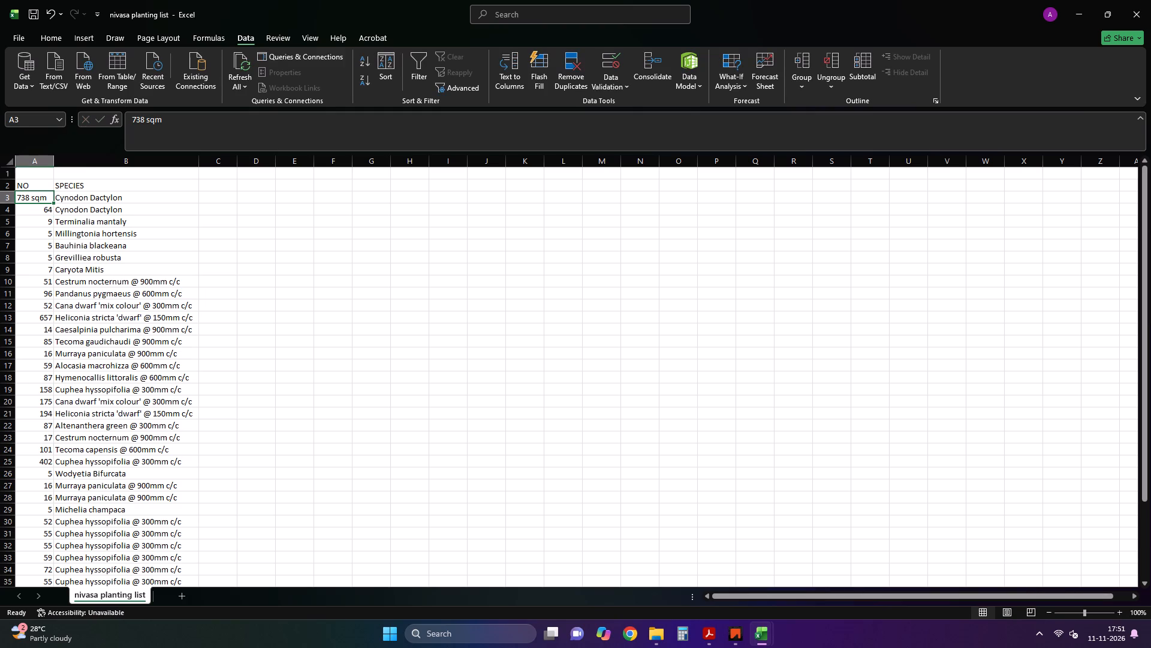
Remove the "sqm" unit from the Cynodon Dactylon quantity in cell A3, leaving 738.
triple_click(44, 197)
key("BackSpace")
key("BackSpace")
key("BackSpace")
left_click(290, 265)
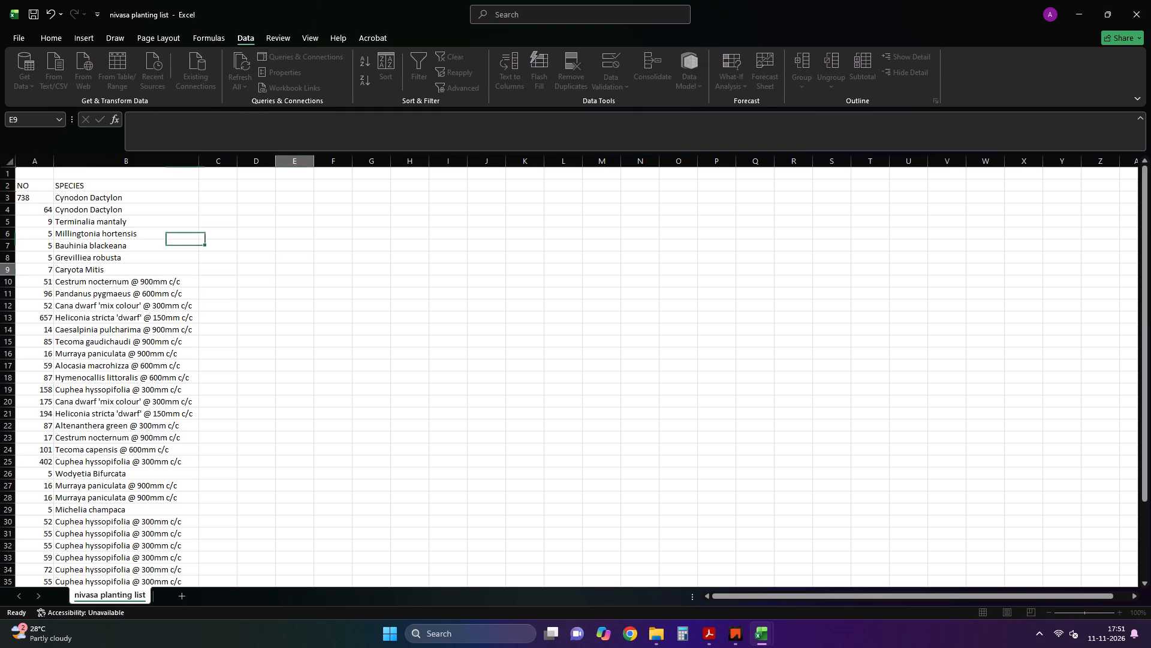
left_click(153, 179)
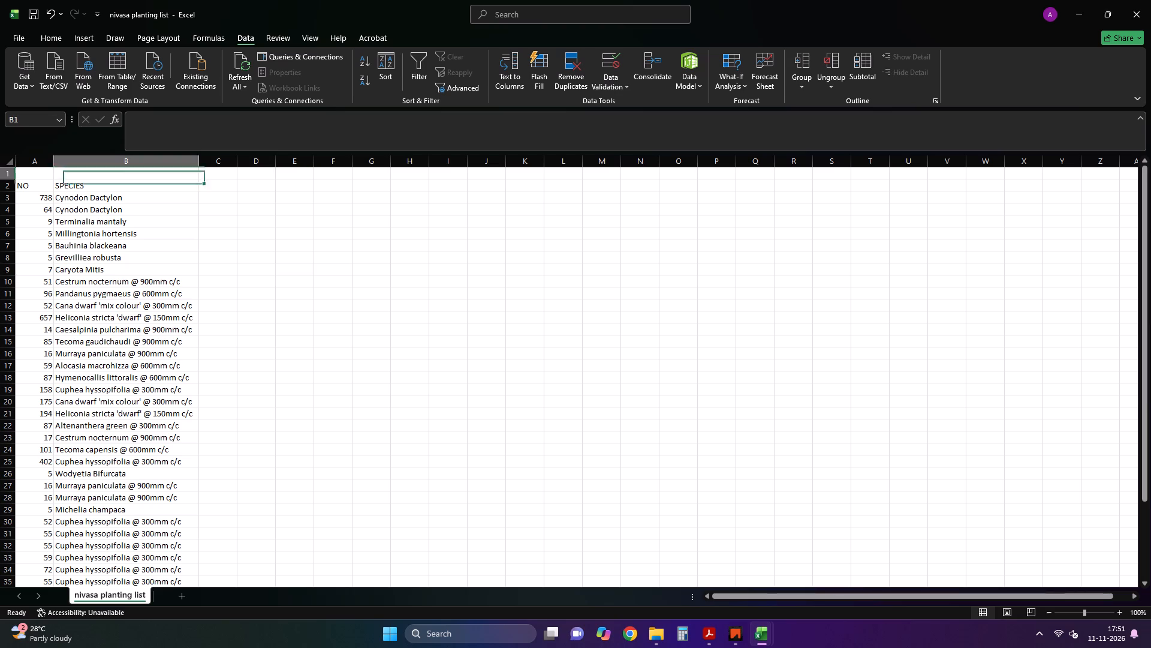
Remove the "sqm" unit from the Cynodon Dactylon quantities in cells A42 and A43, leaving 113 and 99.
scroll(116, 223, "down", 1)
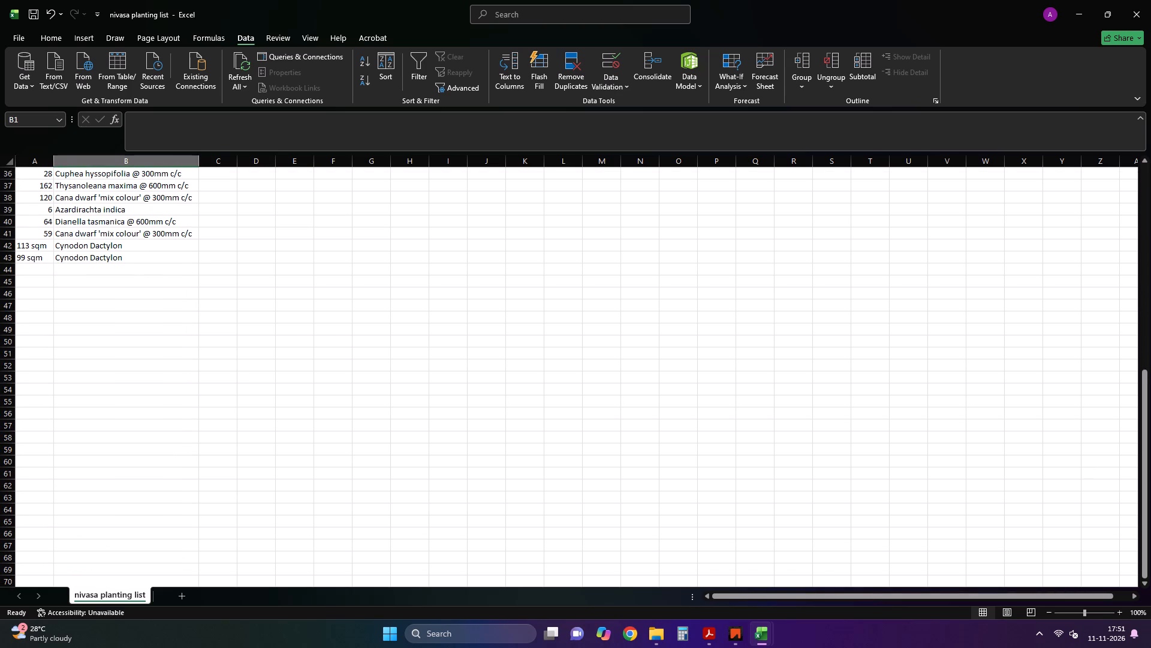
double_click(44, 247)
key("BackSpace")
key("BackSpace")
key("BackSpace")
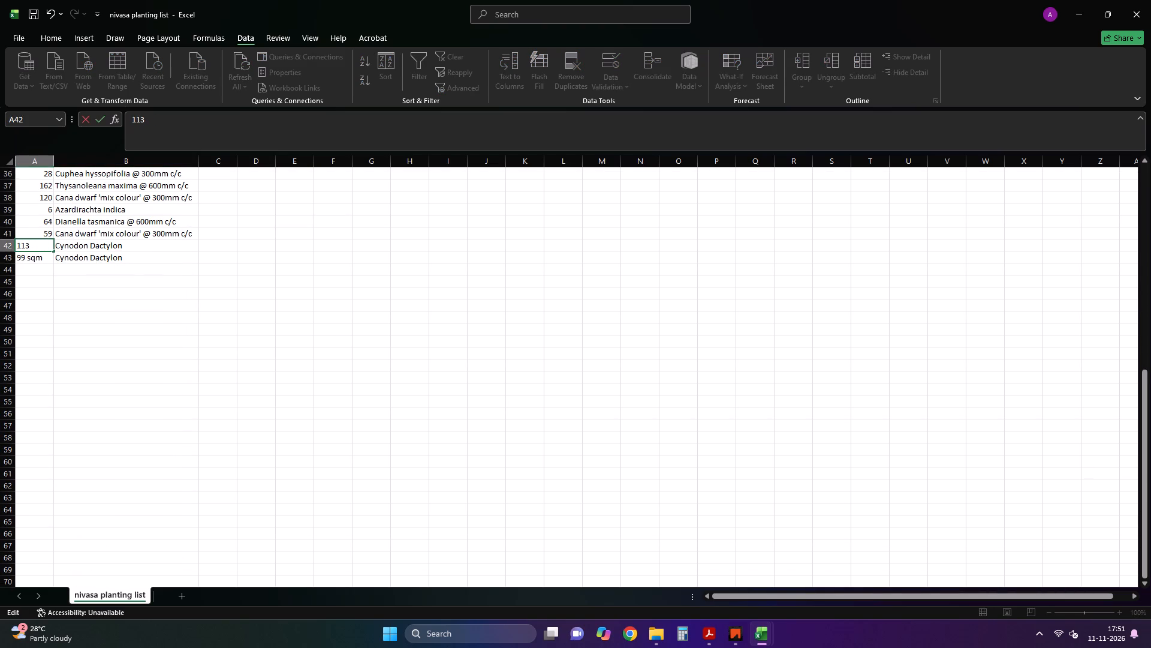
left_click(170, 341)
double_click(44, 258)
key("BackSpace")
key("BackSpace")
key("BackSpace")
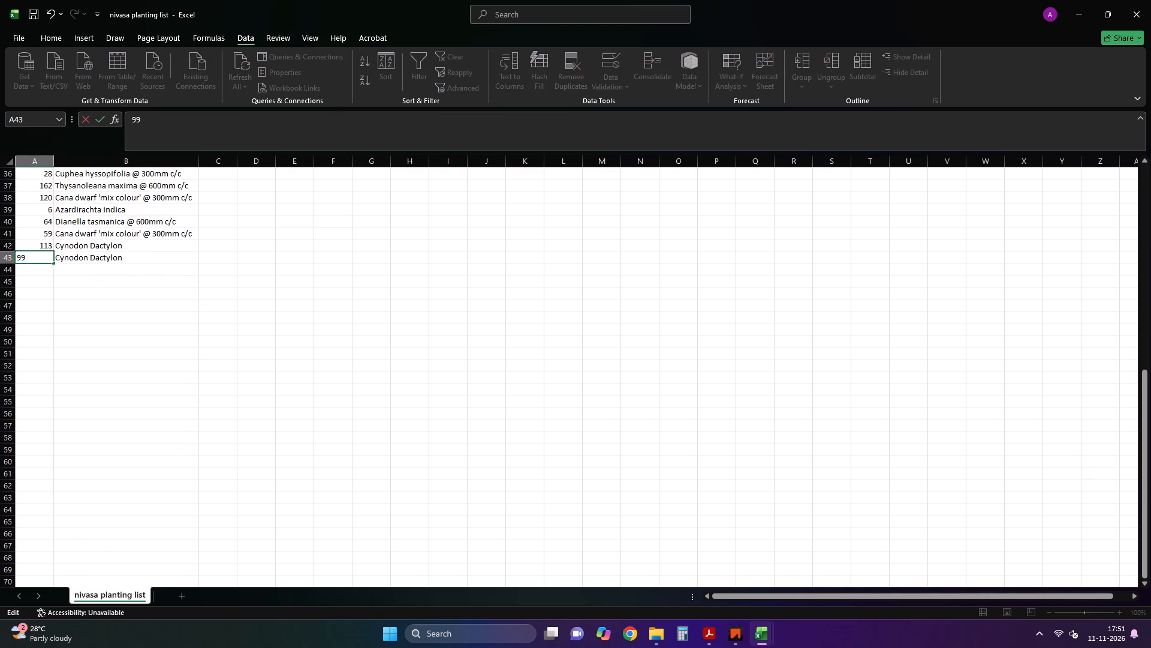
left_click(92, 330)
Split the SPECIES column with Text to Columns, Delimited, using "@" as the custom delimiter in place of "n" and General format.
middle_click_drag(183, 322, 189, 272)
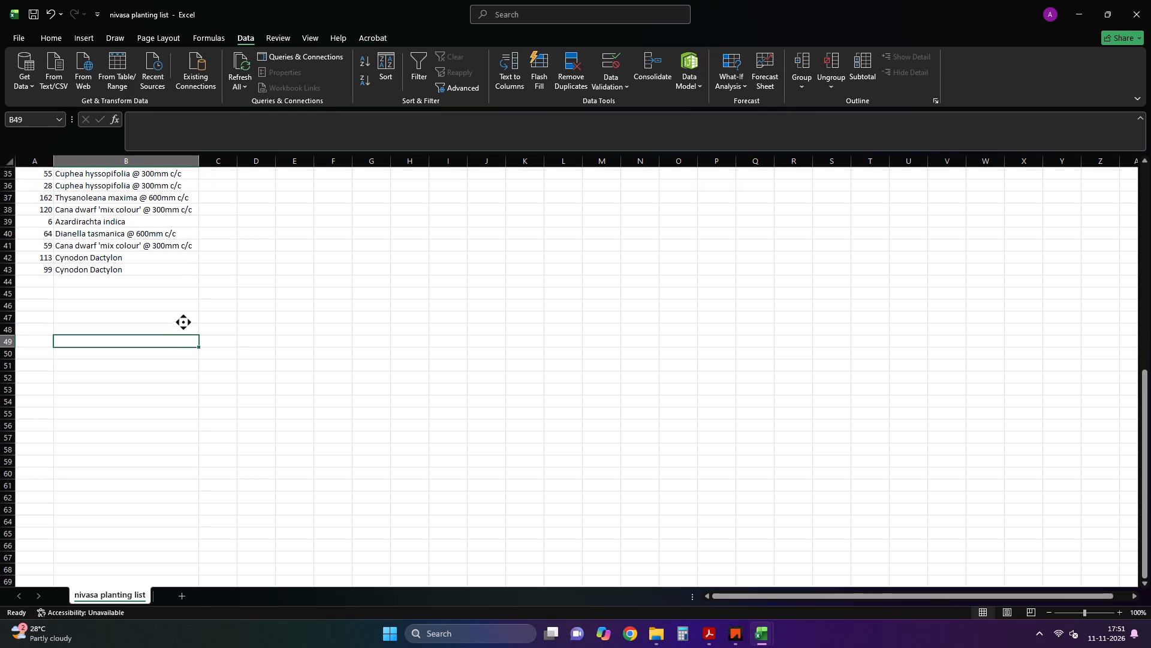
middle_click_drag(189, 272, 195, 229)
left_click(120, 159)
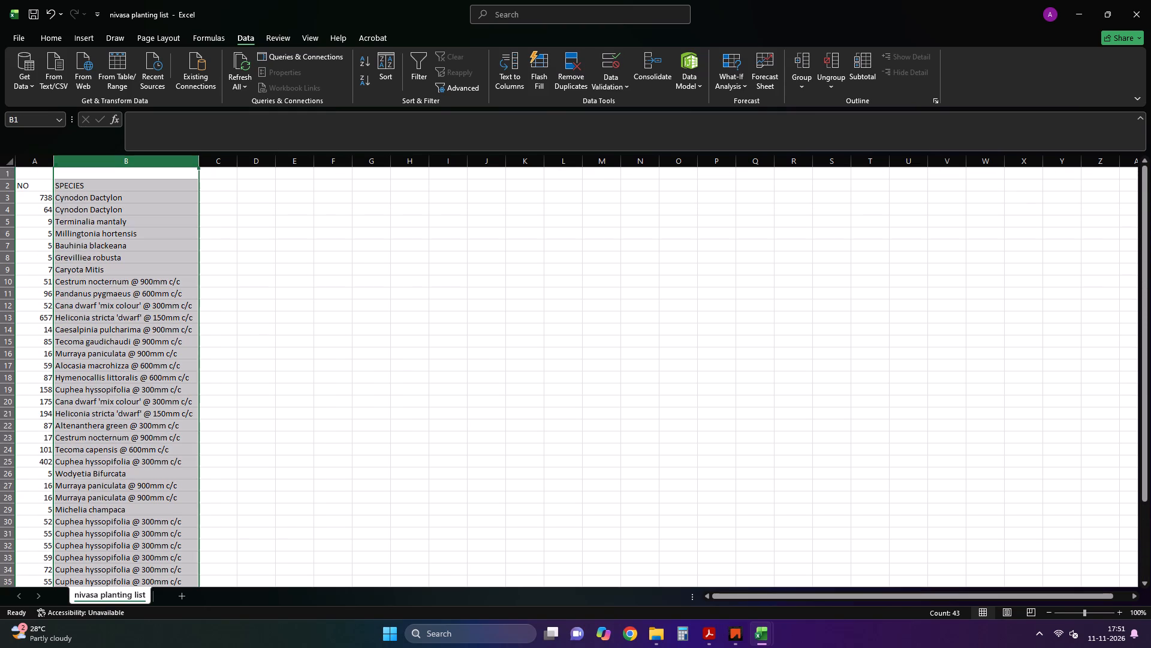
left_click(517, 82)
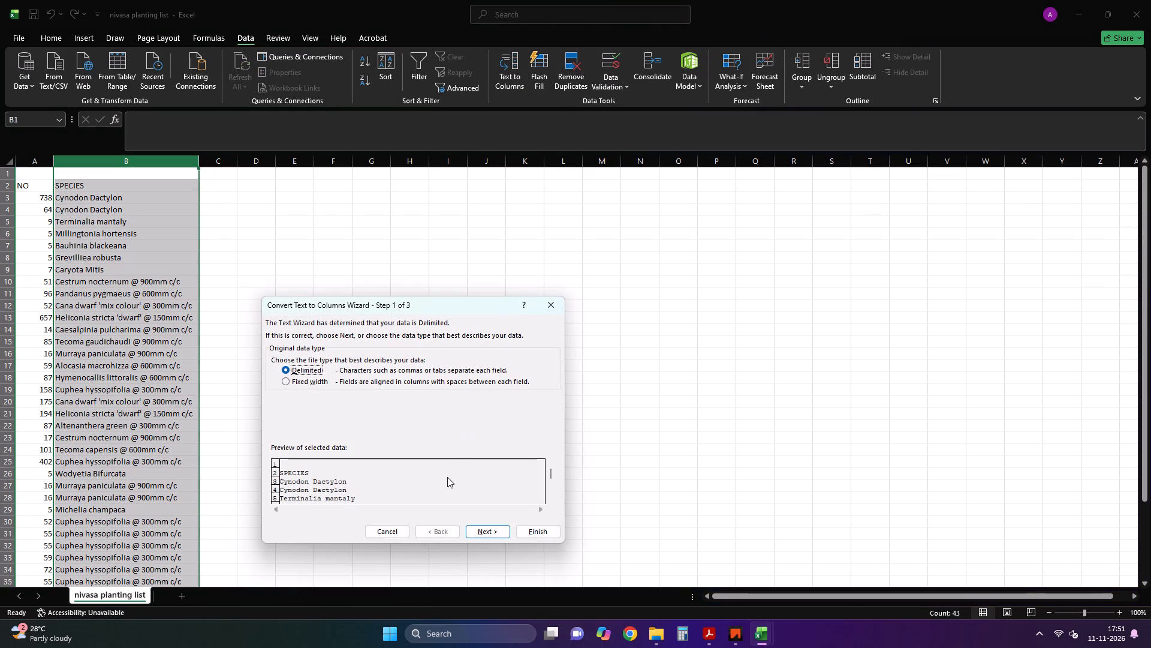
left_click(469, 534)
left_click_drag(321, 403, 300, 402)
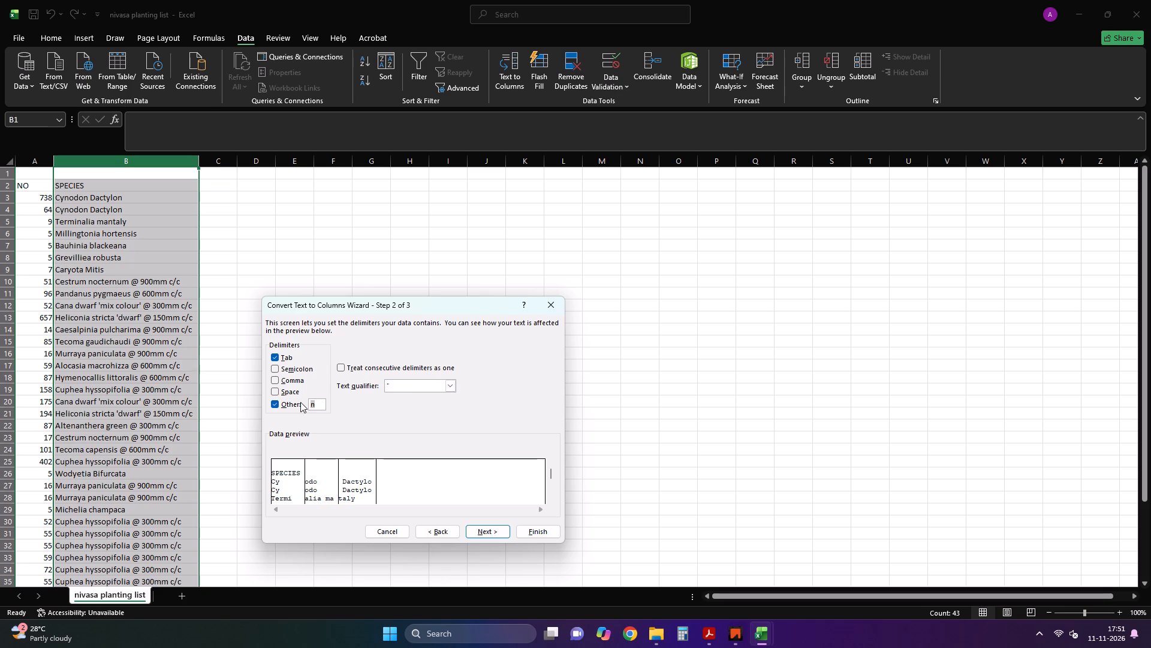
left_click_drag(300, 402, 300, 403)
key("BackSpace")
key("shift+at")
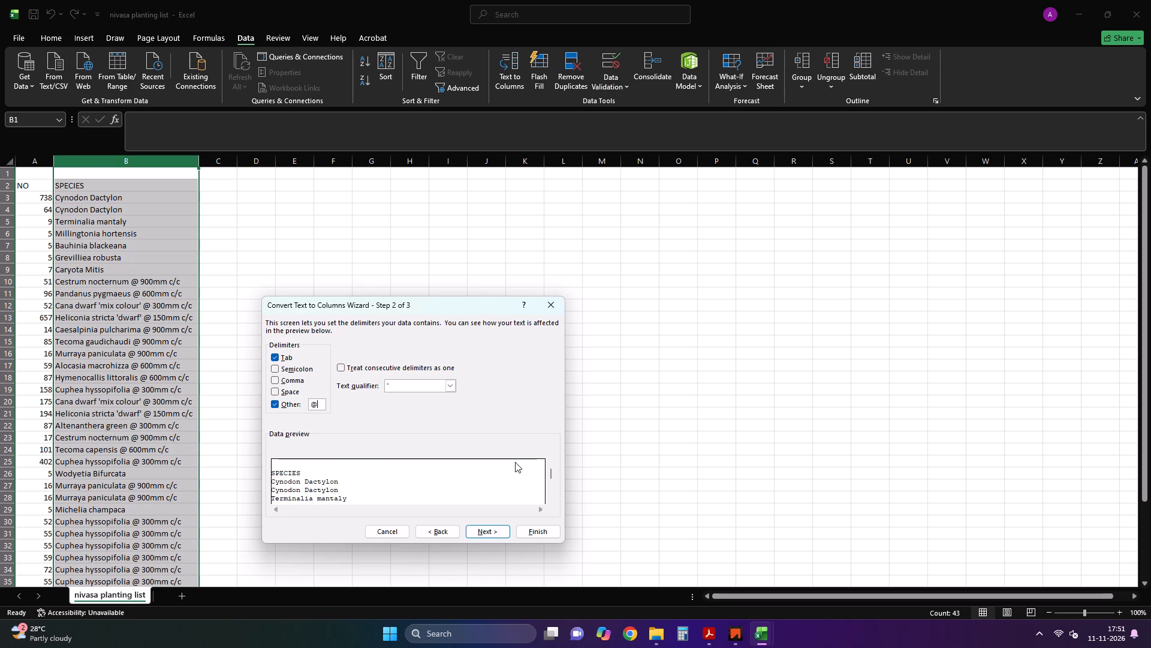
left_click(447, 533)
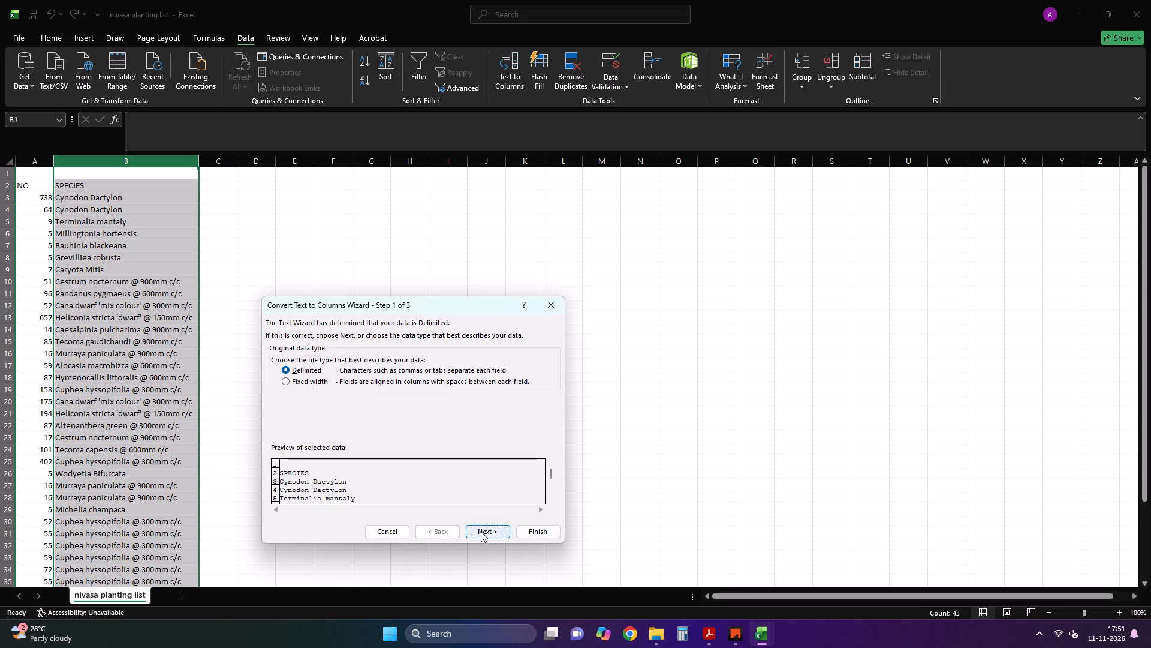
left_click(481, 532)
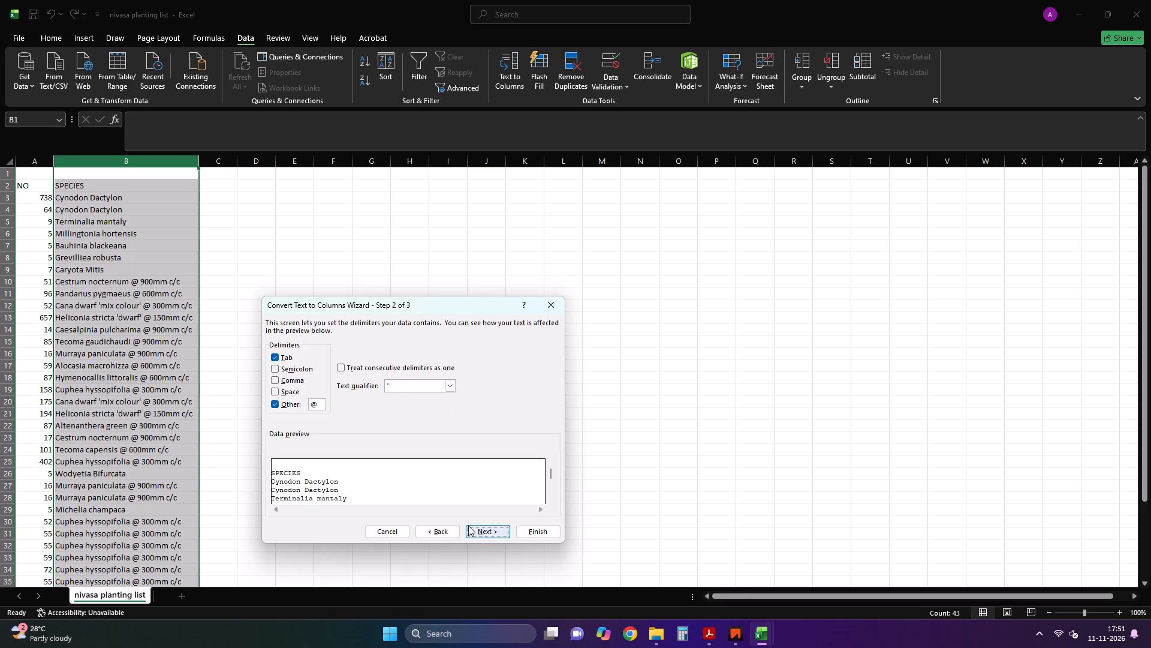
left_click(471, 526)
left_click(549, 535)
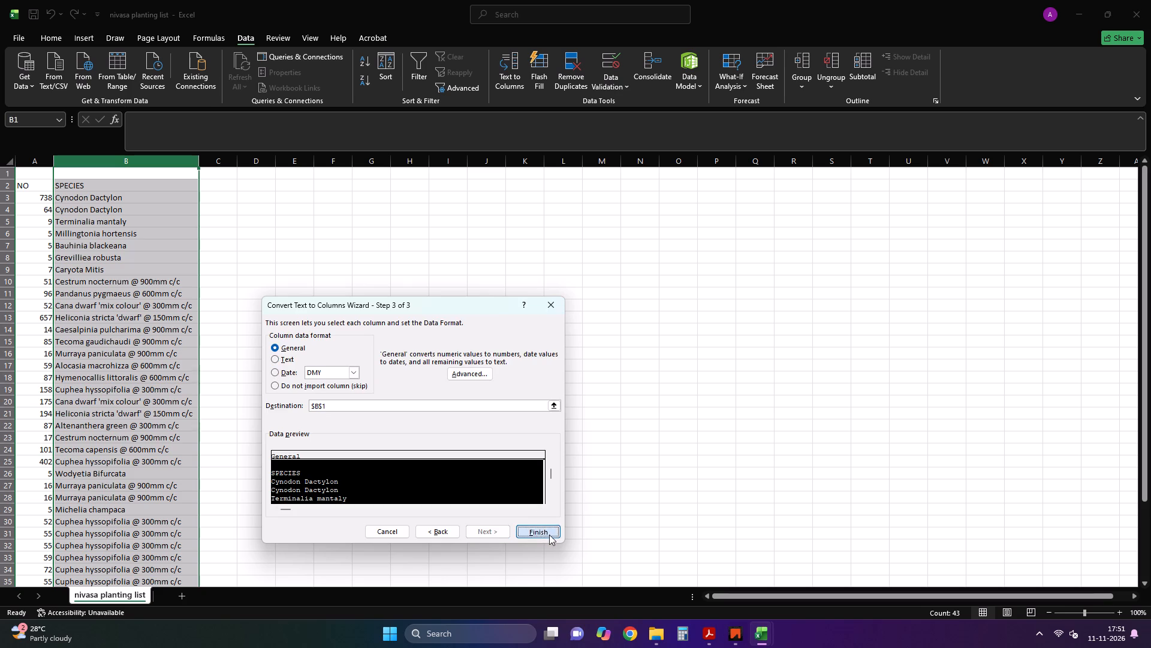
scroll(219, 257, "down", 1)
scroll(185, 287, "up", 1)
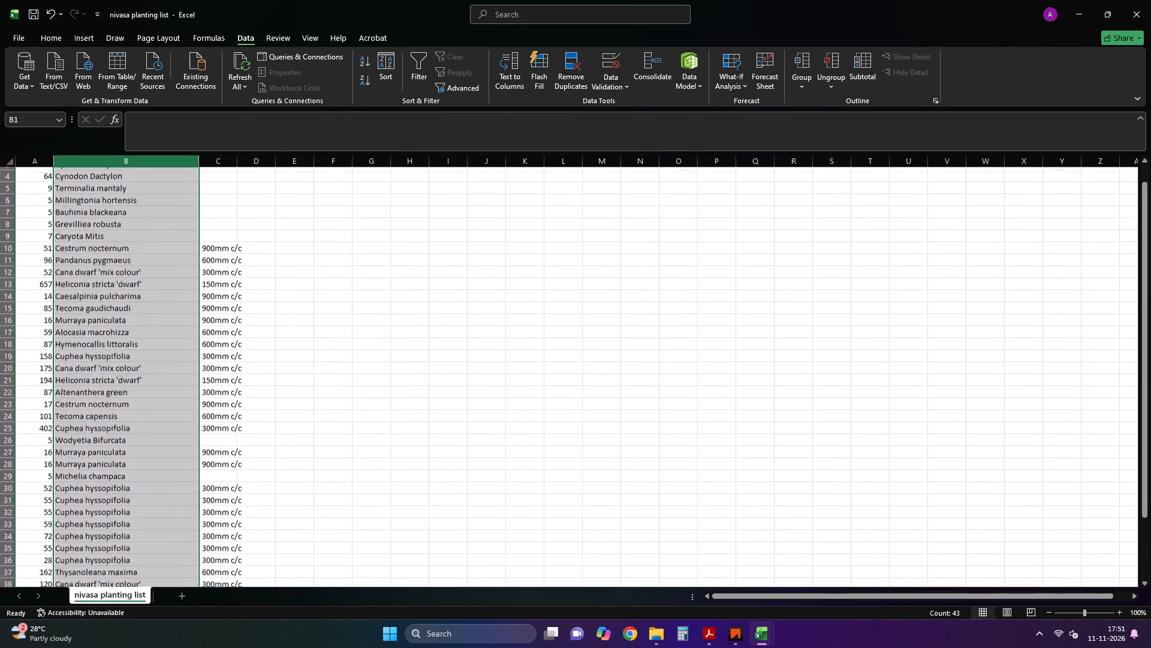
left_click(284, 265)
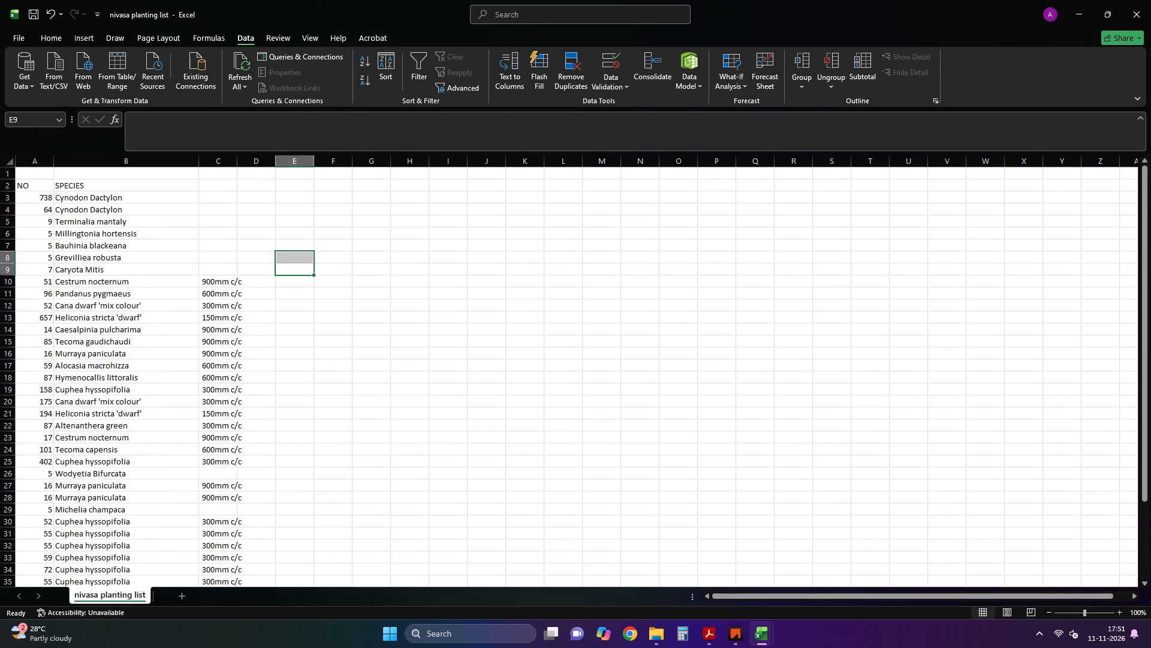
AutoFit the width of column C to its plant spacing values.
double_click(237, 160)
key("Escape")
left_click(233, 167)
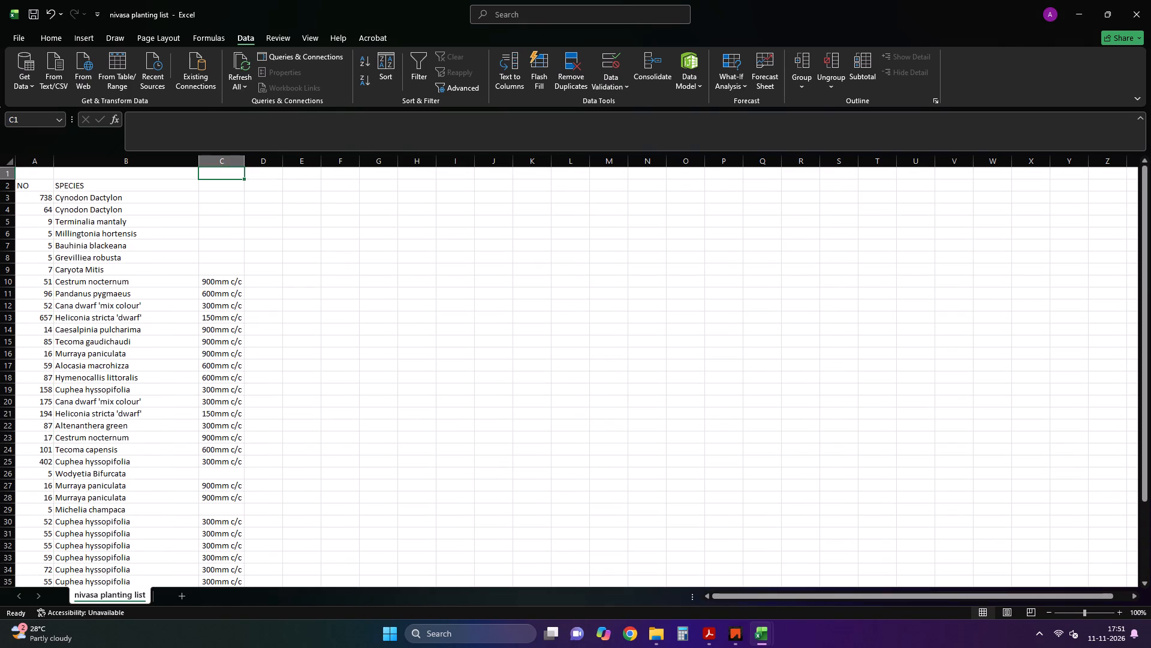
left_click(234, 162)
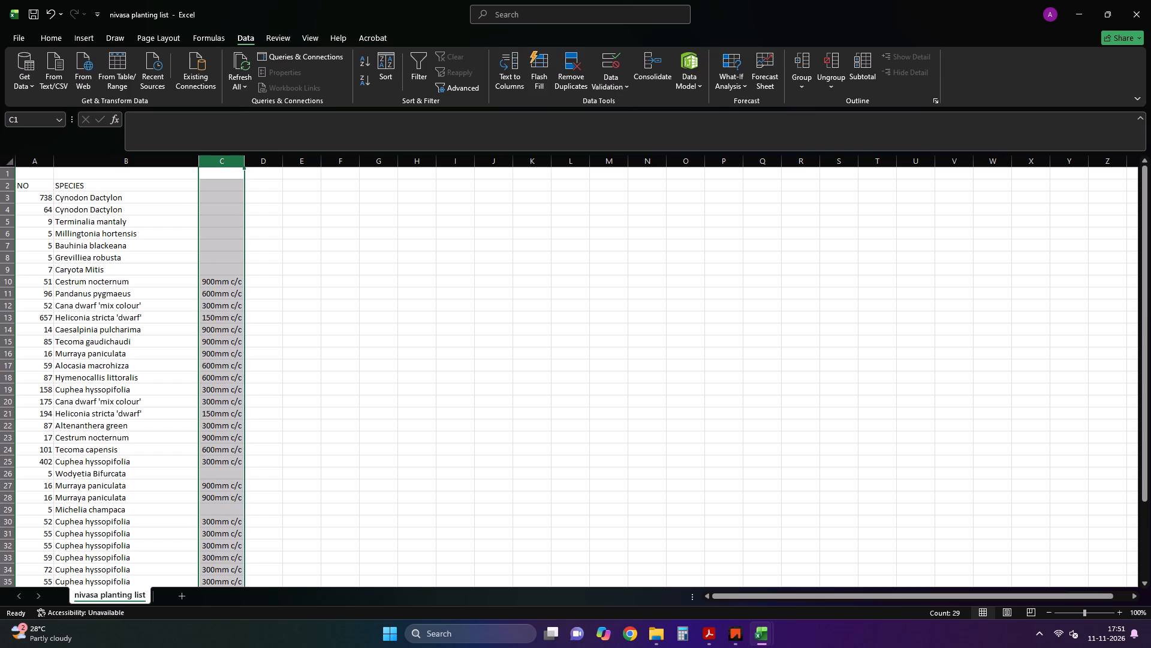
left_click(311, 346)
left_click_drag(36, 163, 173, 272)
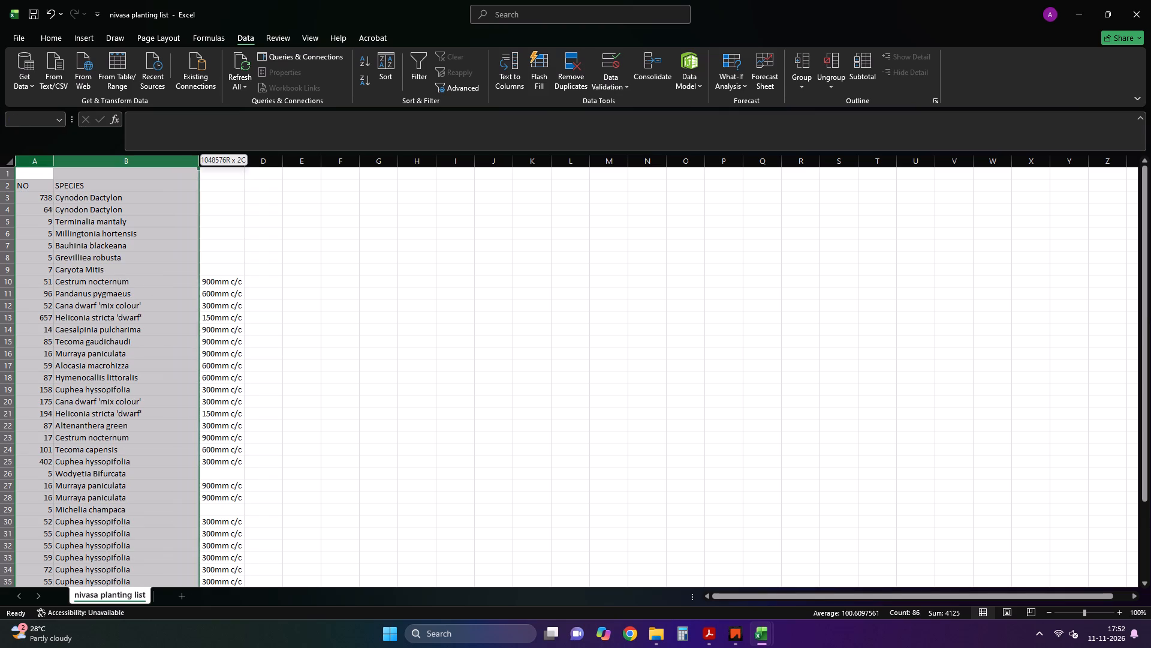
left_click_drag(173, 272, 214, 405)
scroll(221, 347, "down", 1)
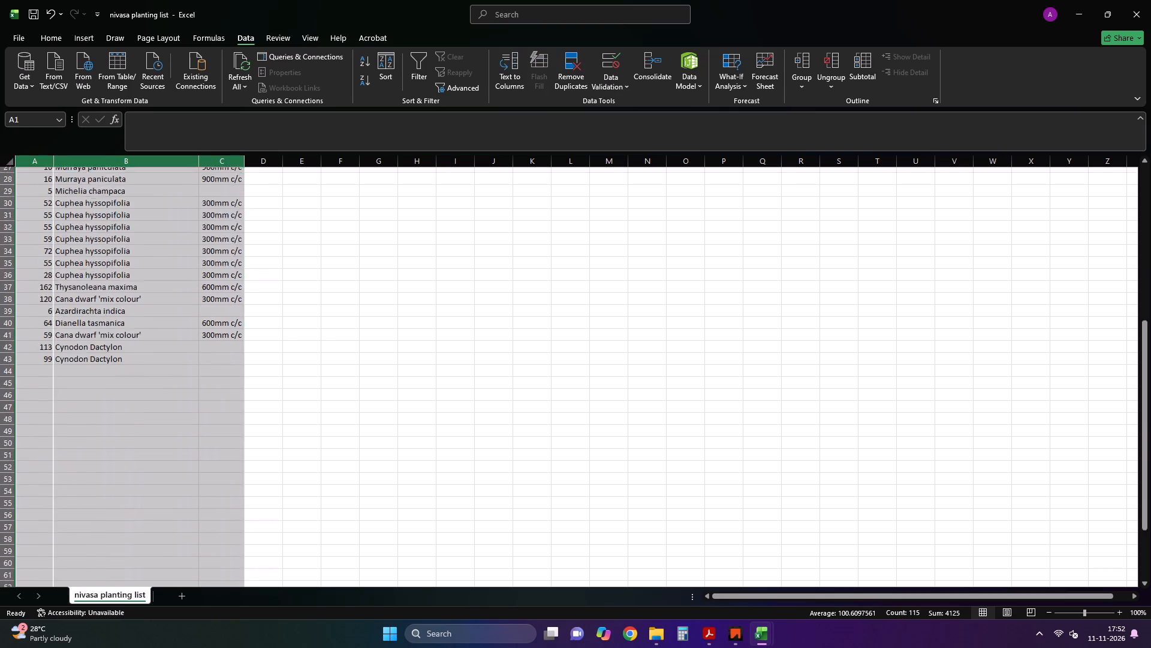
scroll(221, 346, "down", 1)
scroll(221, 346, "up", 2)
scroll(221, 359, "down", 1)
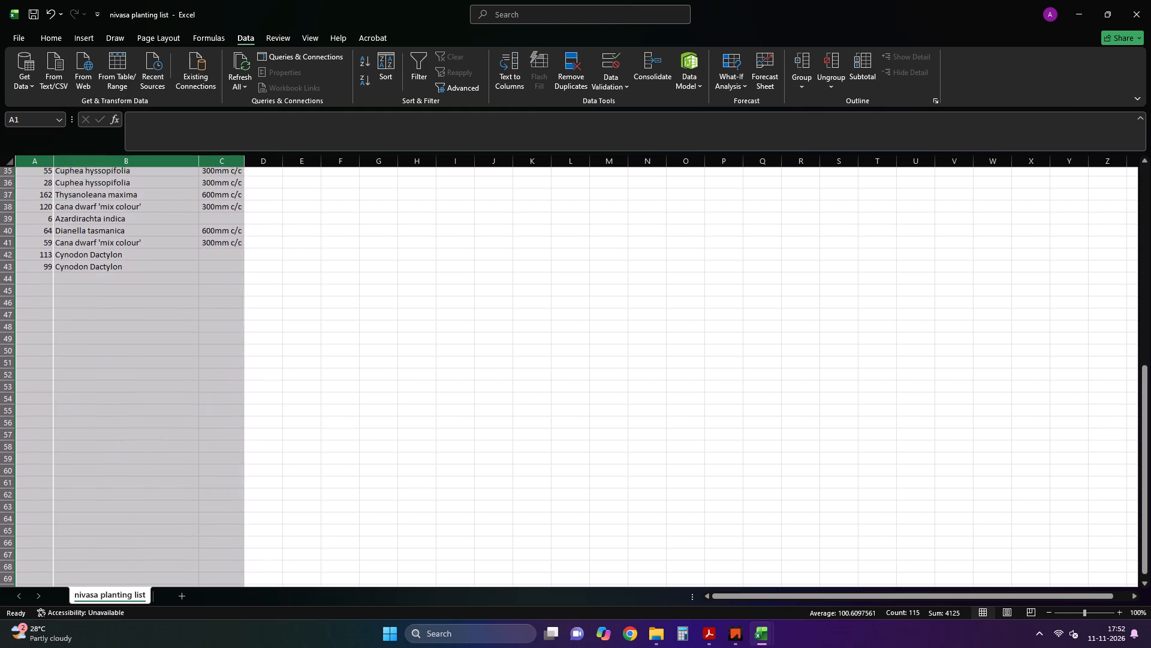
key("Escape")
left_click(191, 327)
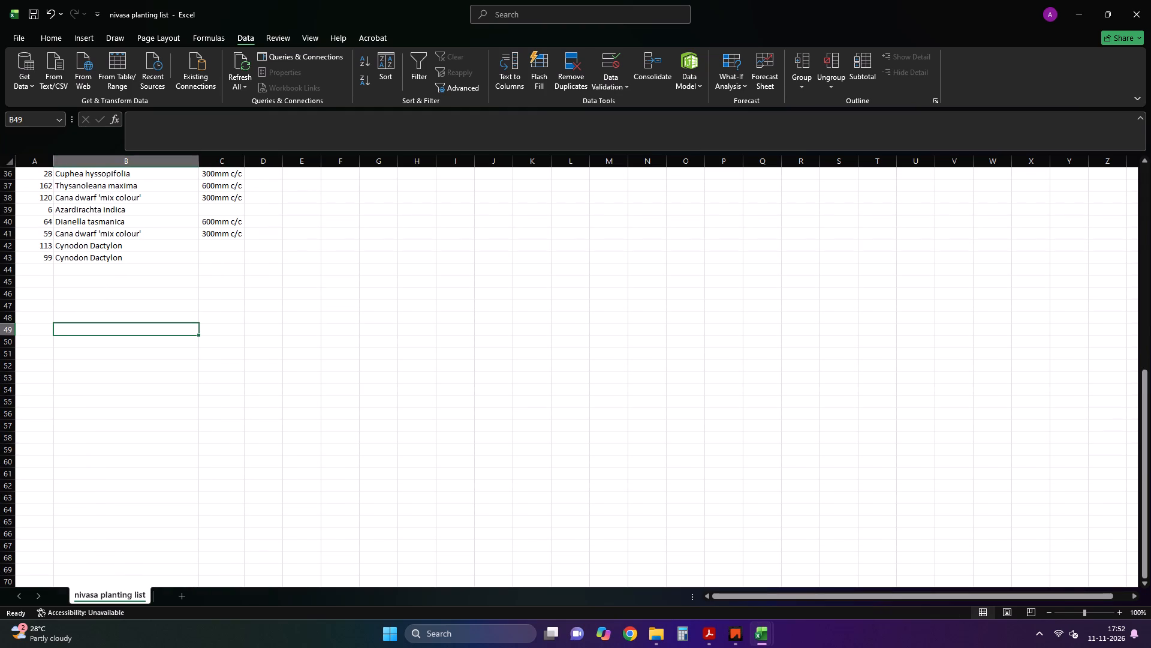
Copy the quantity, species and spacing table from A2 to C43, including its header row.
left_click_drag(37, 258, 202, 97)
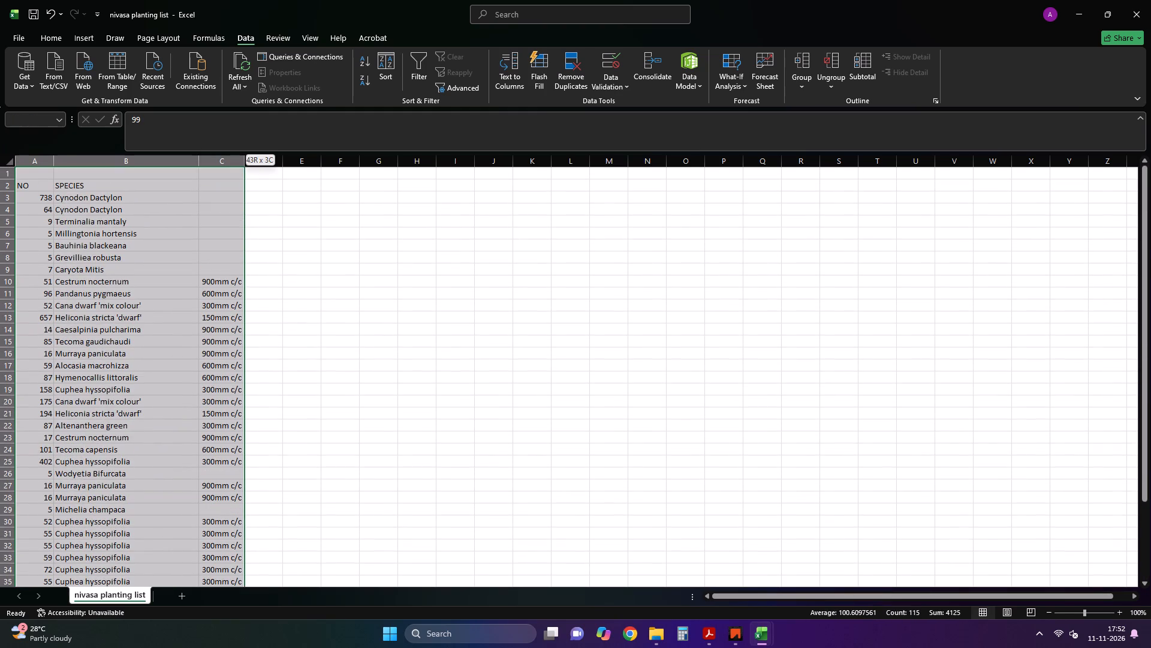
left_click_drag(202, 97, 198, 188)
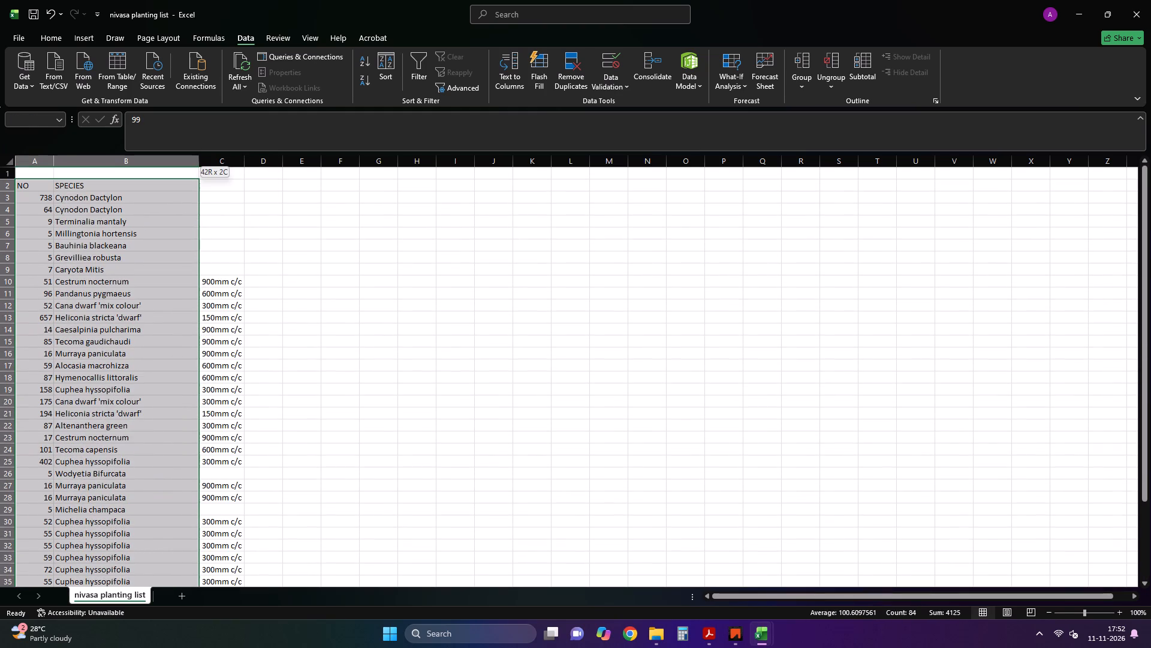
left_click_drag(198, 188, 212, 191)
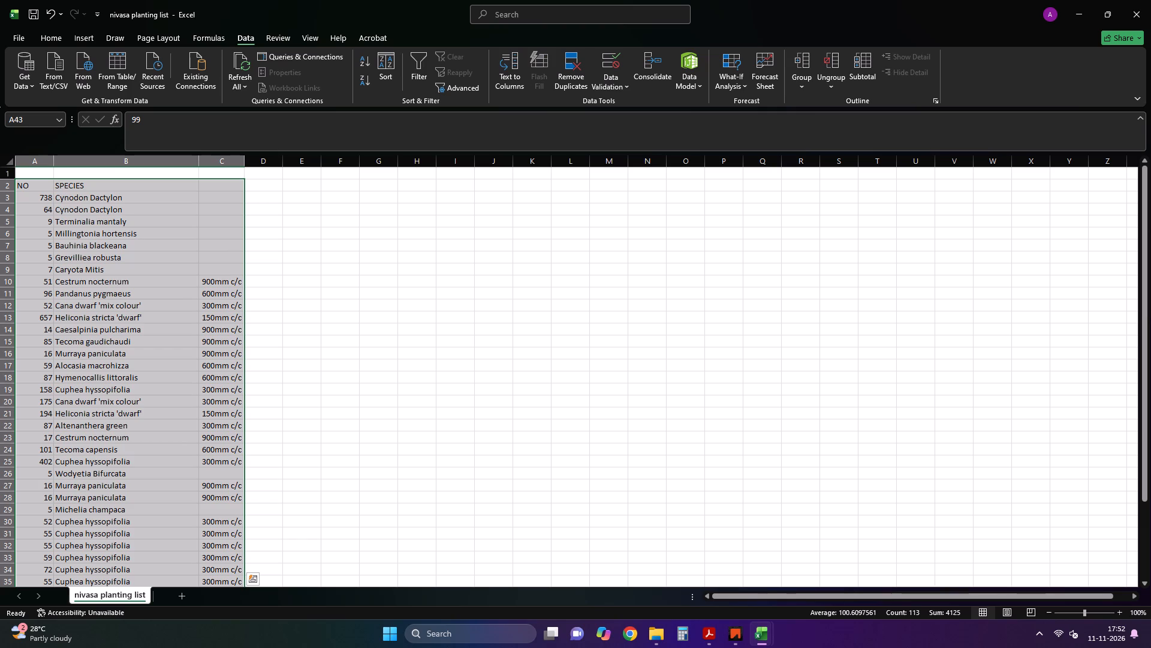
key("ctrl+c")
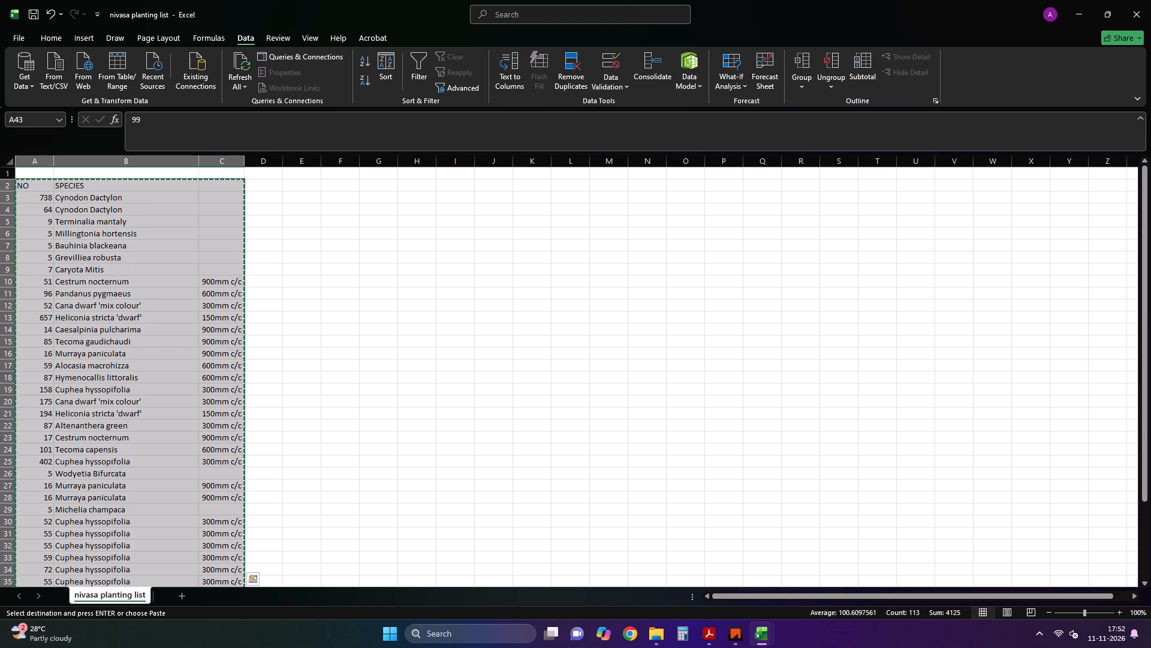
left_click(271, 410)
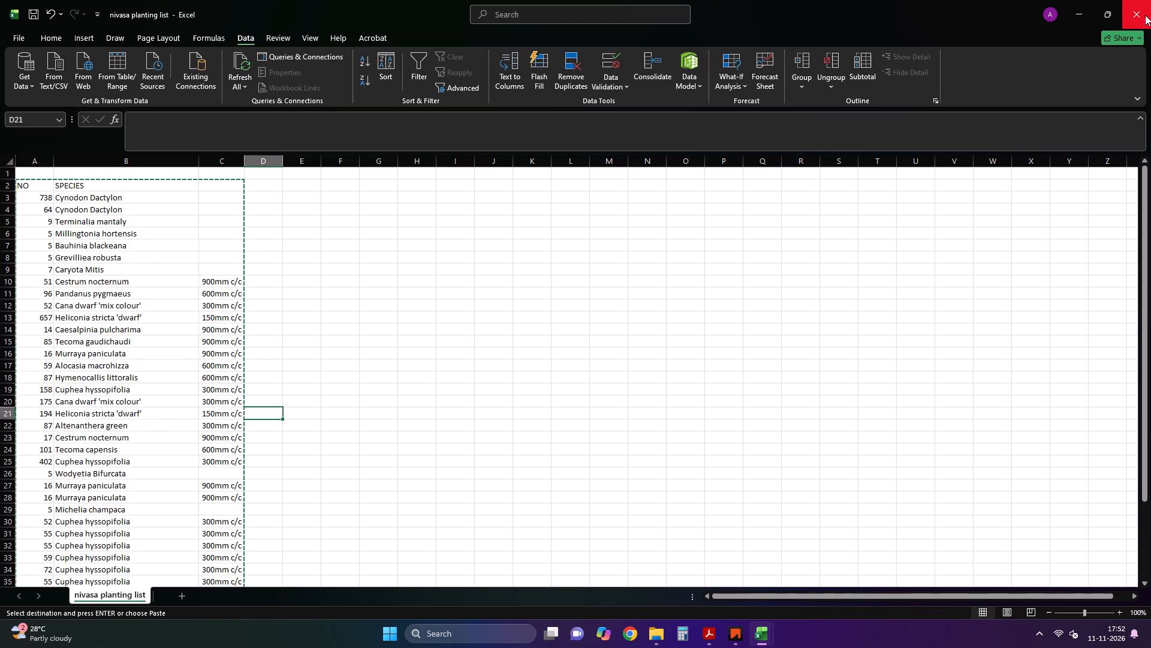
Minimize the Excel windows, switch to Google Chrome and paste the copied plant table into the AI prompt of a new Google tab.
left_click(1075, 0)
left_click(1073, 0)
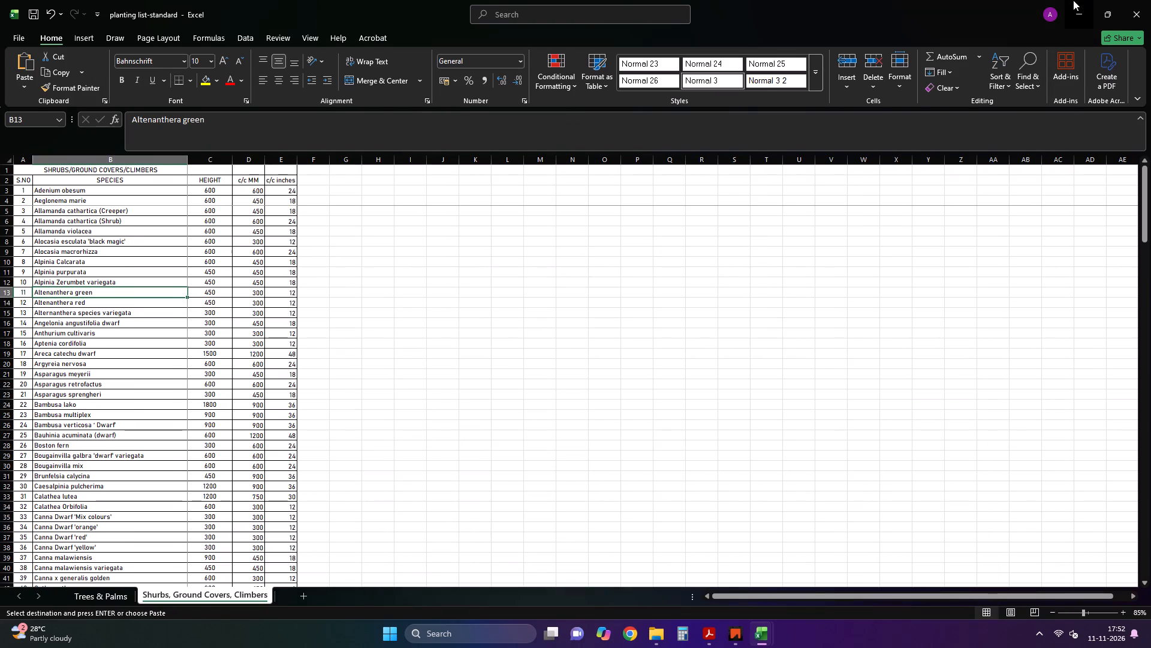
left_click(626, 643)
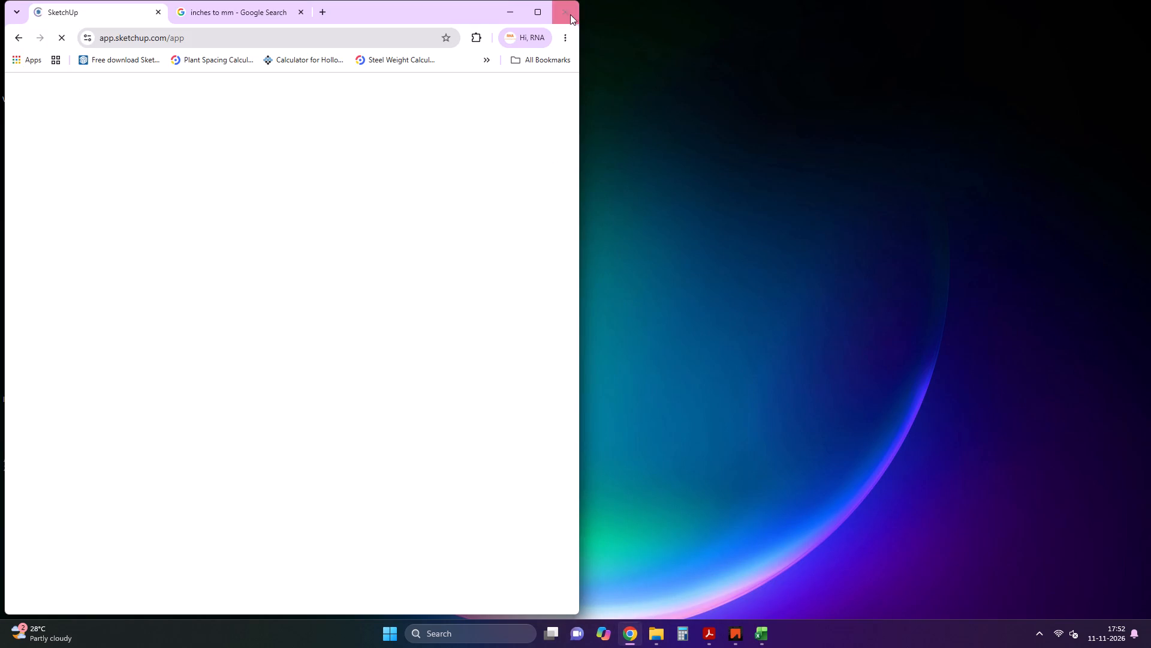
left_click(535, 7)
left_click(315, 11)
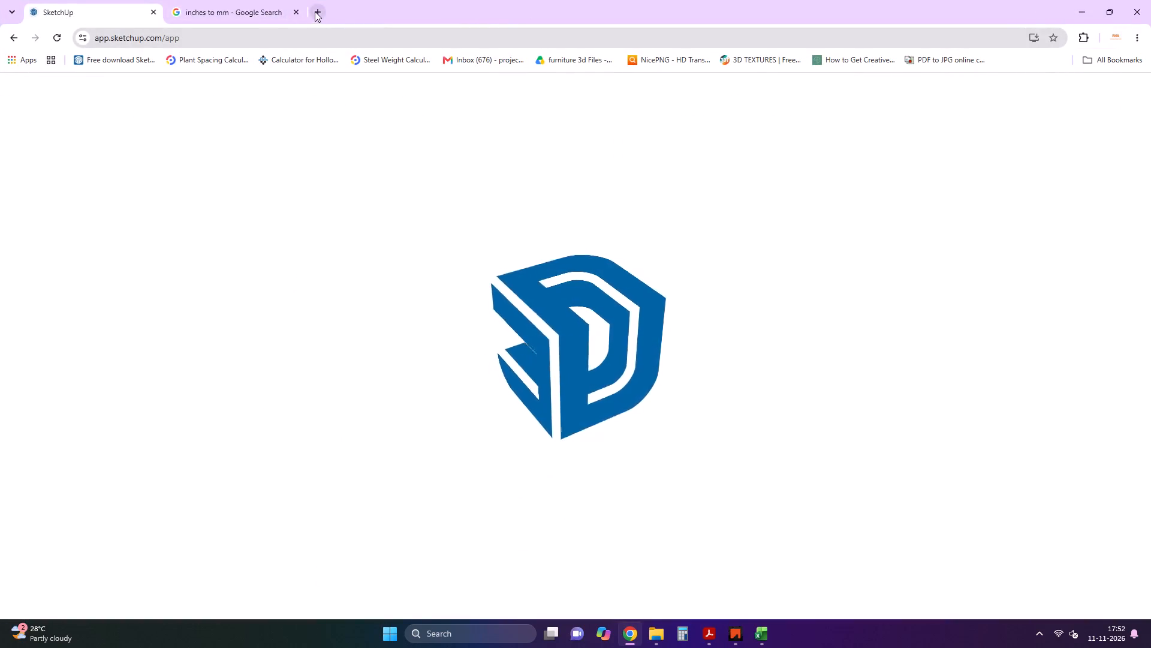
left_click(776, 249)
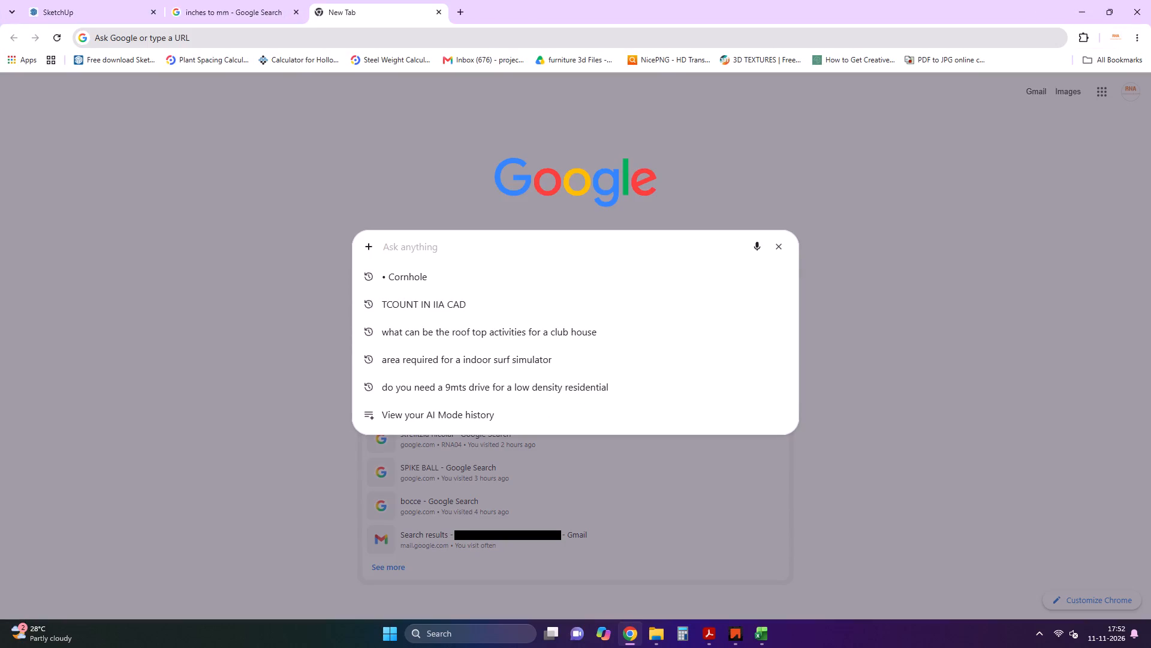
key("ctrl+v")
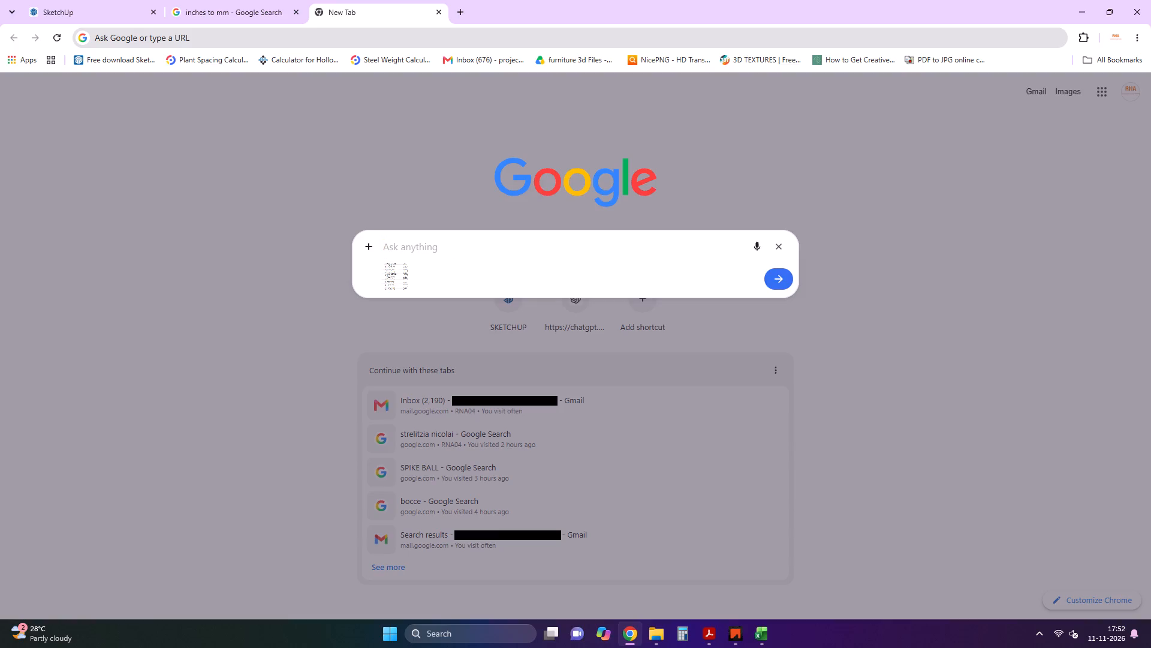
Submit the pasted plant table to Google's AI with the prompt "create an excel file, adding the total shrubs".
type("create an")
key("space")
key("e")
type("xcel")
key("space")
type("file")
key("space")
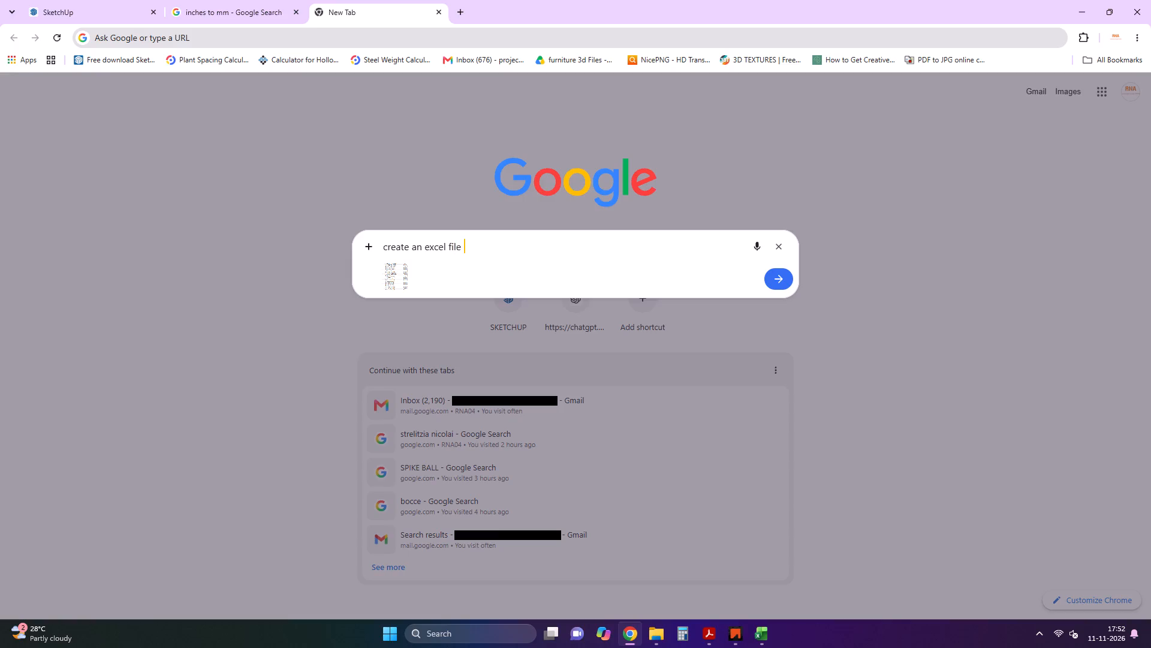
key("BackSpace")
type(", as")
key("BackSpace")
type("dding the total shrubs")
key("space")
left_click(778, 278)
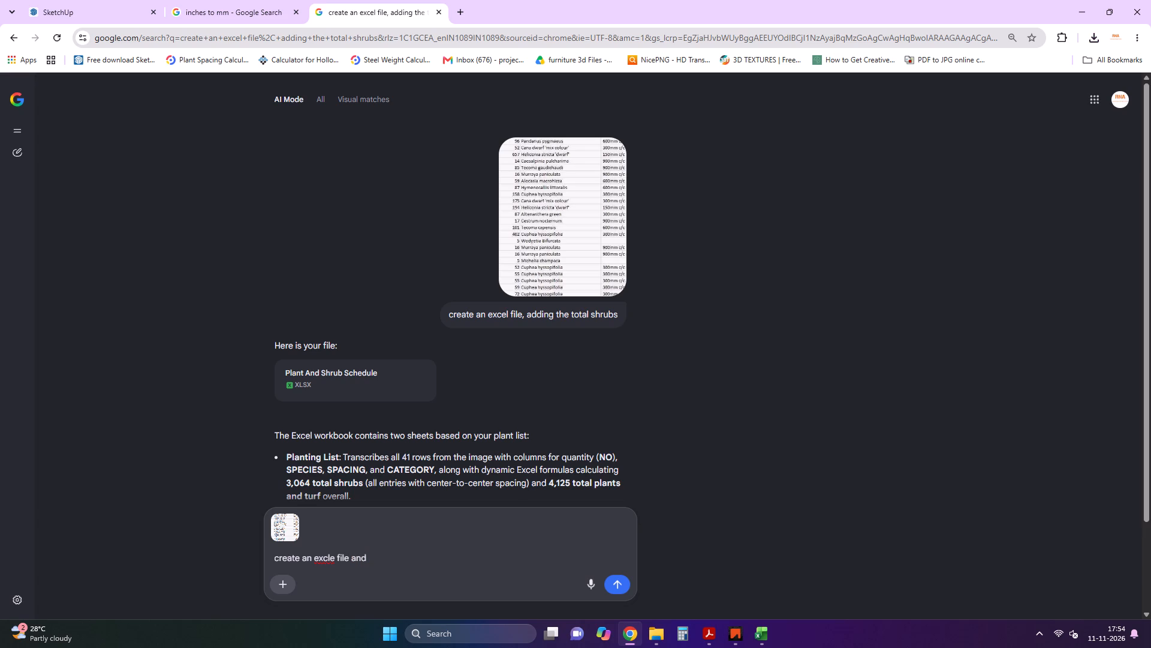
type("add")
key("space")
type("all sh")
type("rub")
key("space")
type("quanr")
key("BackSpace")
type("tity")
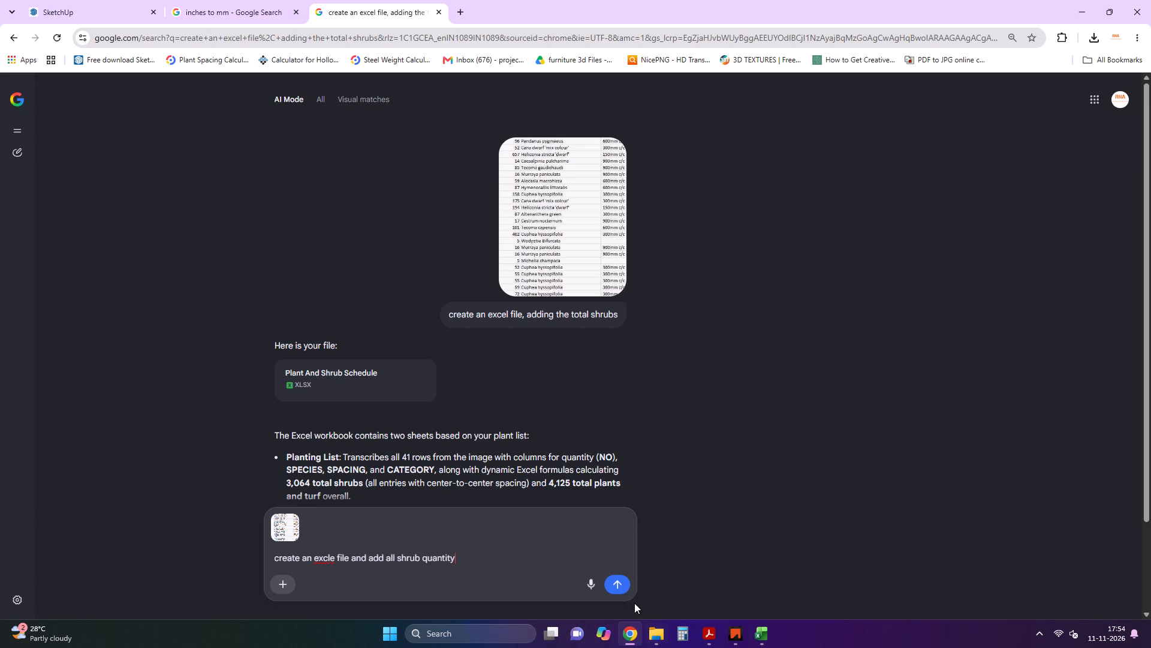
left_click(620, 590)
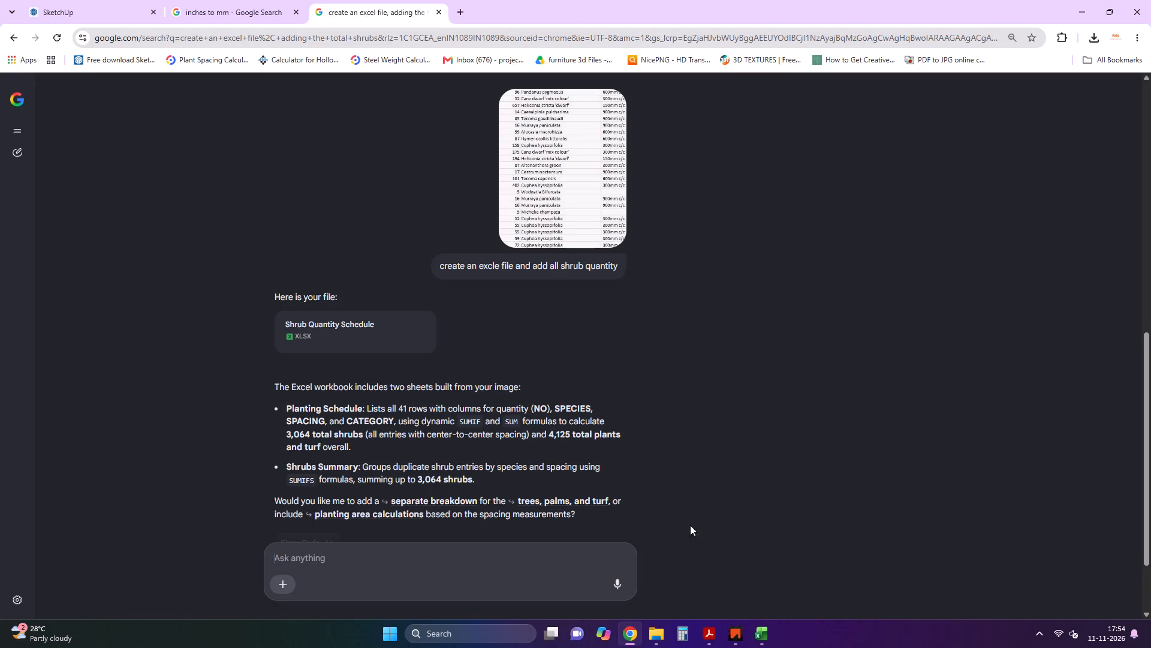
Download the Shrub Quantity Schedule workbook, open it from the Downloads folder and examine its Planting Schedule sheet.
left_click(332, 334)
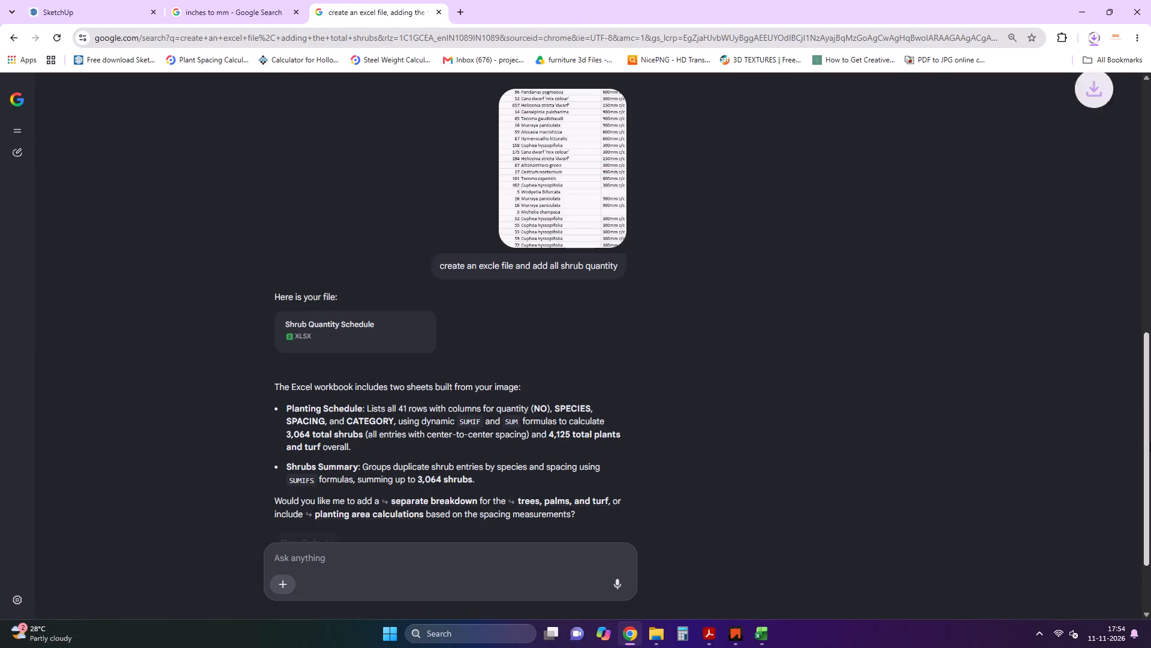
left_click(1060, 64)
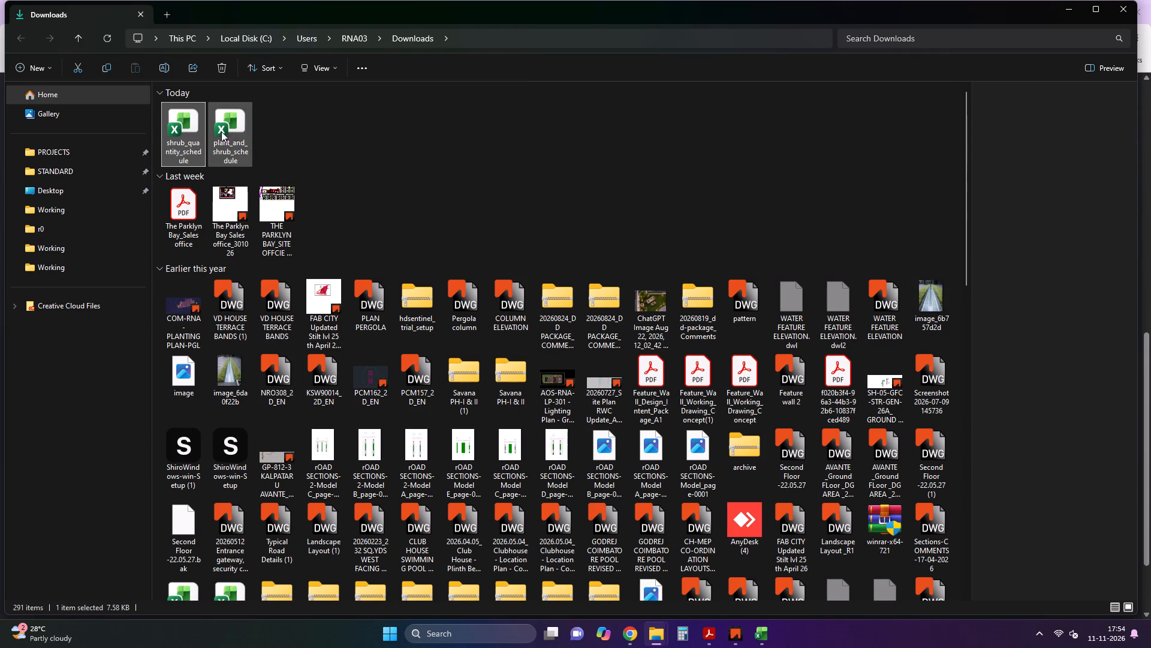
double_click(180, 128)
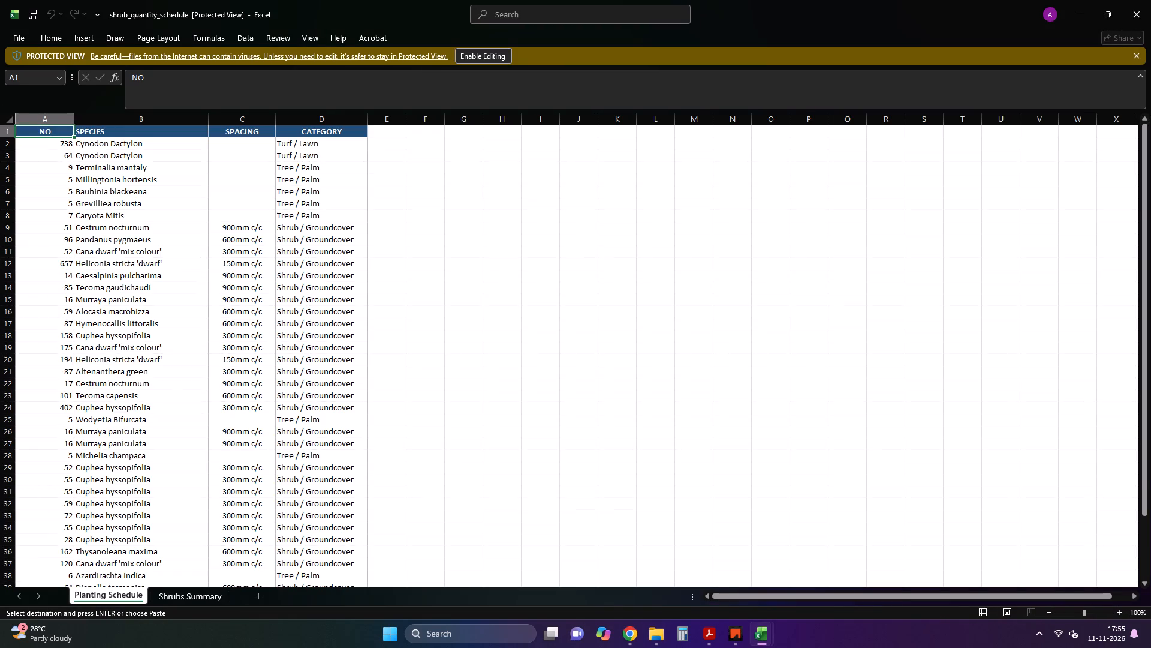
scroll(173, 392, "down", 4)
scroll(204, 379, "up", 9)
Close the shrub_quantity_schedule and plant_and_shrub_schedule workbooks and minimize the planting list-standard workbook.
left_click(1141, 5)
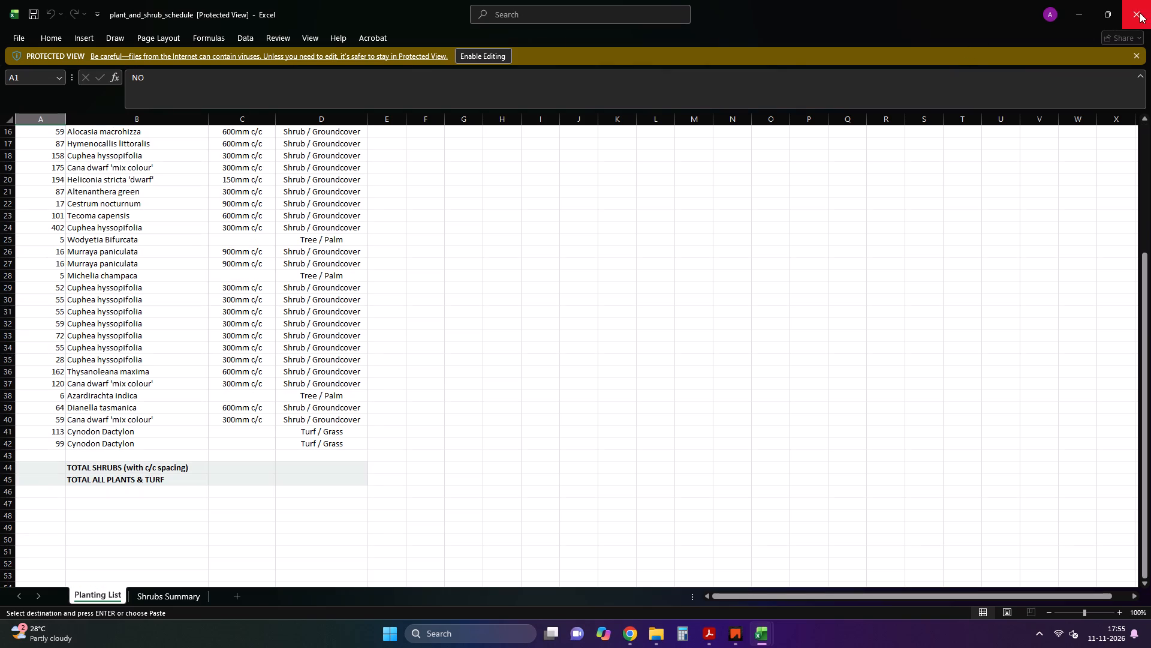
left_click(1139, 12)
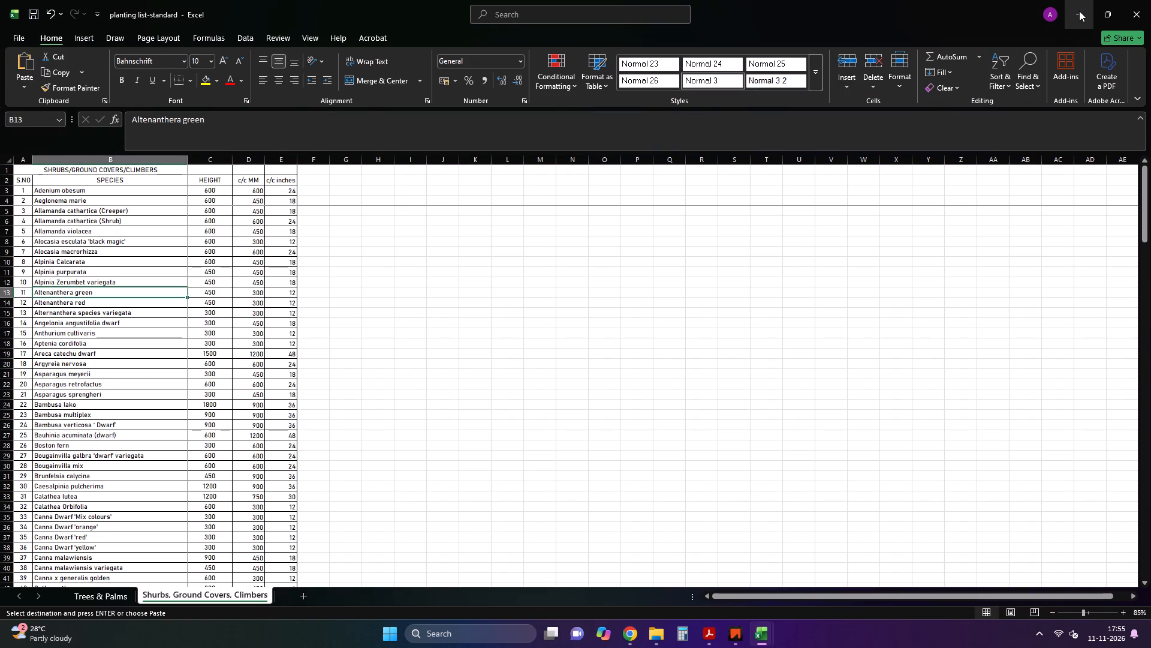
left_click(1079, 11)
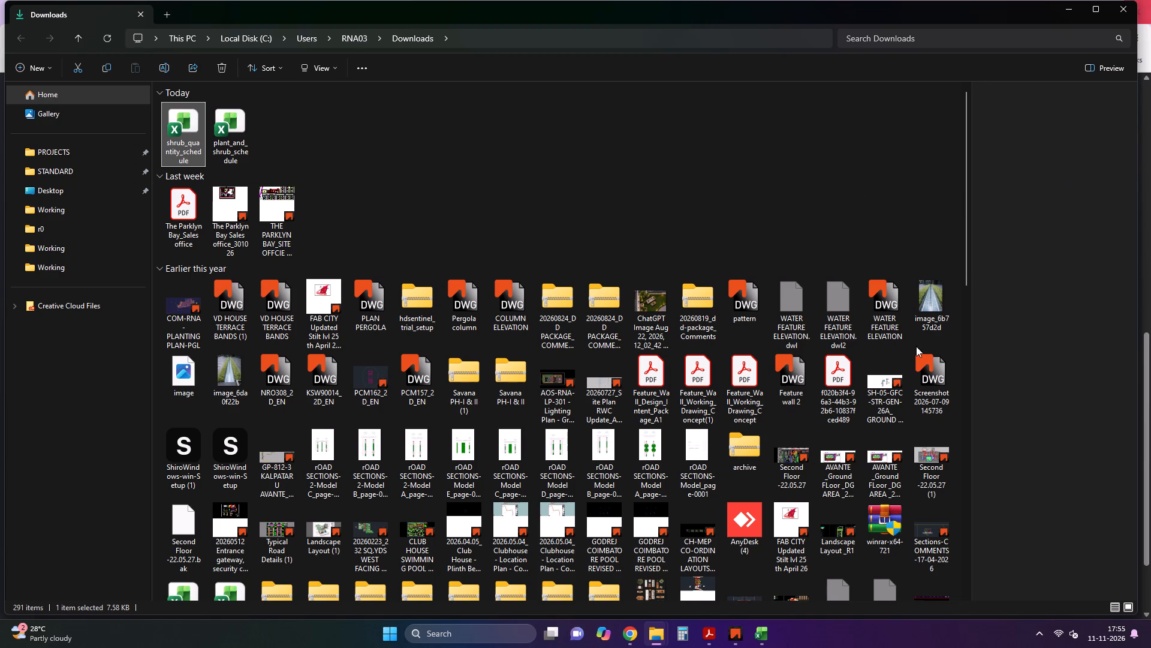
Return to Google Chrome, edit the submitted prompt to read "create an excle file add all shrub values" and resubmit it.
left_click(629, 626)
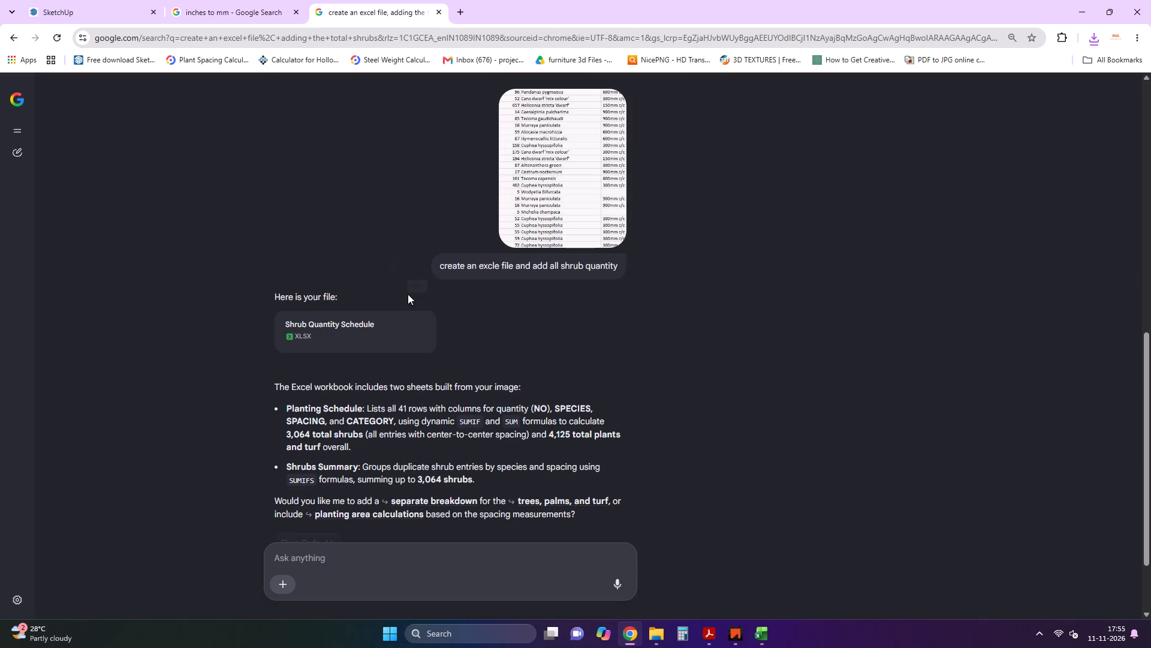
left_click(417, 268)
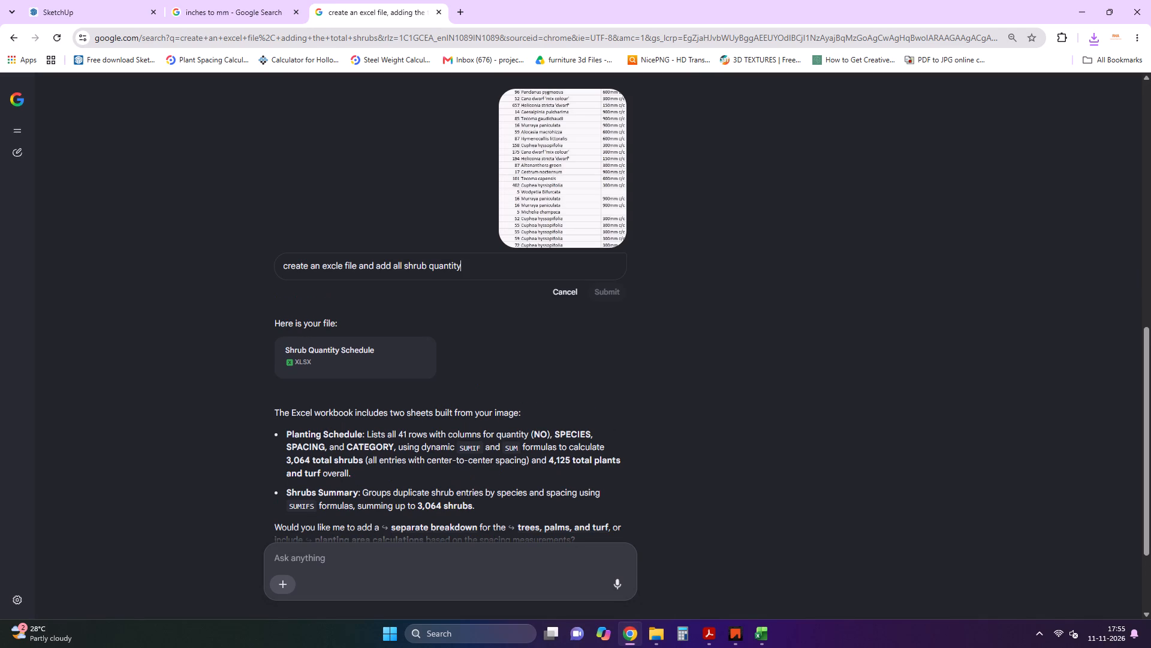
left_click_drag(459, 267, 362, 268)
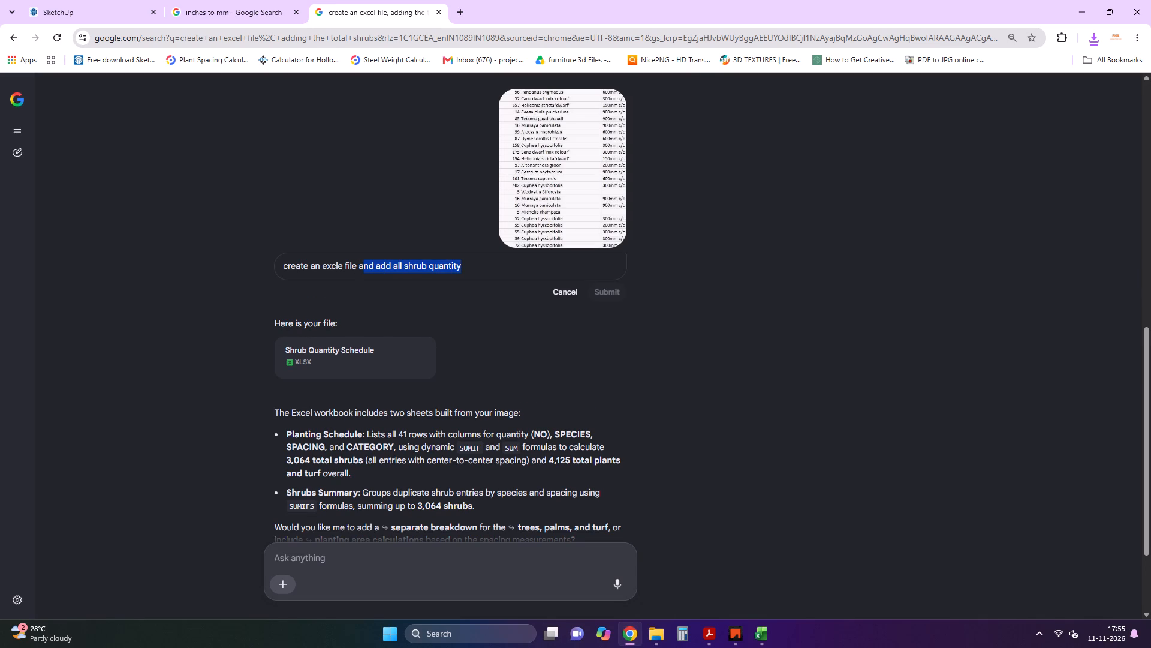
left_click_drag(362, 268, 358, 268)
type("add")
key("space")
type("all shrub values")
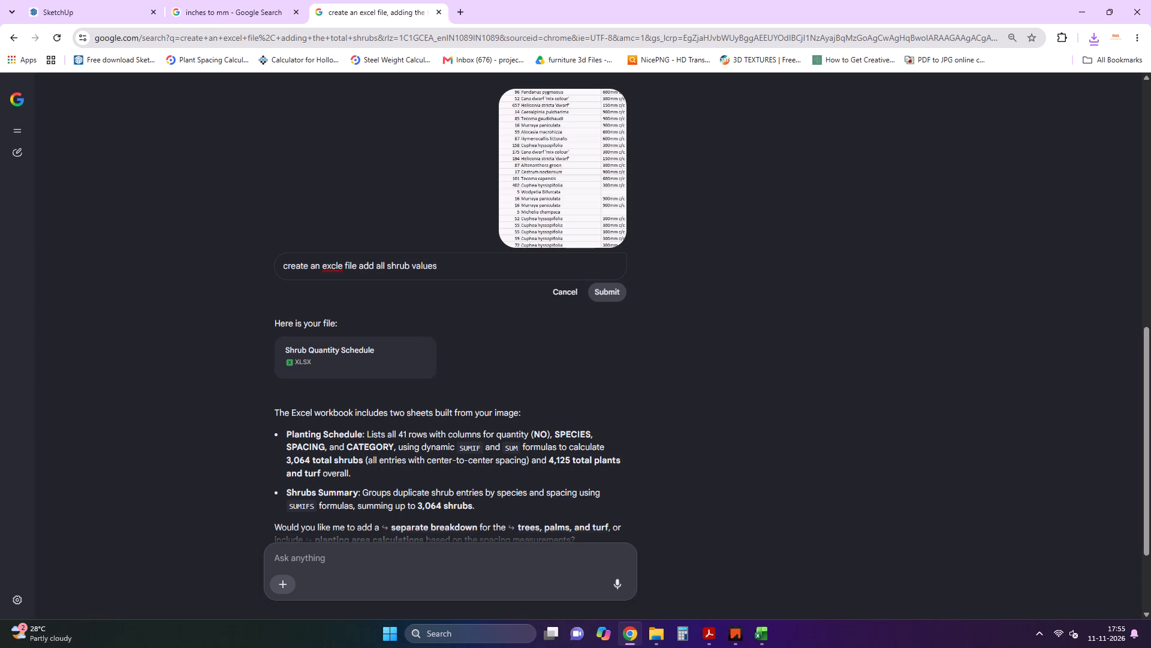
key("Return")
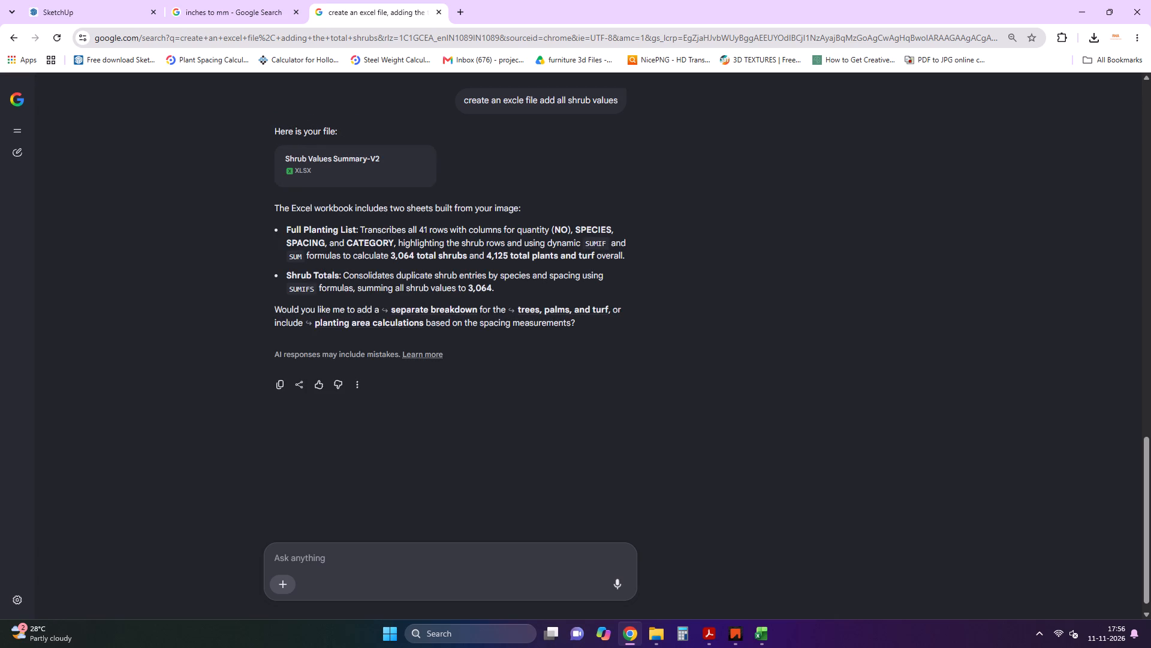
Download the Shrub Values Summary-V2 workbook and open it on its Full Planting List sheet.
left_click(362, 171)
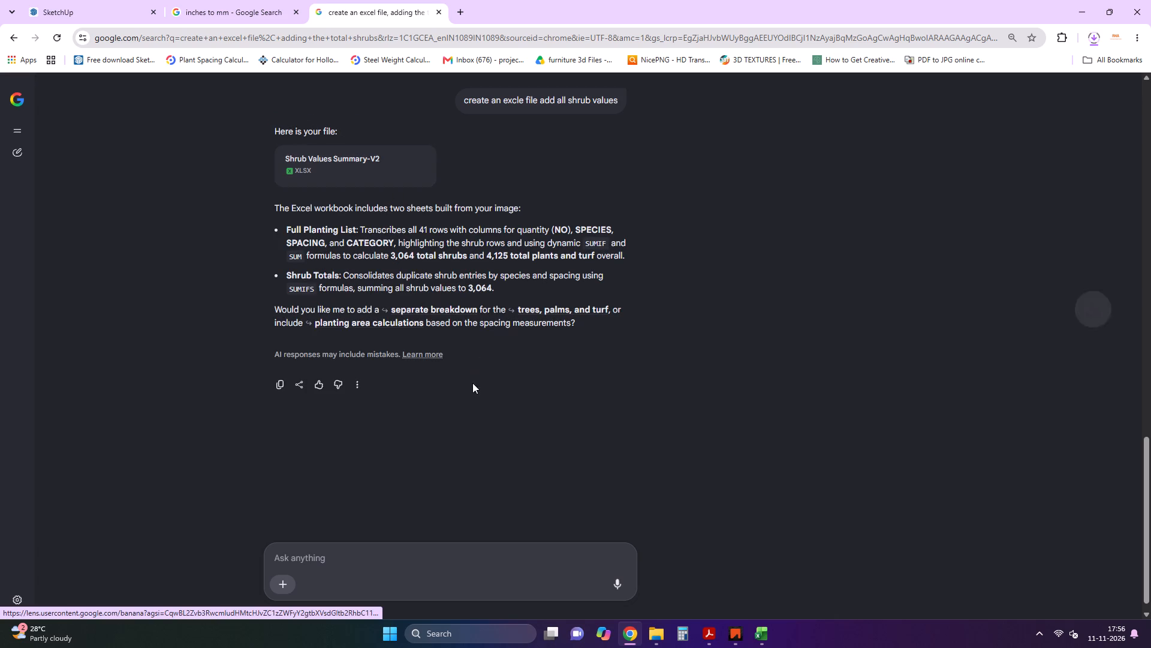
left_click(1010, 67)
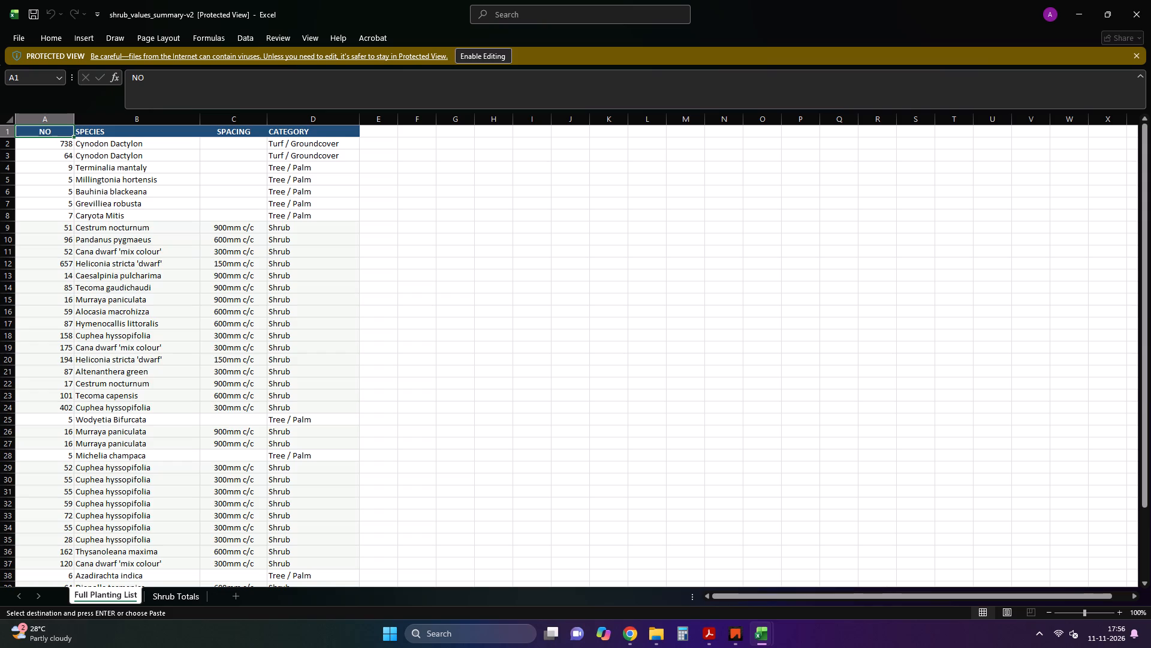
Close the shrub_values_summary-v2 workbook and minimize the planting list-standard workbook, keeping the nivasa planting list workbook open.
left_click(1093, 0)
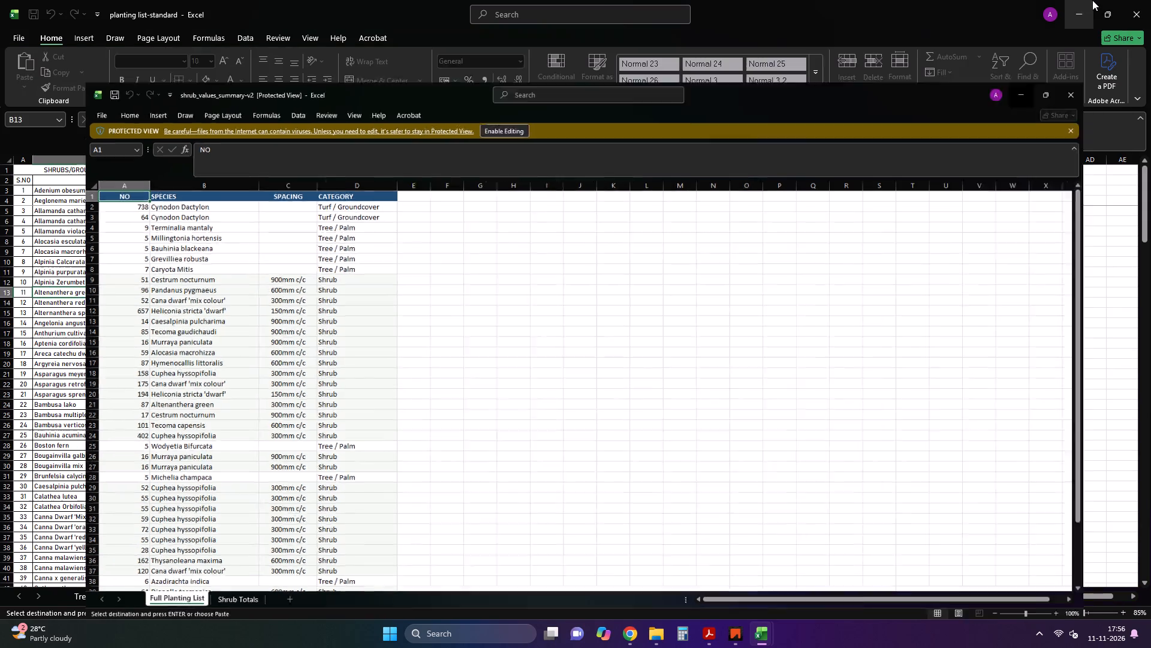
left_click(1077, 10)
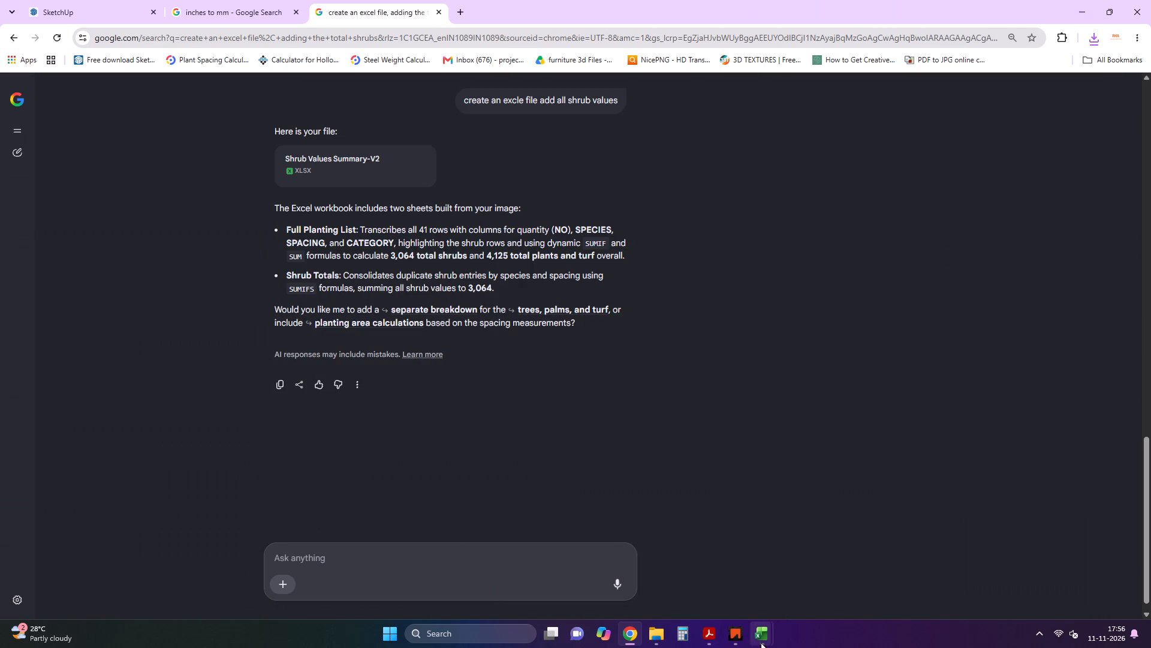
left_click(761, 643)
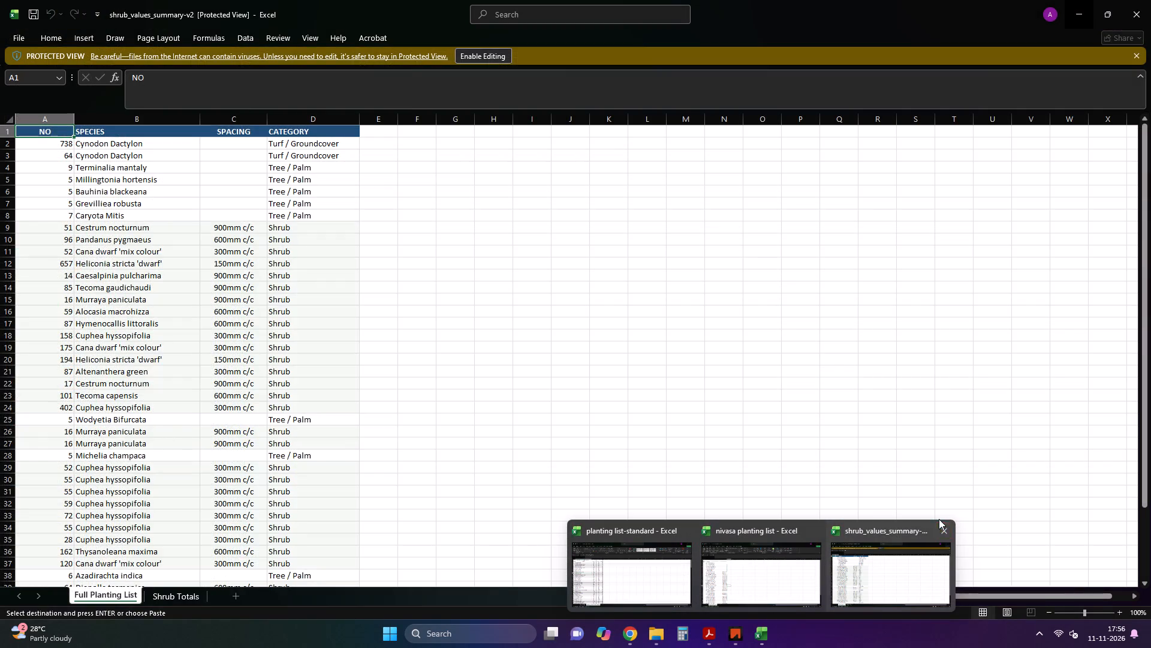
left_click(945, 535)
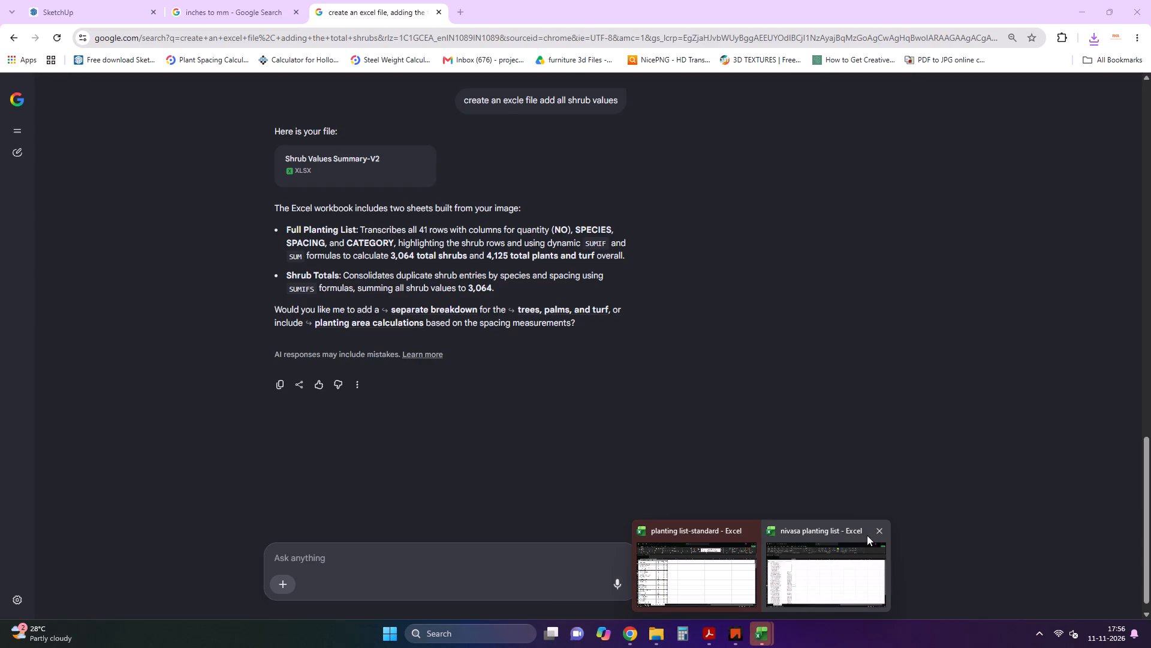
left_click(876, 529)
key("Escape")
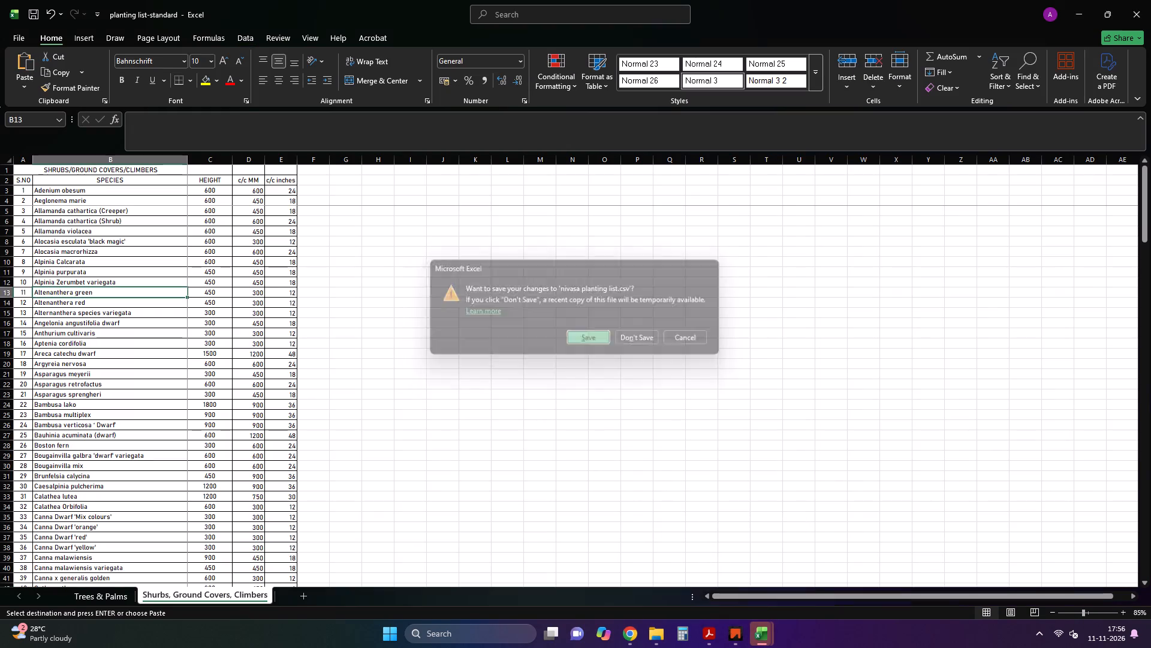
Switch to the nivasa planting list workbook and delete column C with the plant spacings.
left_click(769, 629)
left_click(810, 589)
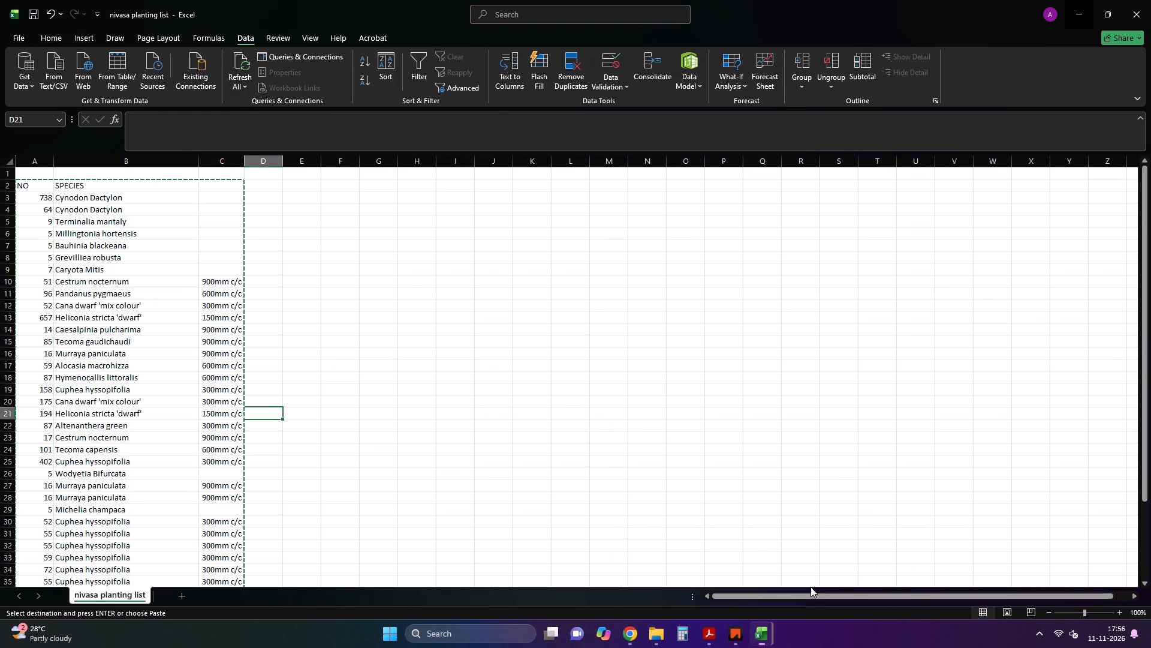
scroll(227, 361, "up", 2)
left_click(204, 235)
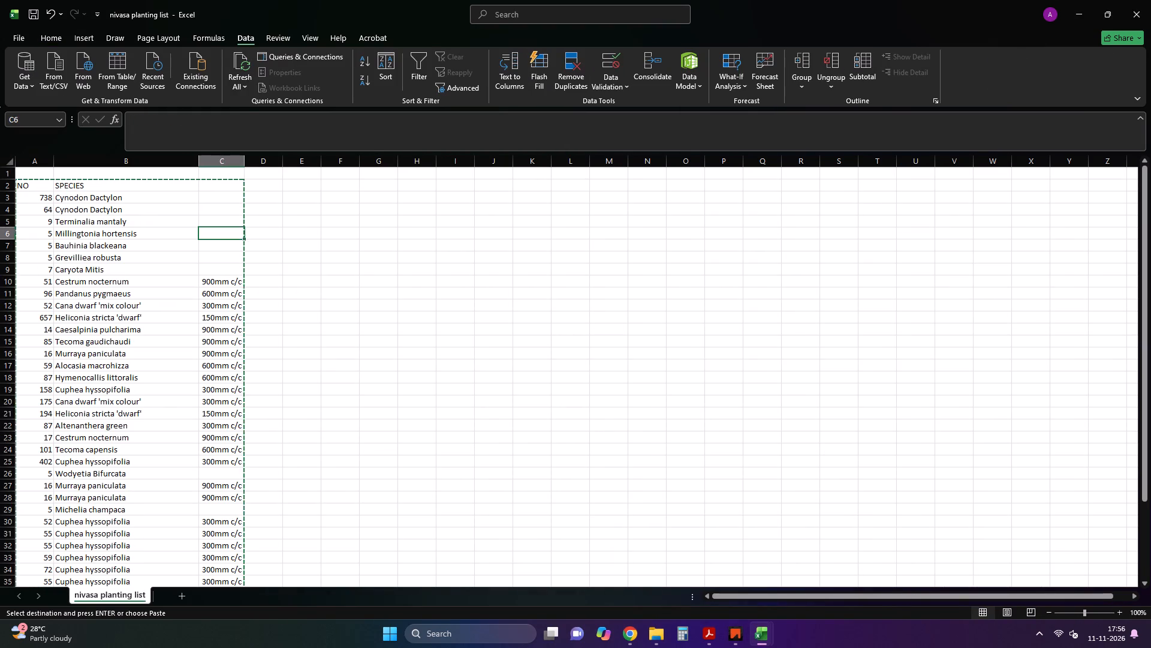
left_click(215, 165)
right_click(214, 164)
left_click(255, 295)
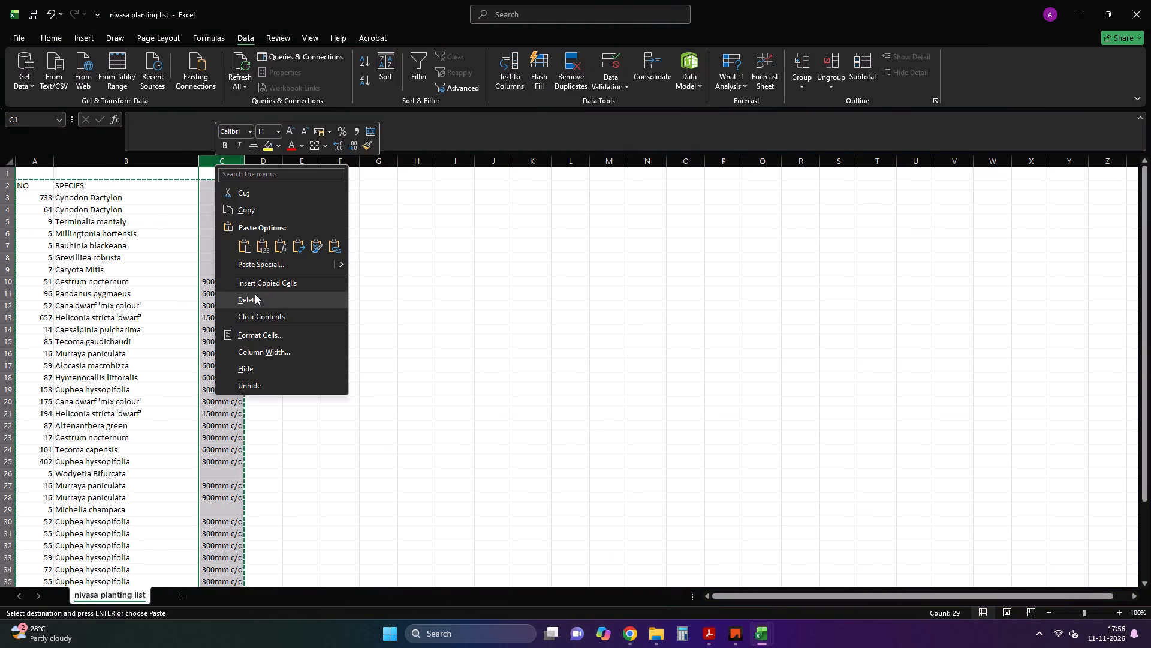
left_click(818, 340)
Copy the plant quantities and species in A3:B43 and paste them into the AI's follow-up prompt in Google Chrome.
left_click(27, 181)
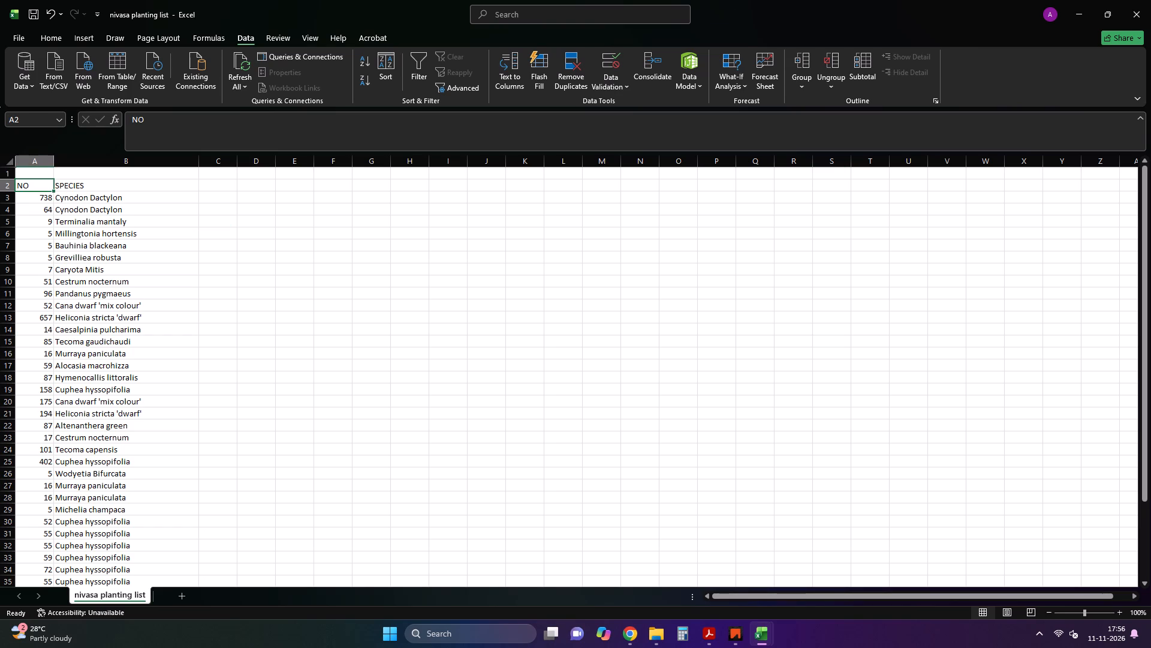
left_click_drag(38, 202, 183, 607)
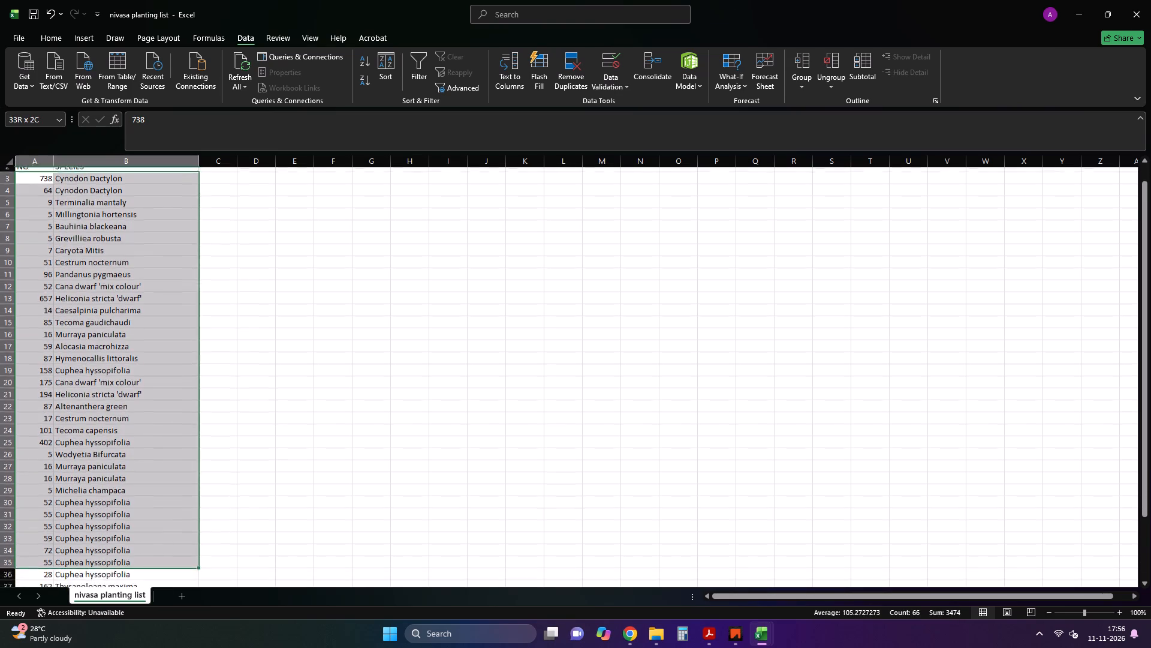
left_click_drag(183, 607, 155, 557)
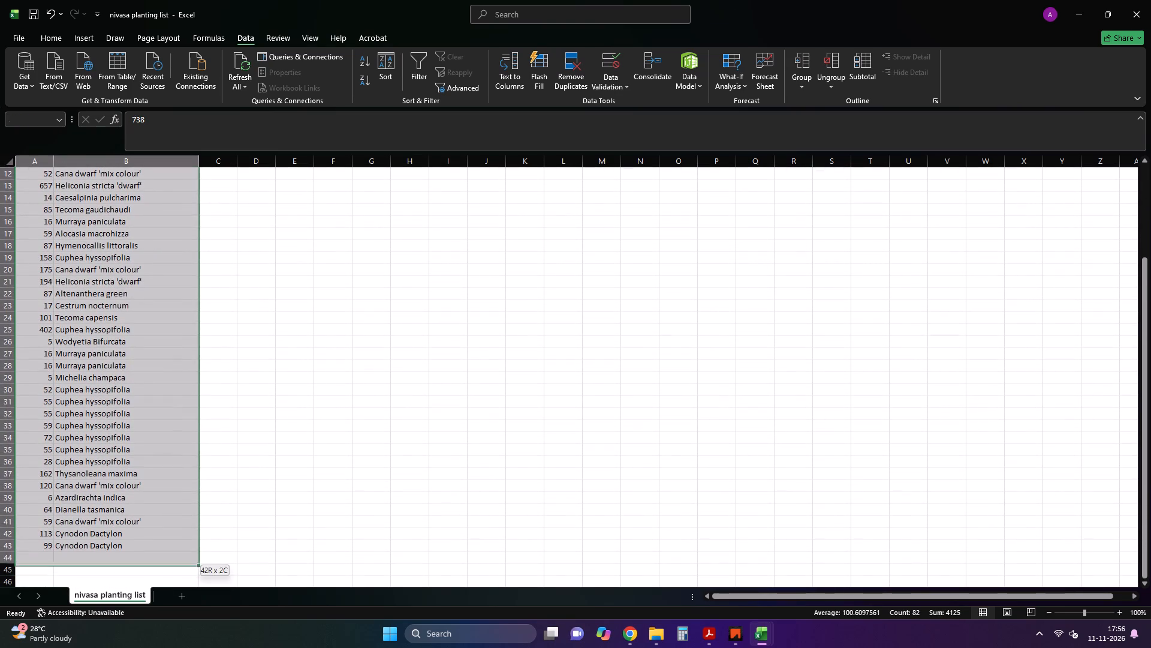
left_click_drag(155, 557, 155, 542)
key("ctrl+c")
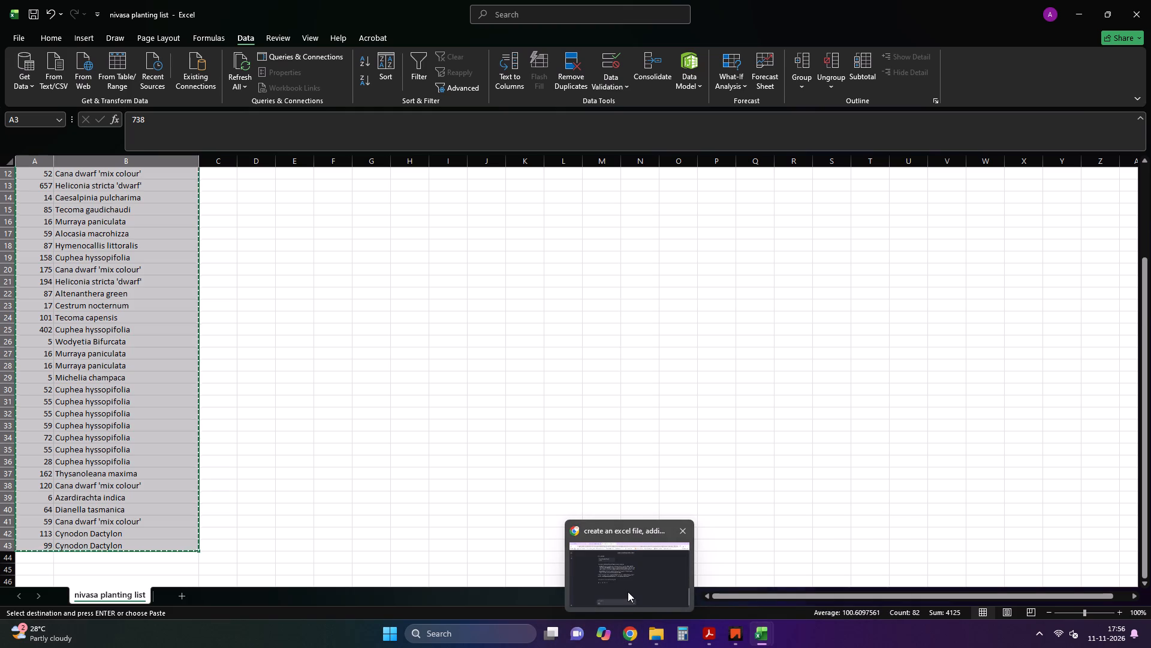
left_click(628, 590)
left_click(322, 560)
key("ctrl+v")
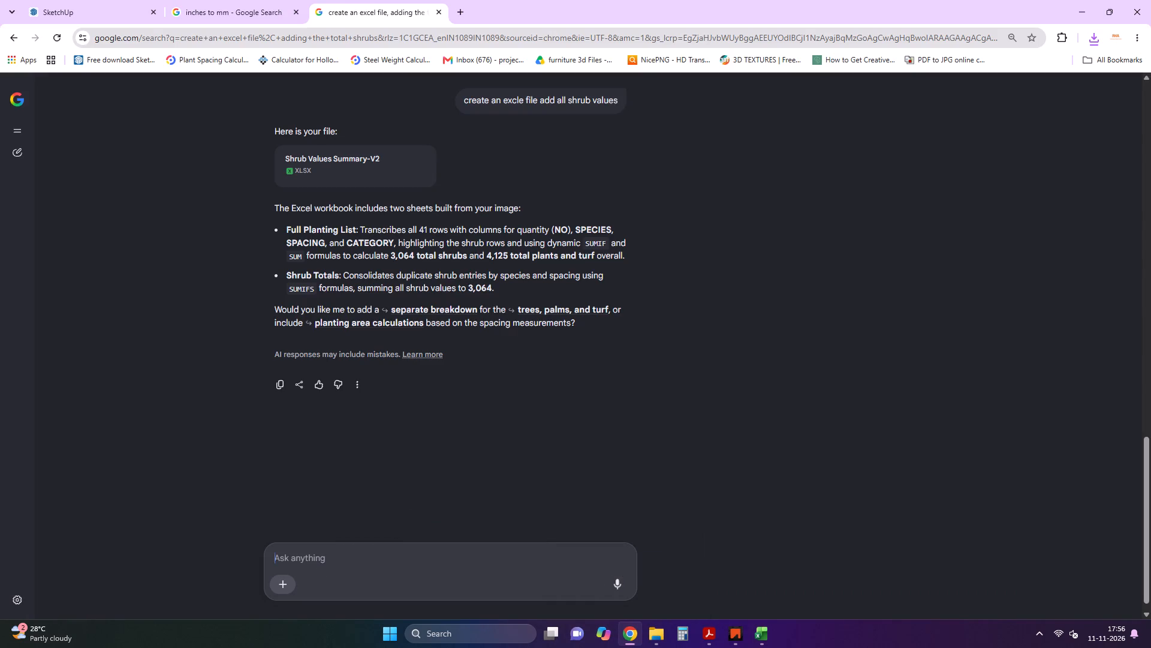
Submit the follow-up prompt "create an excle adding all shrub values" with the pasted quantity and species table.
type("create ab")
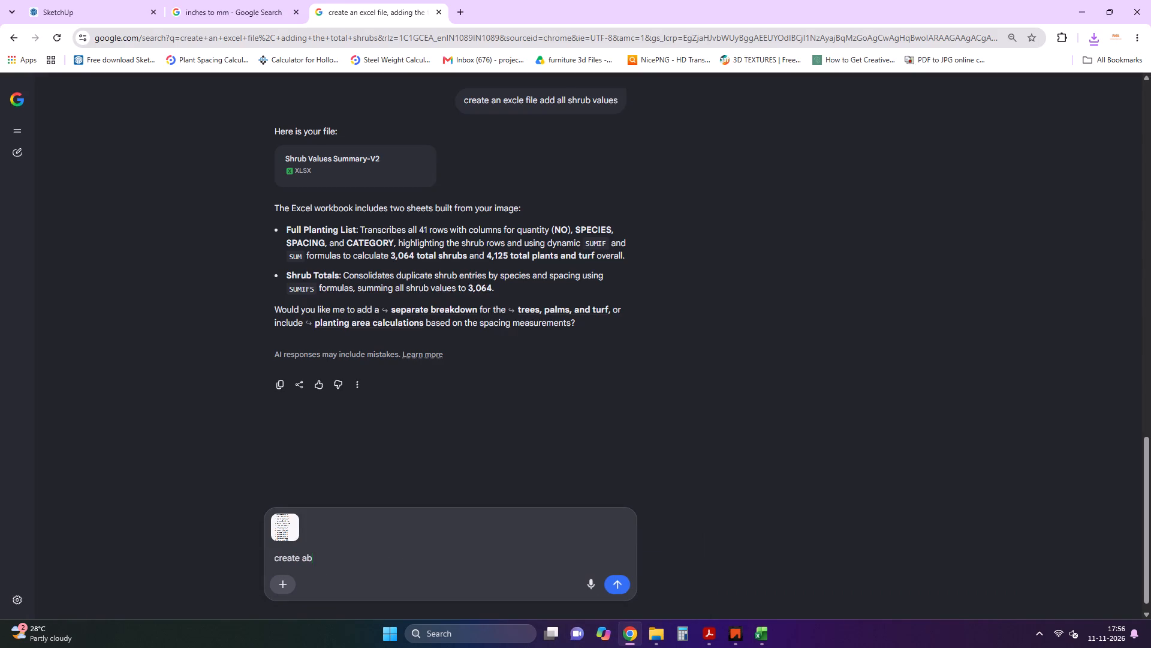
key("BackSpace")
type("n excle")
key("space")
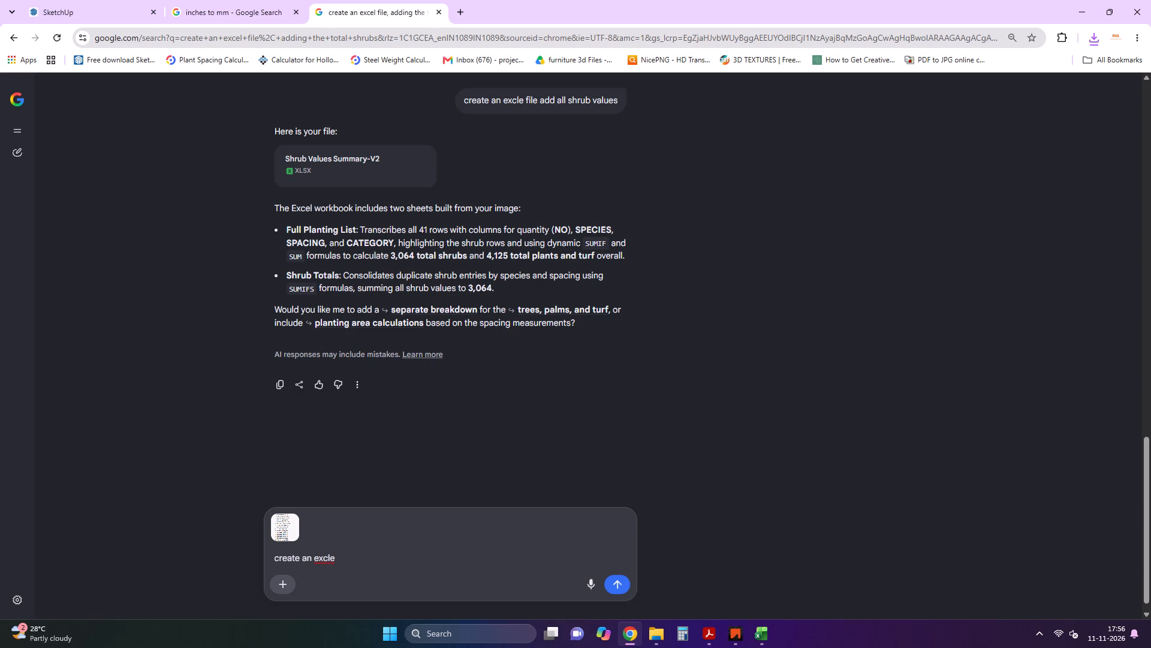
key("d")
key("backslash")
key("BackSpace")
key("BackSpace")
type("add")
type("ing")
key("space")
type("all sh")
type("rub values")
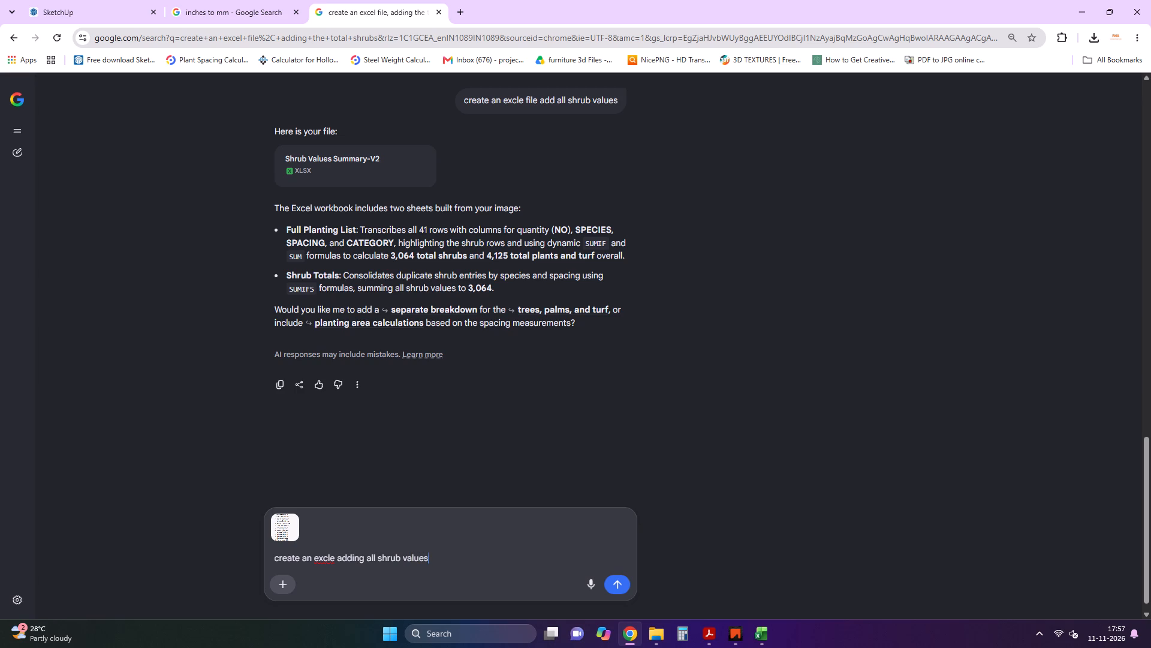
key("Return")
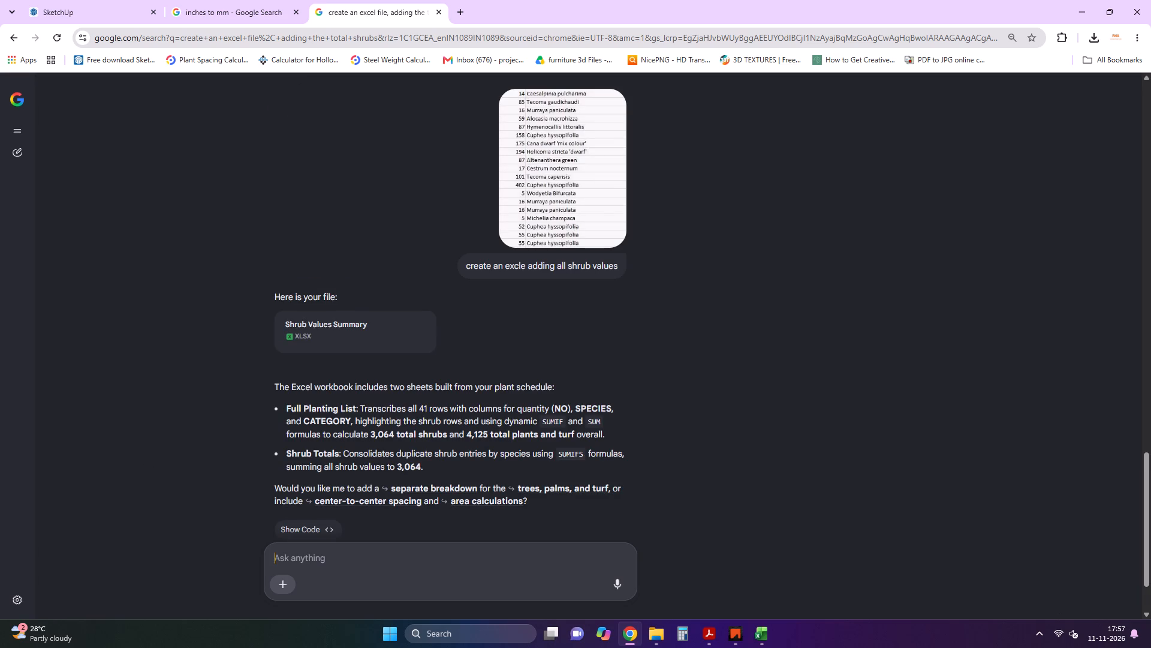
Download the Shrub Values Summary workbook, open it from the Downloads folder and examine its Full Planting List sheet.
left_click(349, 338)
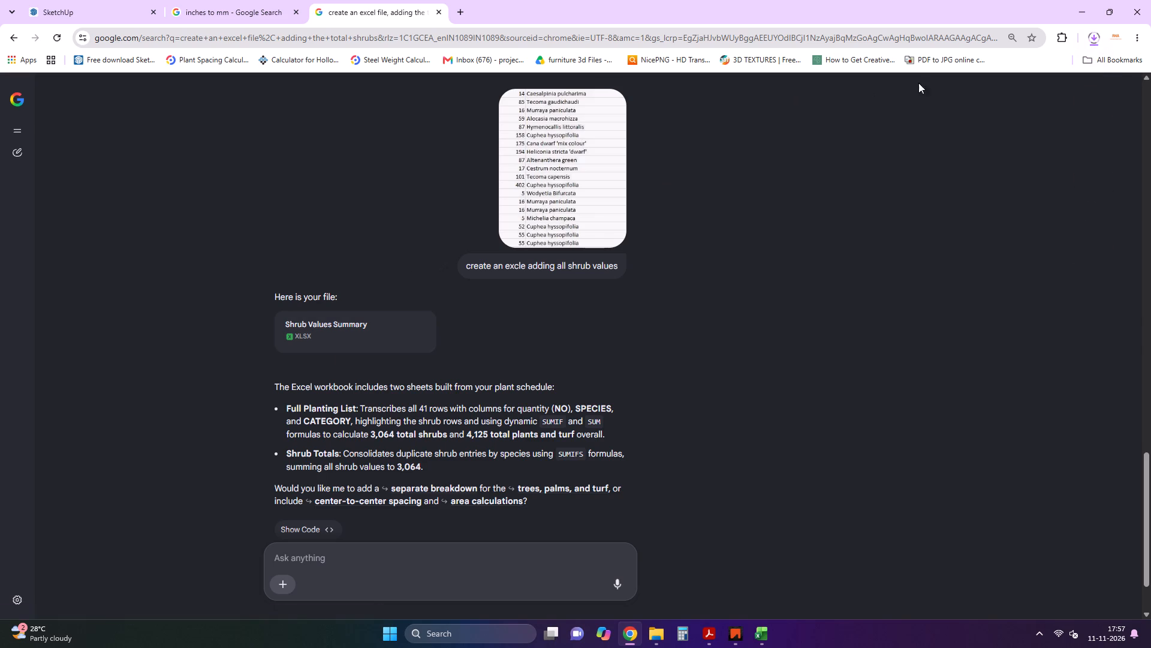
left_click(1063, 66)
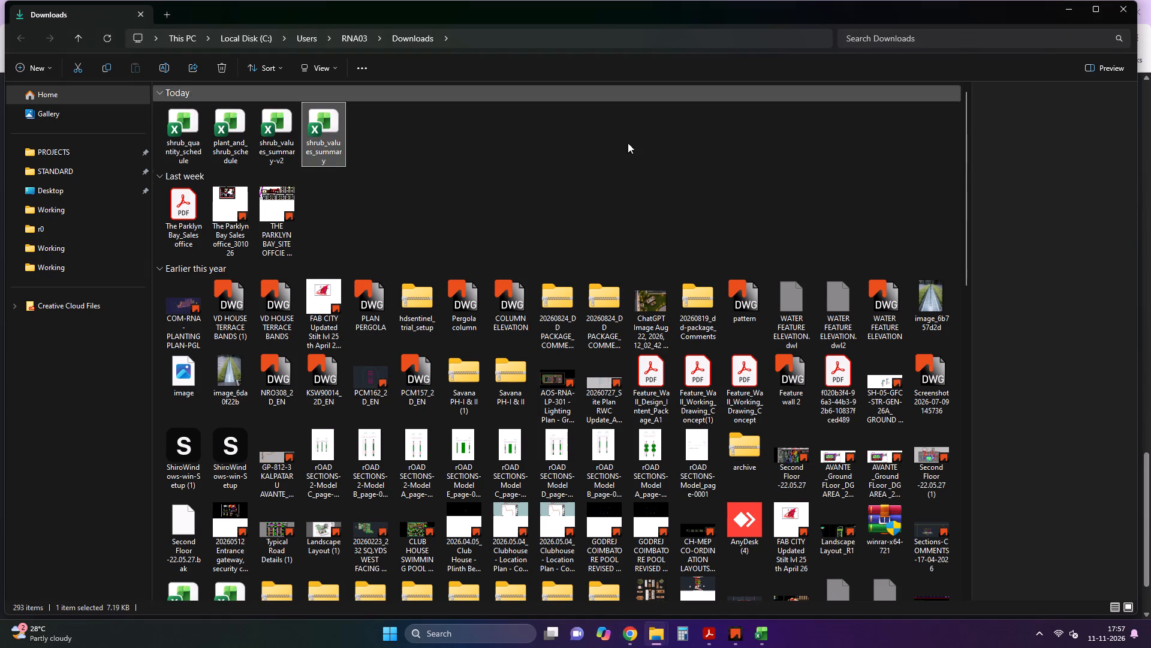
double_click(323, 130)
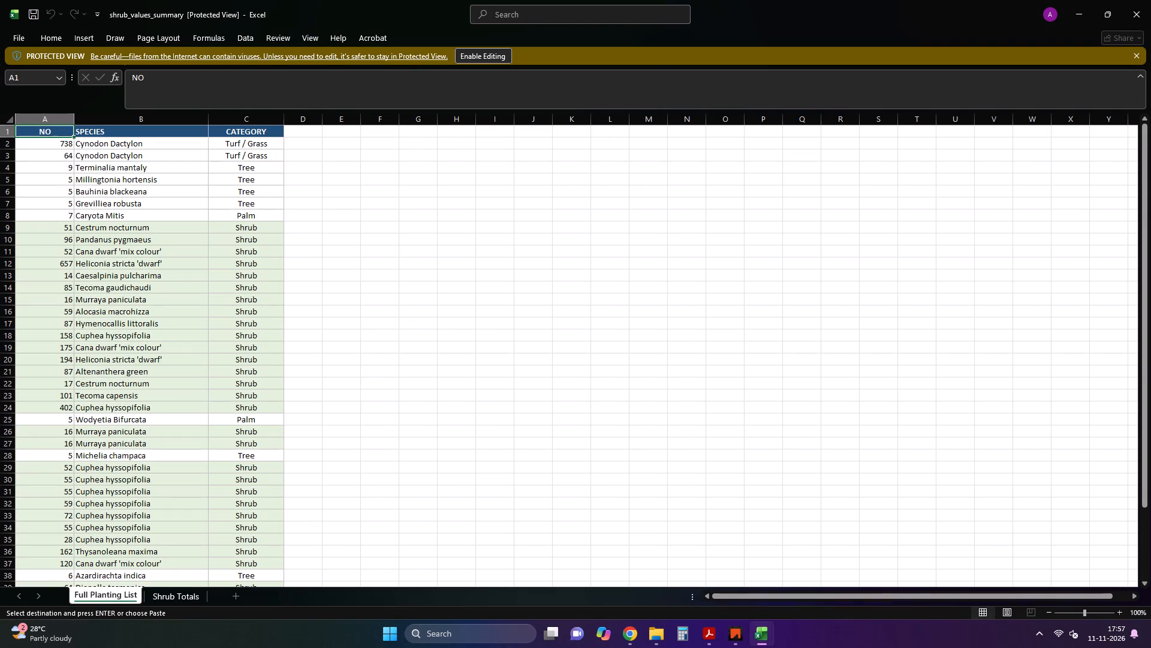
scroll(371, 272, "up", 4)
scroll(267, 256, "up", 5)
left_click(403, 249)
scroll(101, 180, "up", 3)
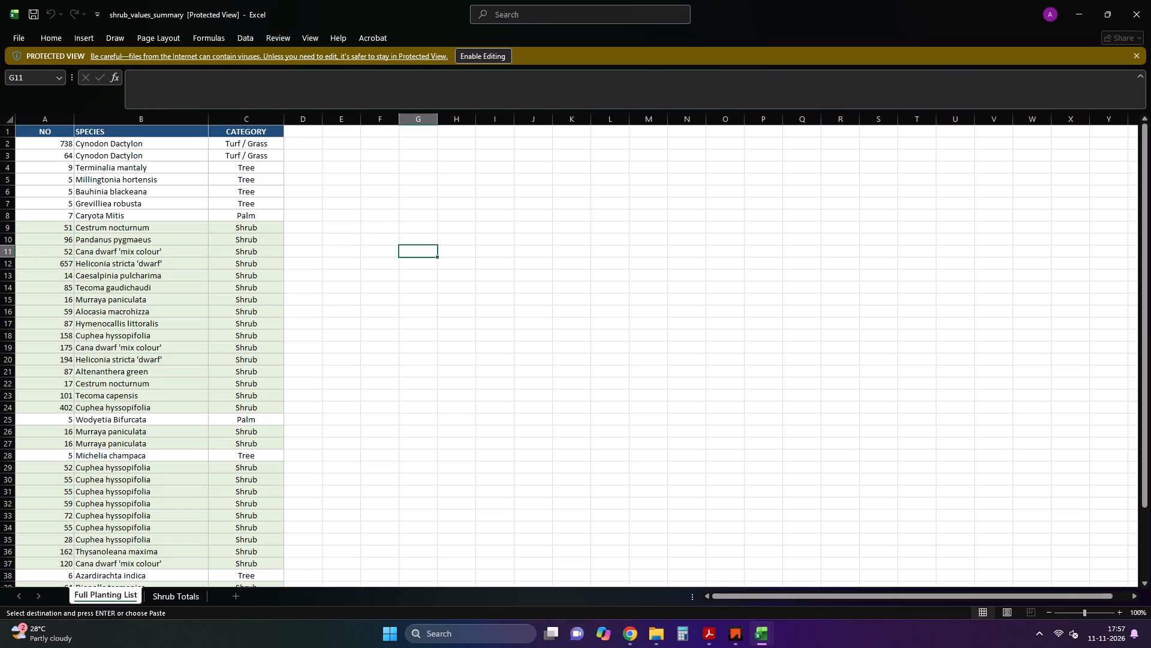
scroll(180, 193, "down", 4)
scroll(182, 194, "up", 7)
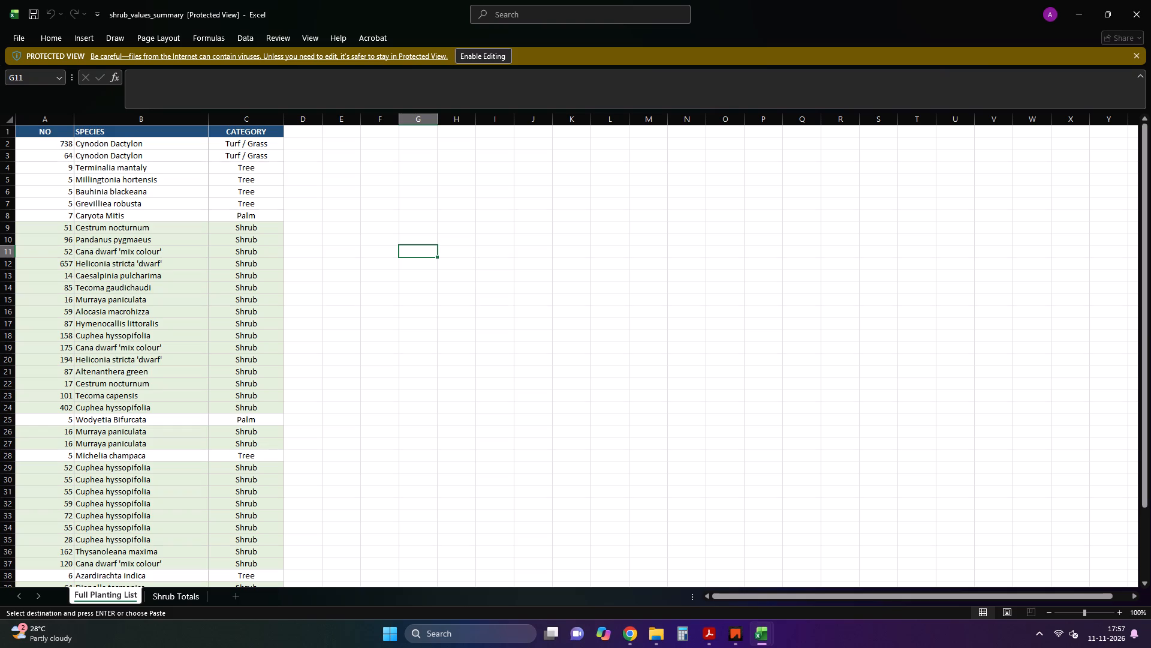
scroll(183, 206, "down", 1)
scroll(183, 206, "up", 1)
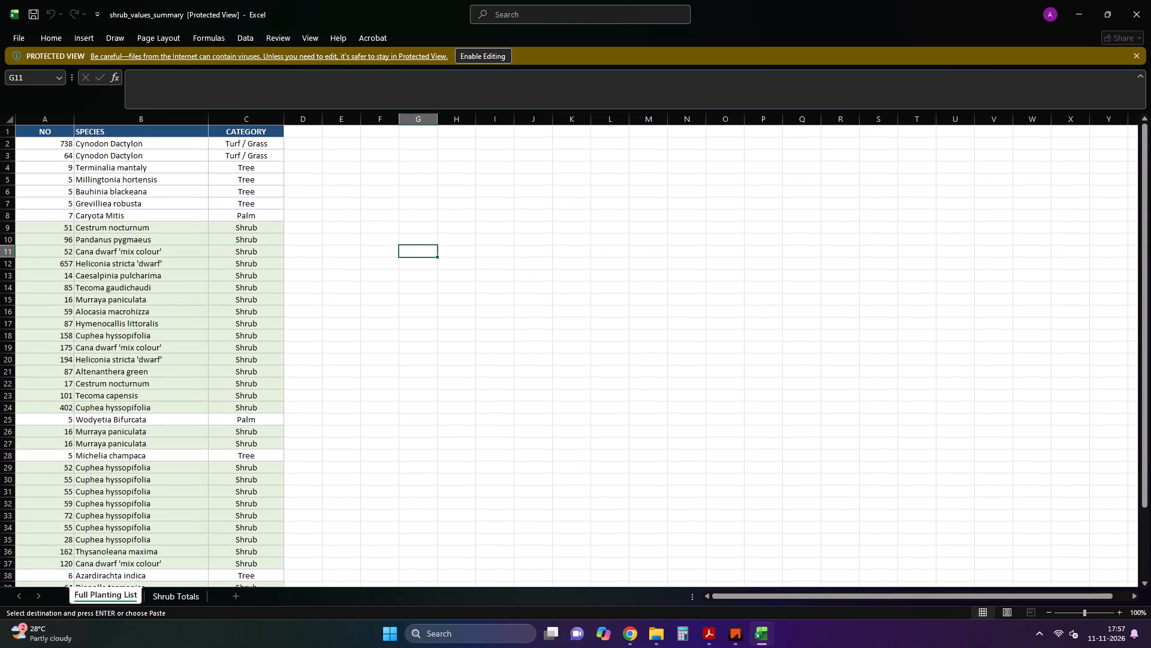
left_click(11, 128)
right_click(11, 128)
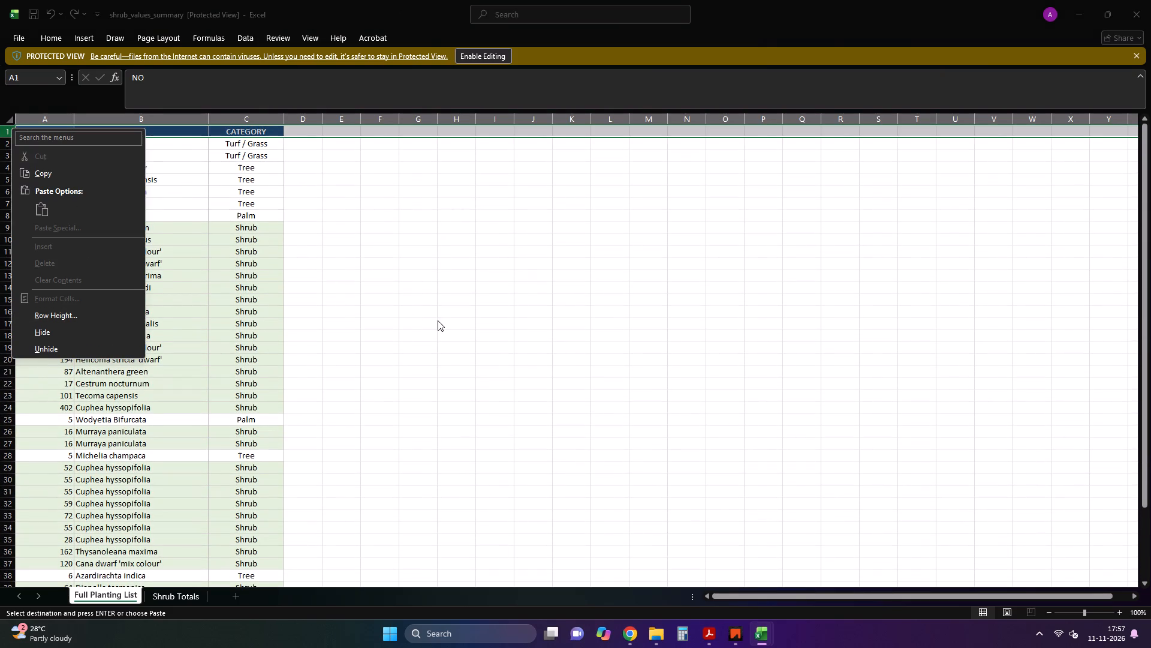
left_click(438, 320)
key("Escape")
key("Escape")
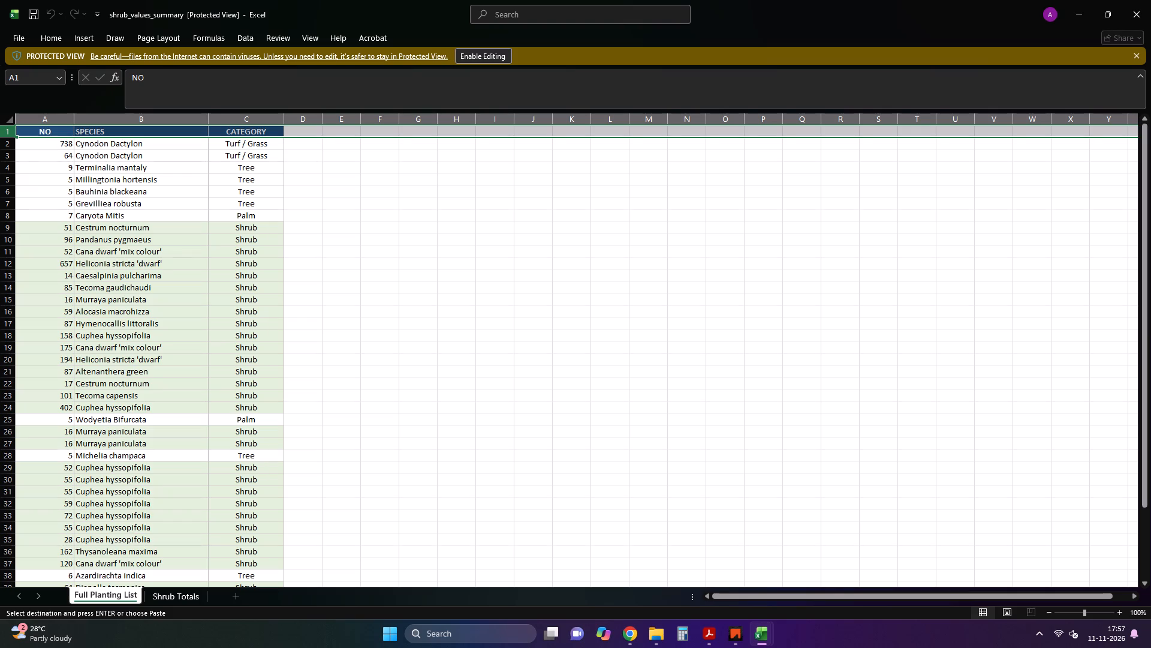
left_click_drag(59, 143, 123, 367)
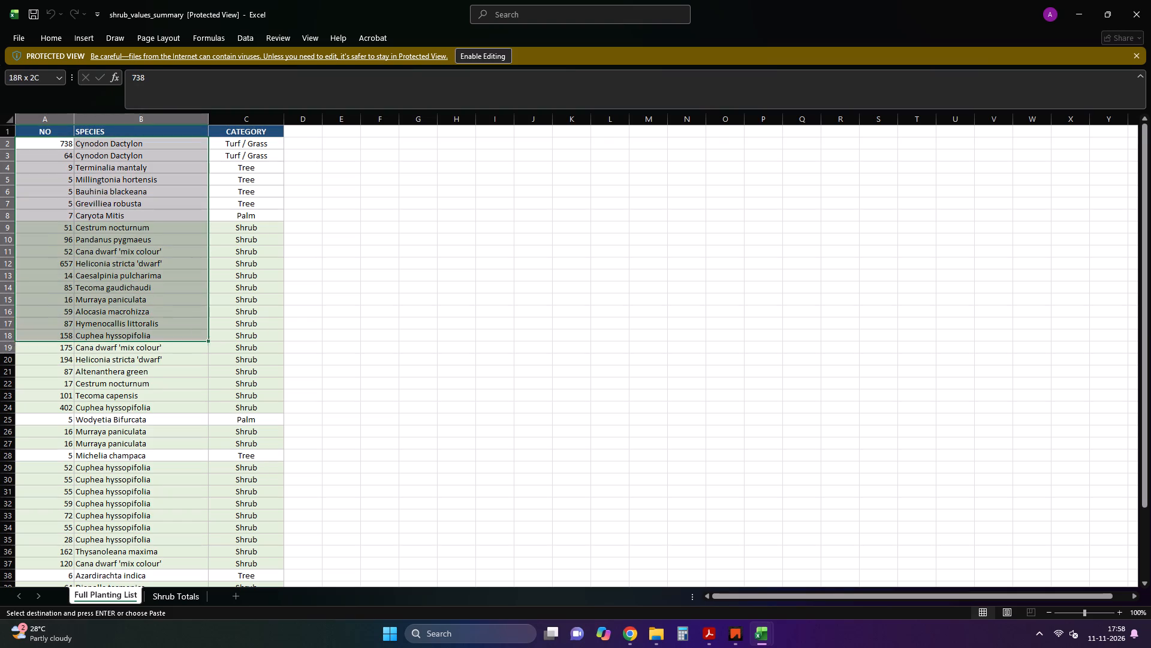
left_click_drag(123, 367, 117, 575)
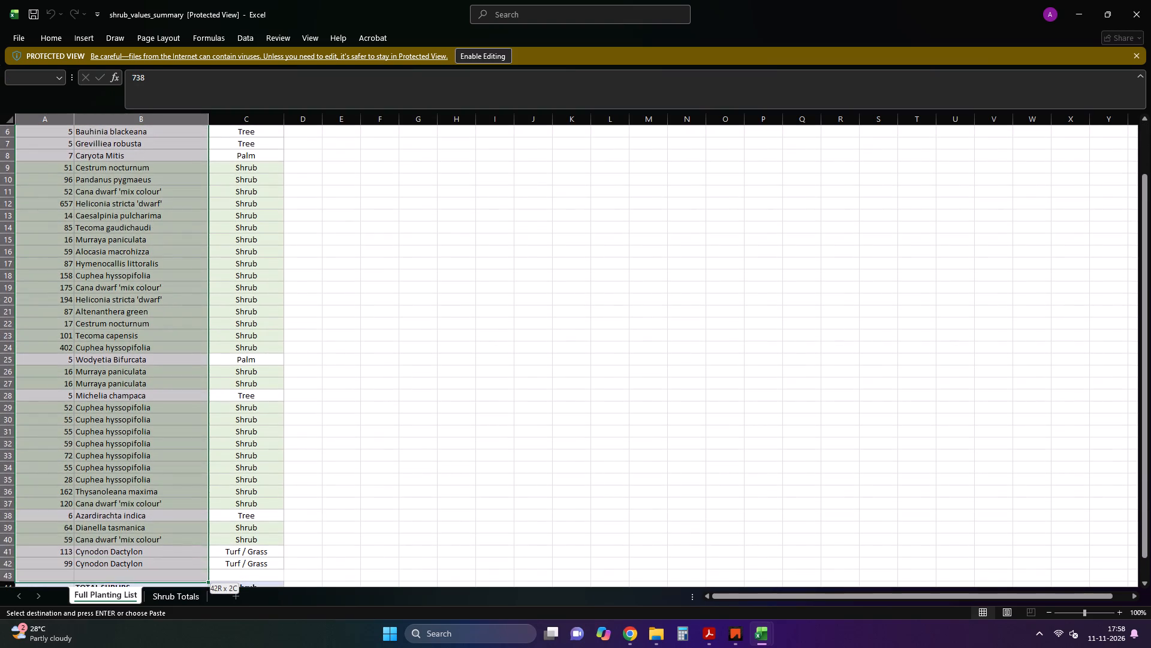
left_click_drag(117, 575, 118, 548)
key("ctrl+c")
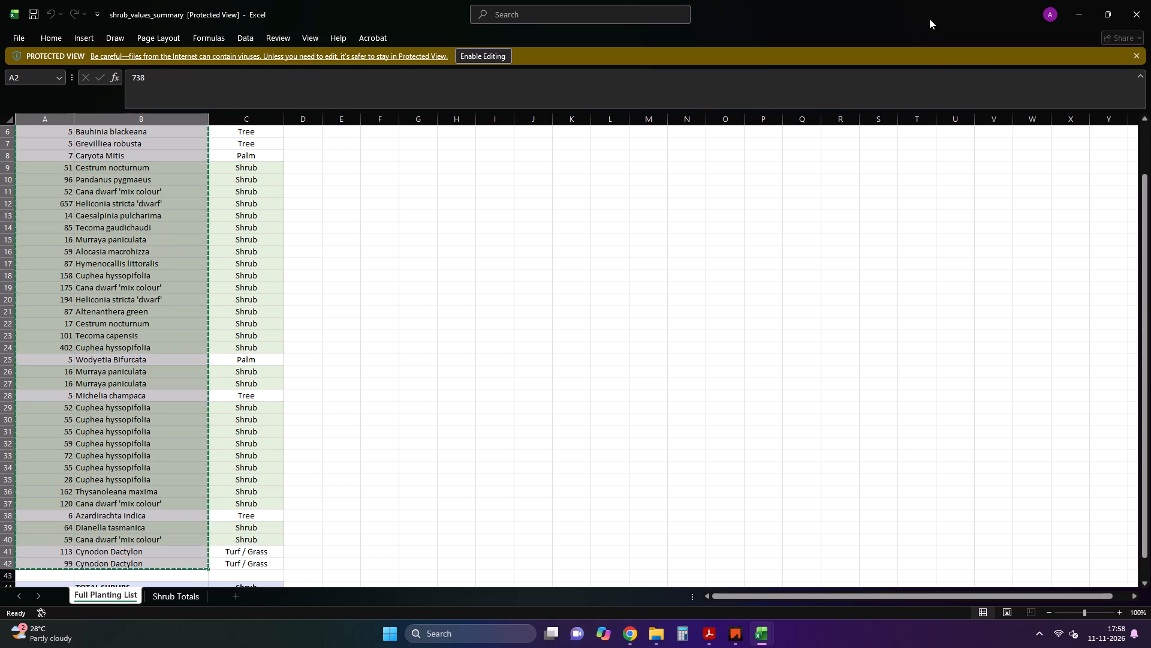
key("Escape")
Close the shrub_values_summary workbook and return to the nivasa planting list workbook.
left_click(1135, 14)
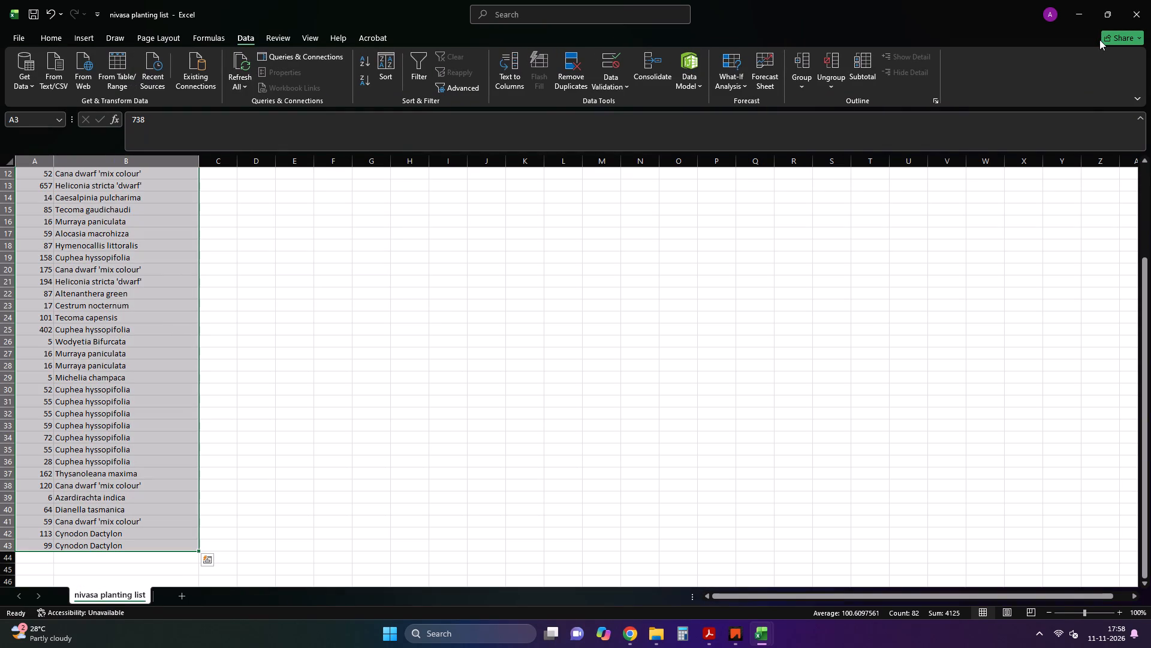
key("Escape")
Undo the deletion of column C with the plant spacings in the nivasa planting list and save the workbook.
left_click(689, 361)
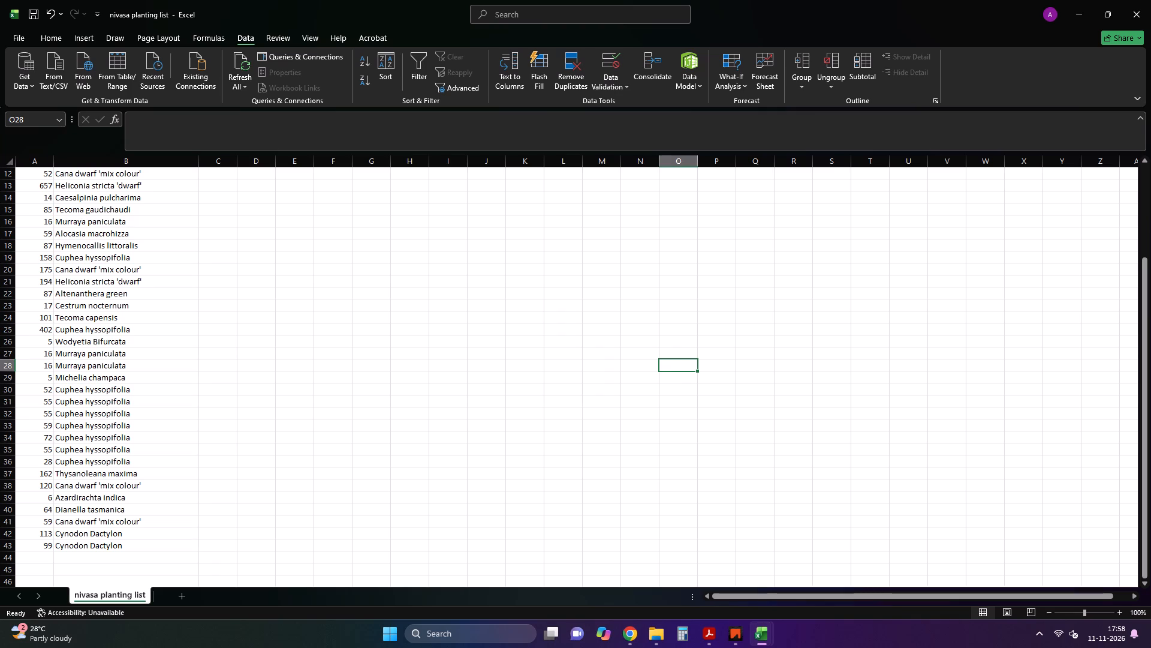
key("Escape")
left_click(177, 362)
key("Escape")
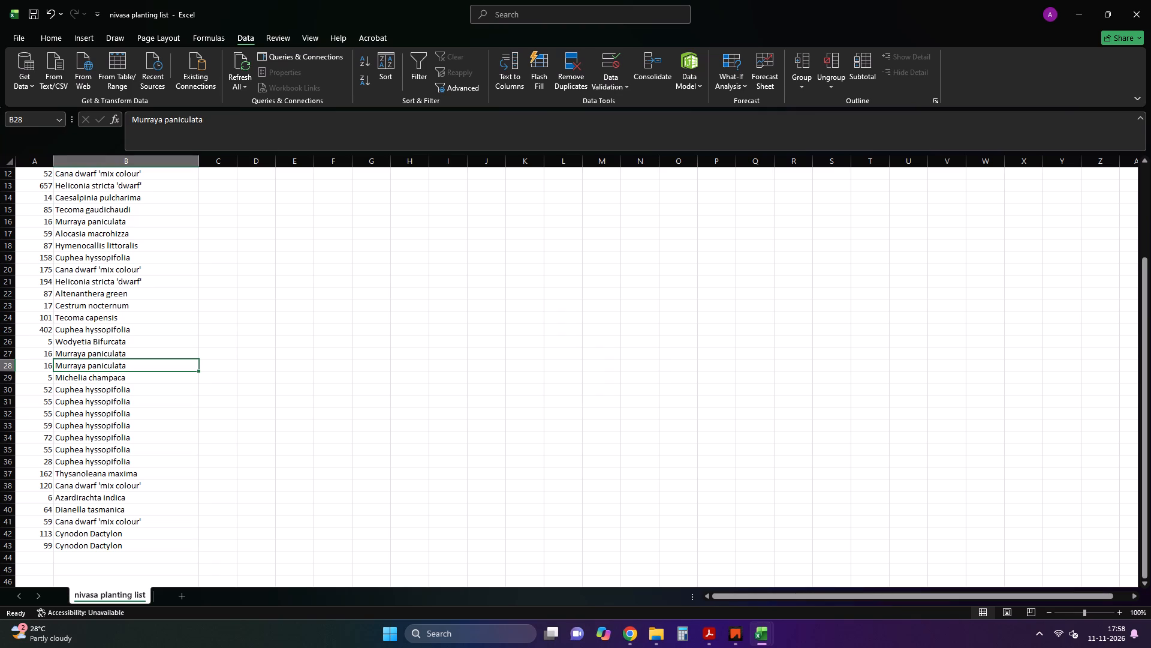
key("Escape")
key("ctrl+z")
left_click(324, 329)
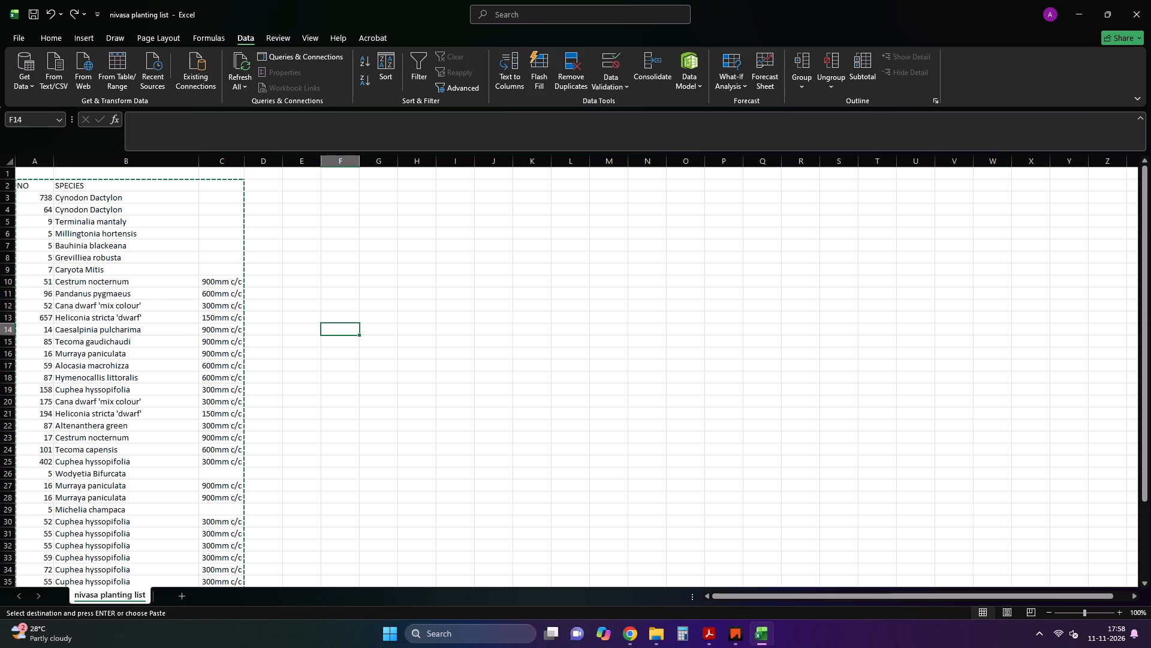
key("Escape")
key("ctrl+s")
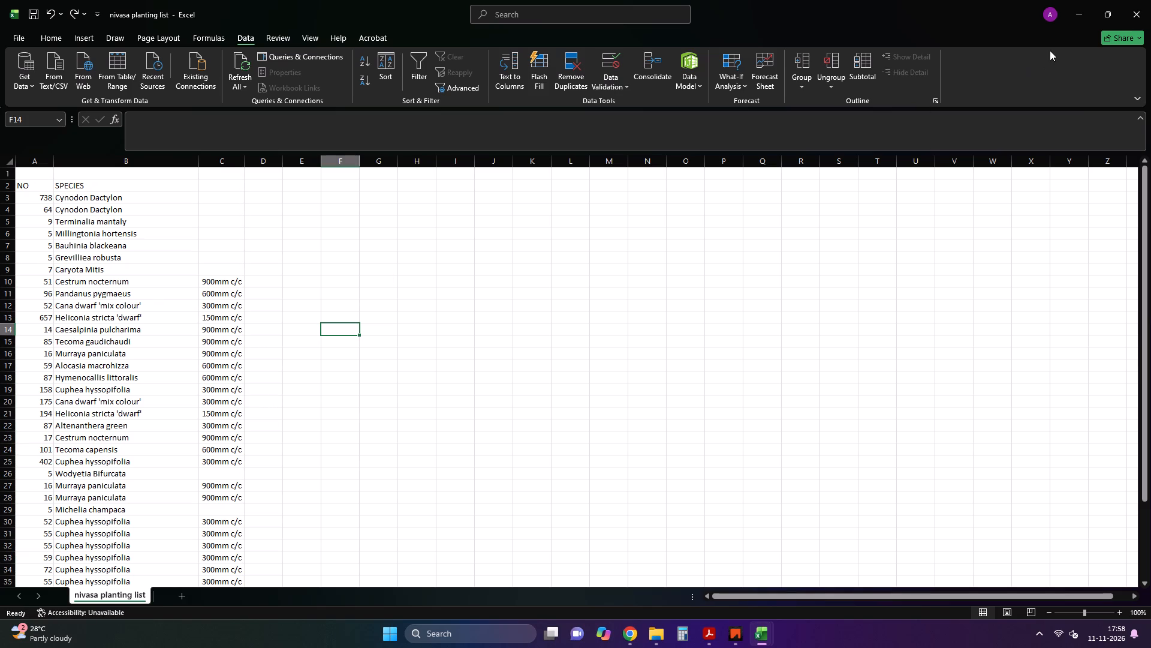
Close the nivasa planting list and planting list-standard workbooks.
left_click(1144, 5)
left_click(1143, 20)
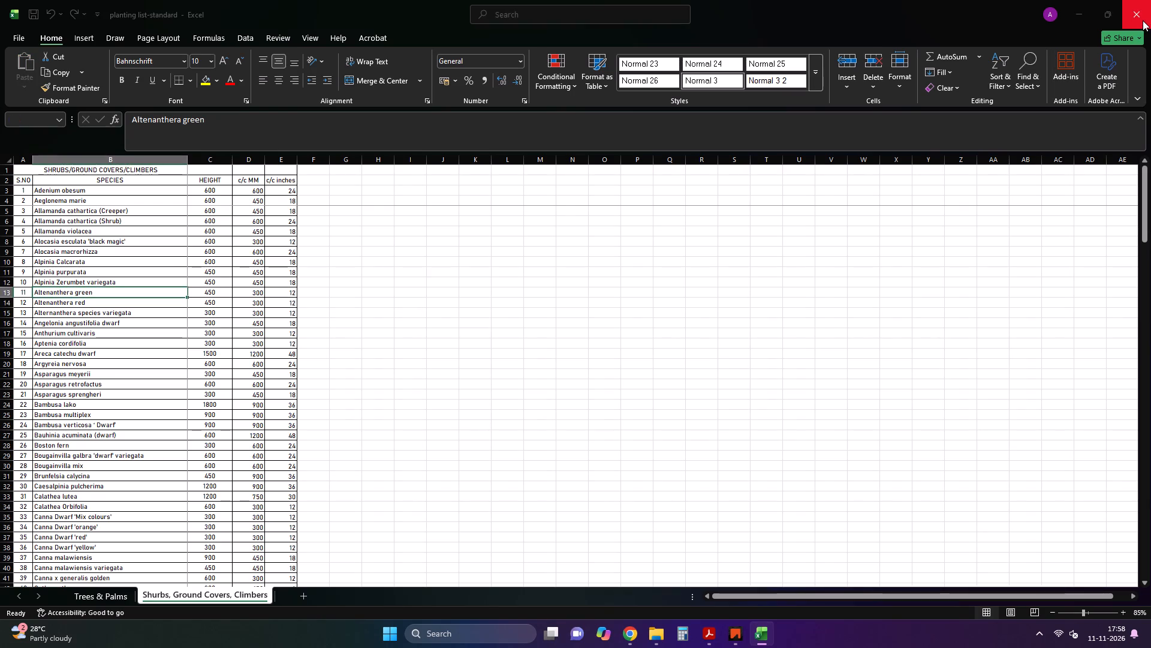
left_click(628, 336)
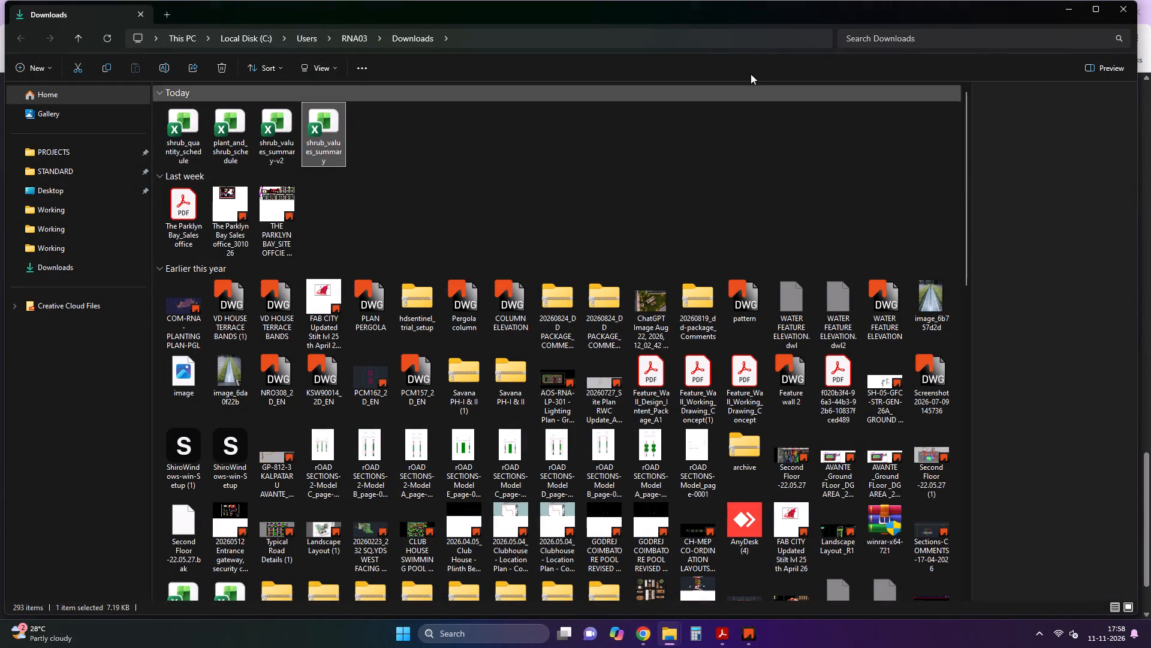
Delete today's four shrub schedule and summary workbooks from the Downloads folder and close its window.
left_click_drag(376, 134, 216, 127)
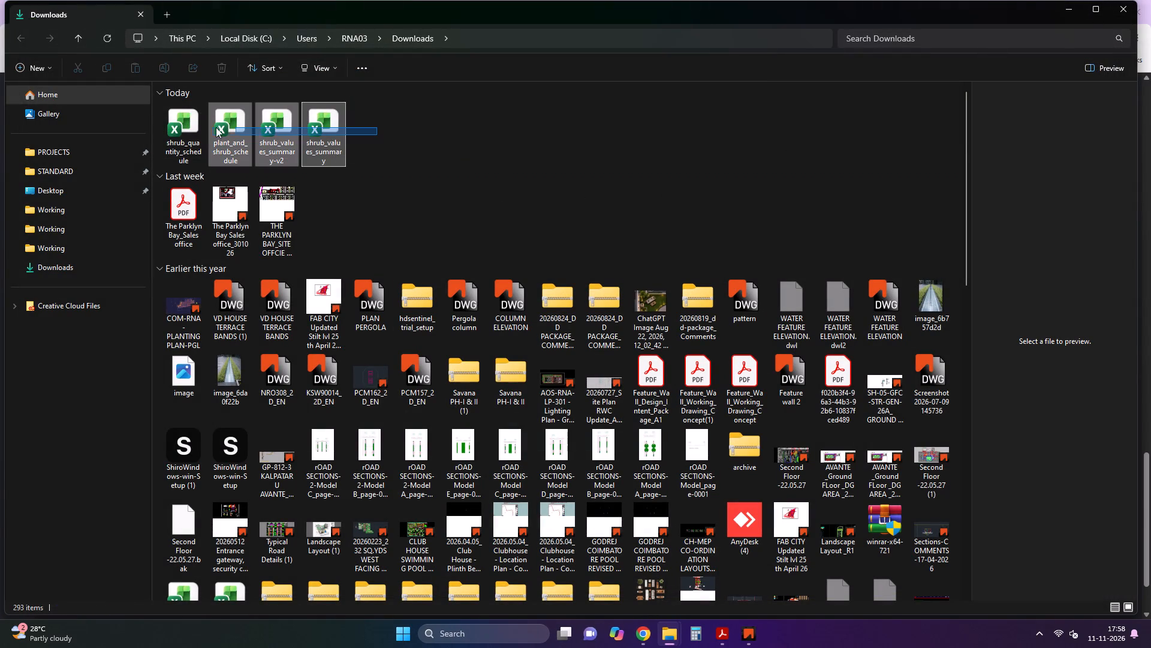
left_click_drag(216, 127, 164, 127)
key("Delete")
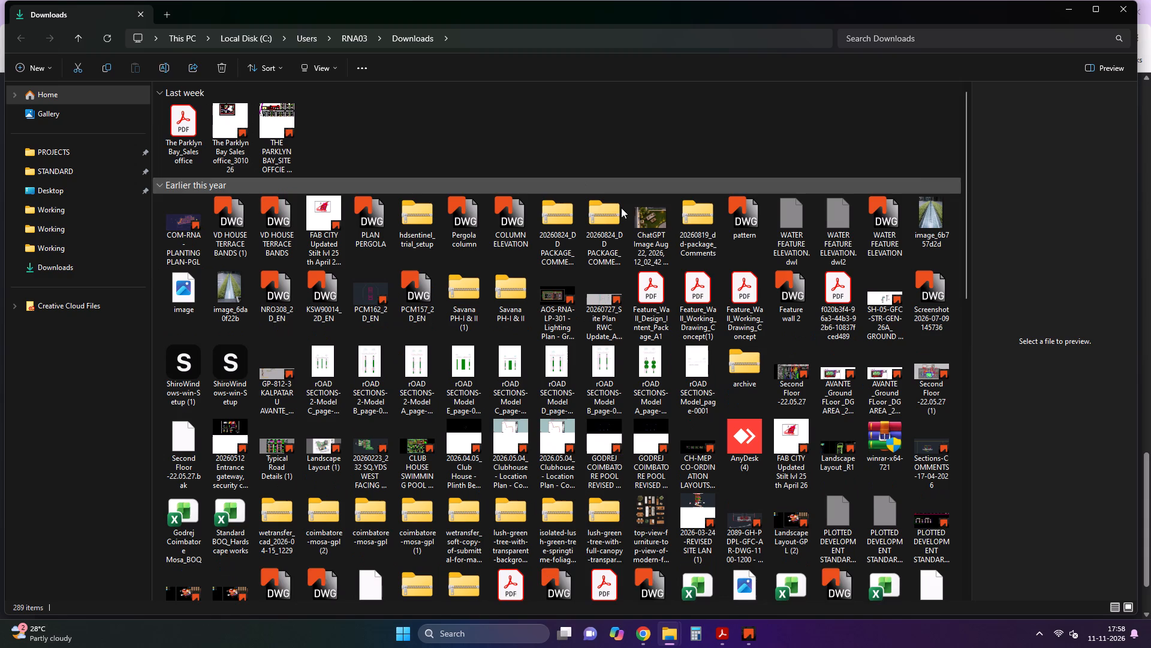
left_click(1119, 4)
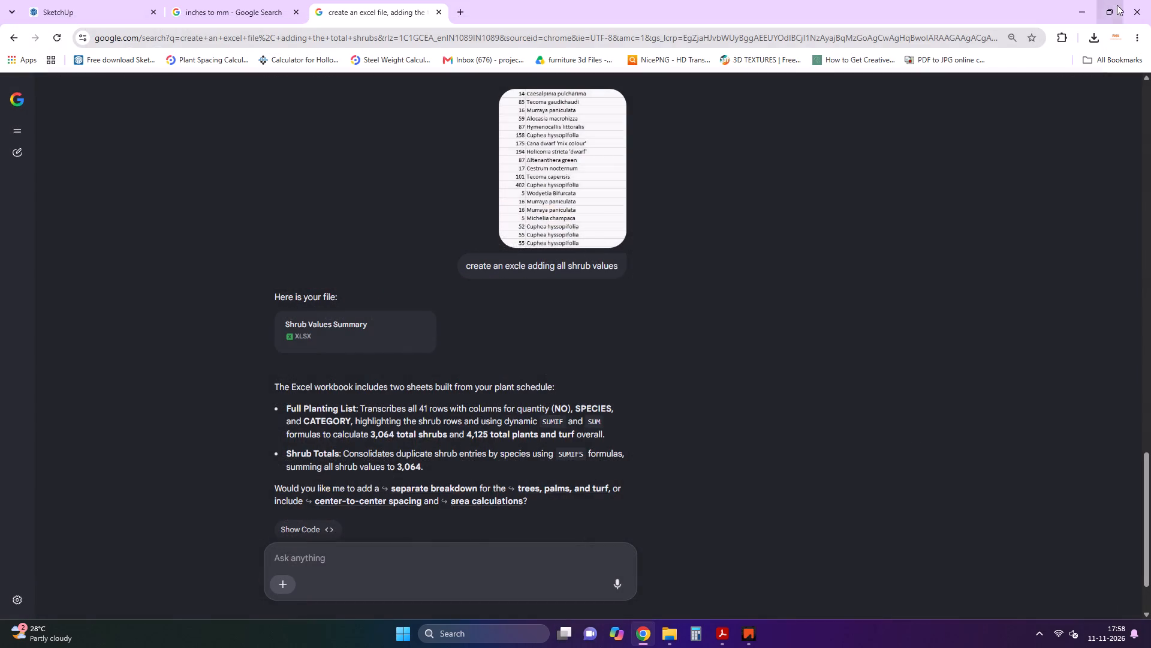
Copy the nivasa planting list file from the desktop and paste it into the 56003_Silpa Nivasa, Nandayal project folder.
left_click(1077, 17)
left_click(332, 328)
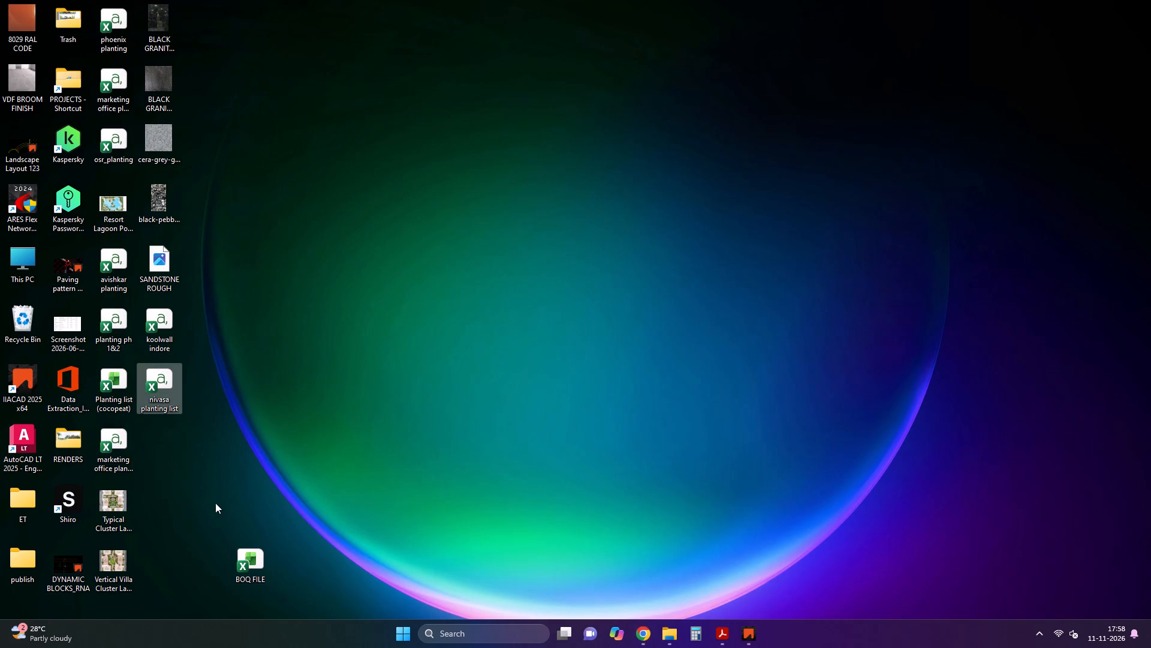
right_click(155, 386)
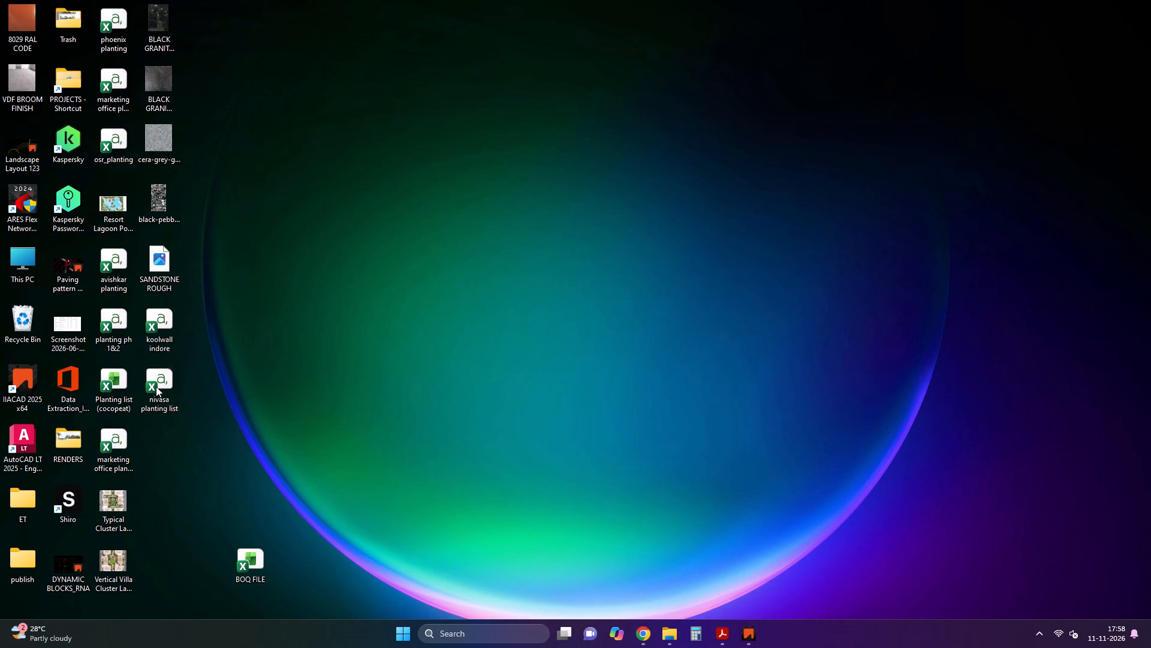
left_click(188, 401)
left_click(670, 636)
left_click(333, 434)
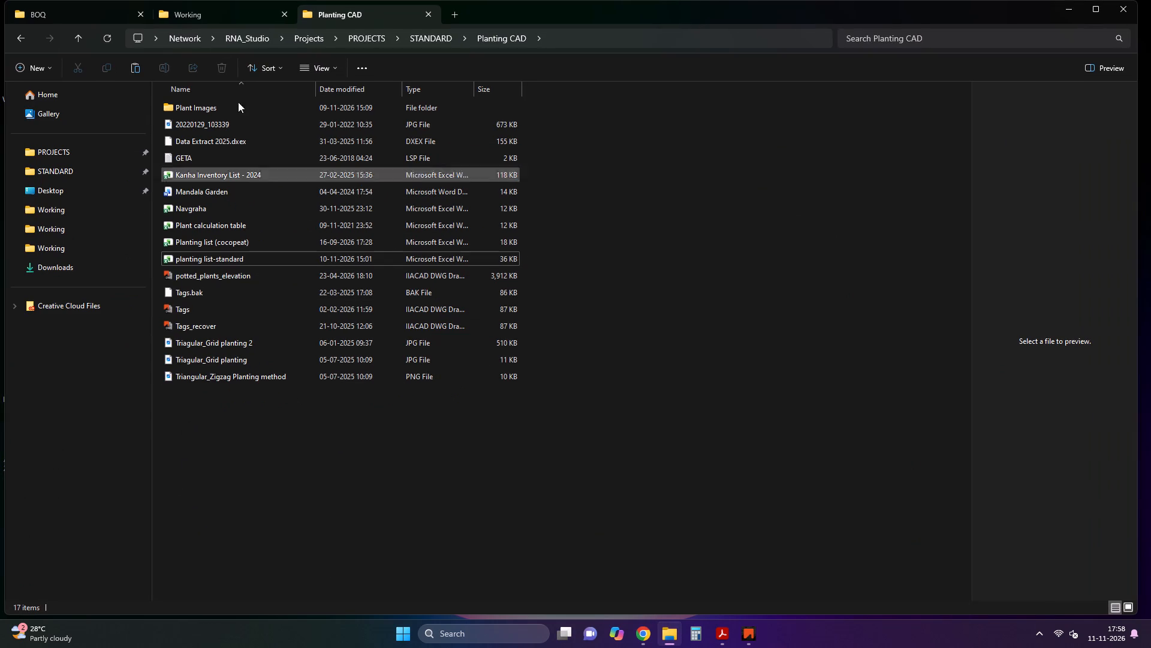
left_click(68, 7)
left_click(237, 19)
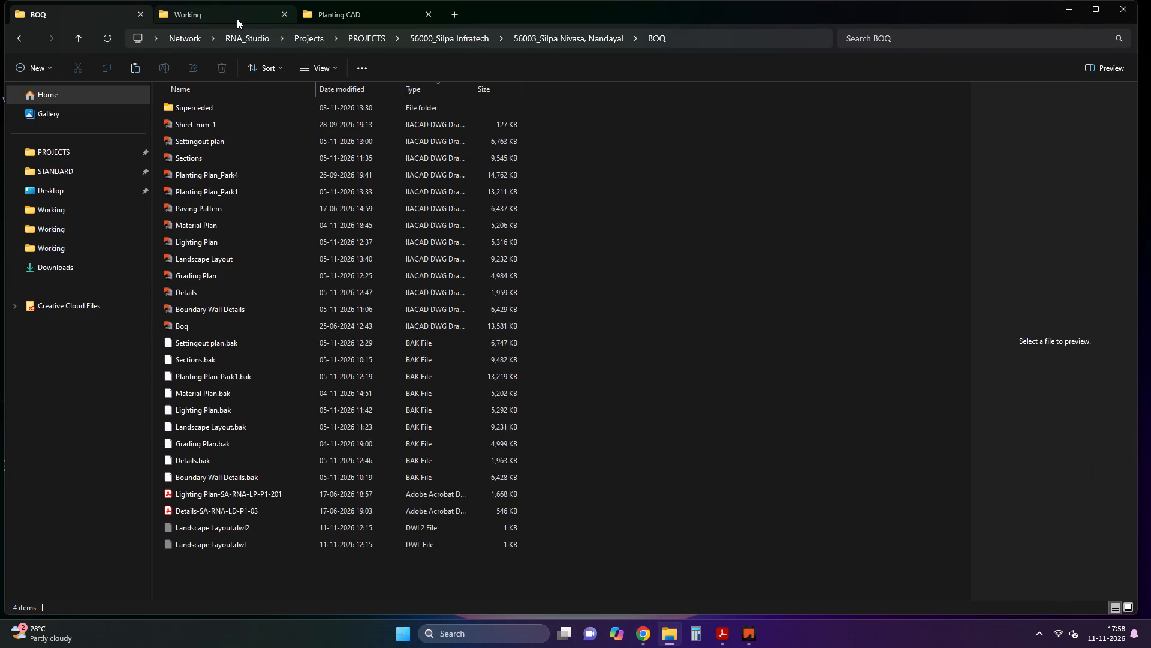
left_click(443, 41)
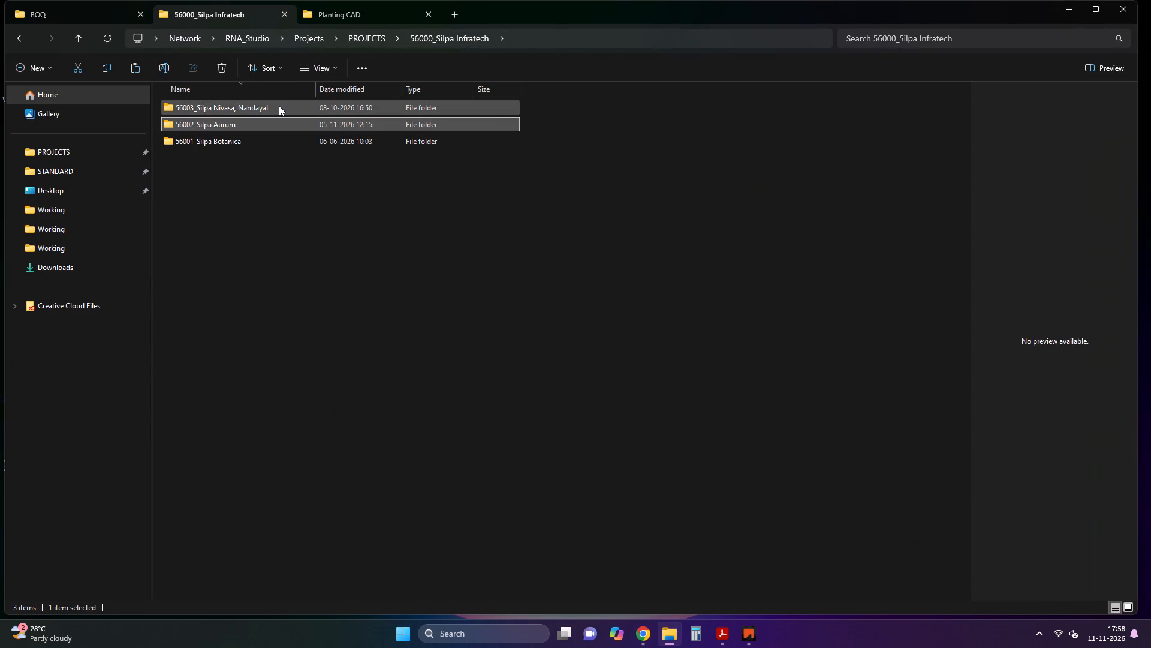
double_click(279, 106)
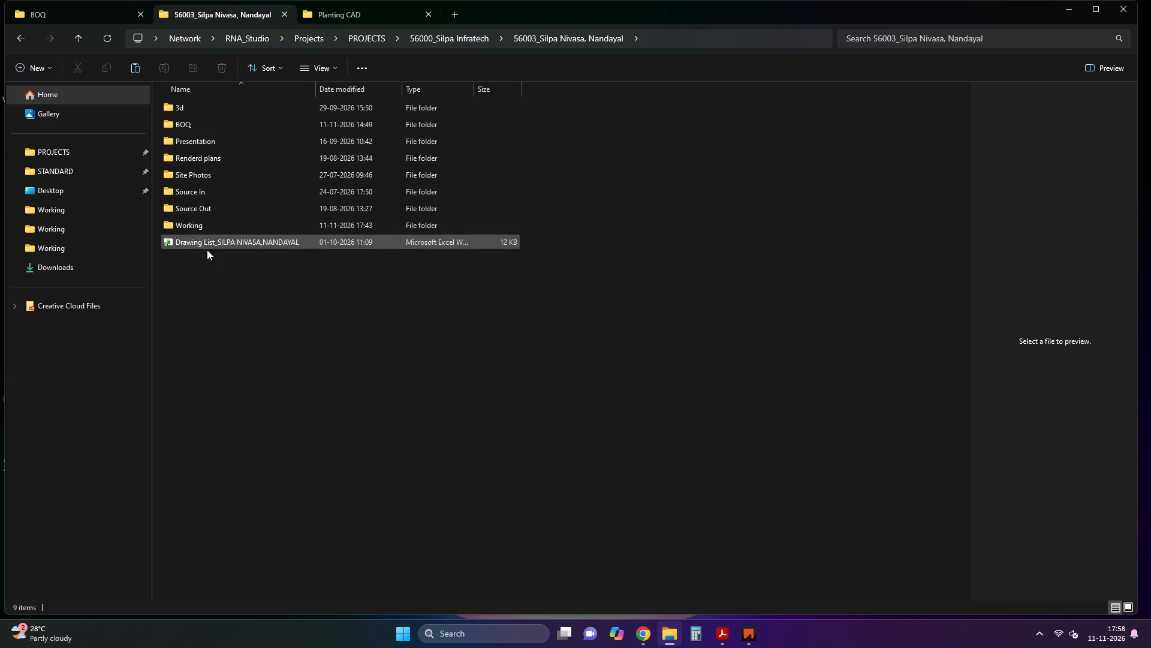
right_click(215, 289)
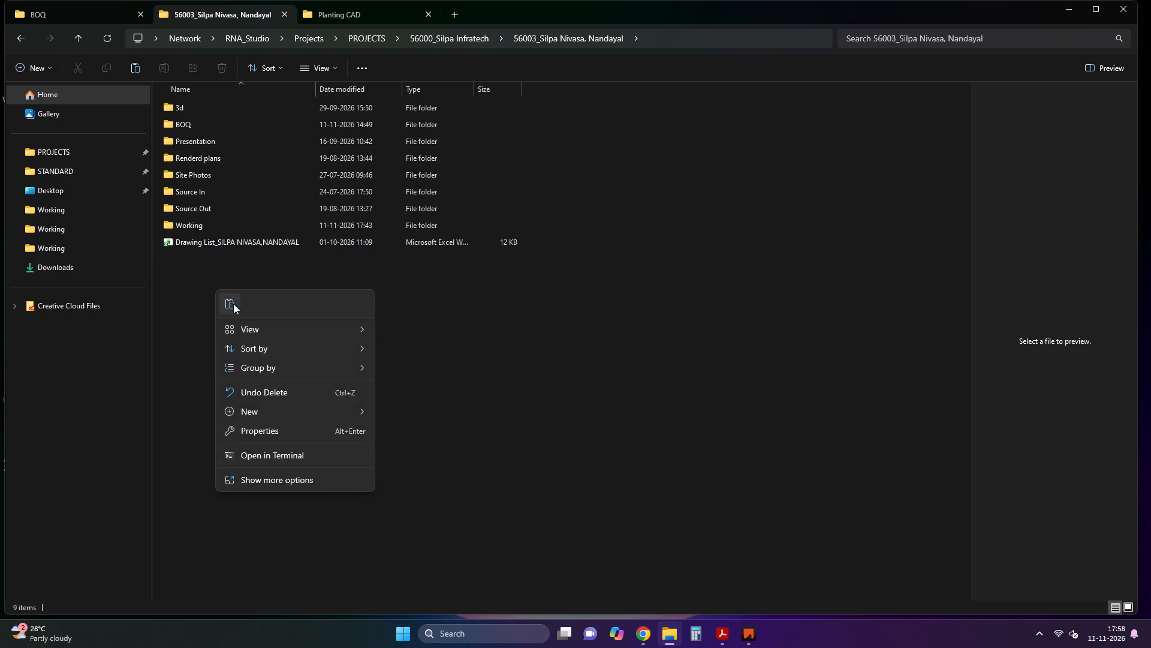
left_click(233, 305)
left_click(393, 338)
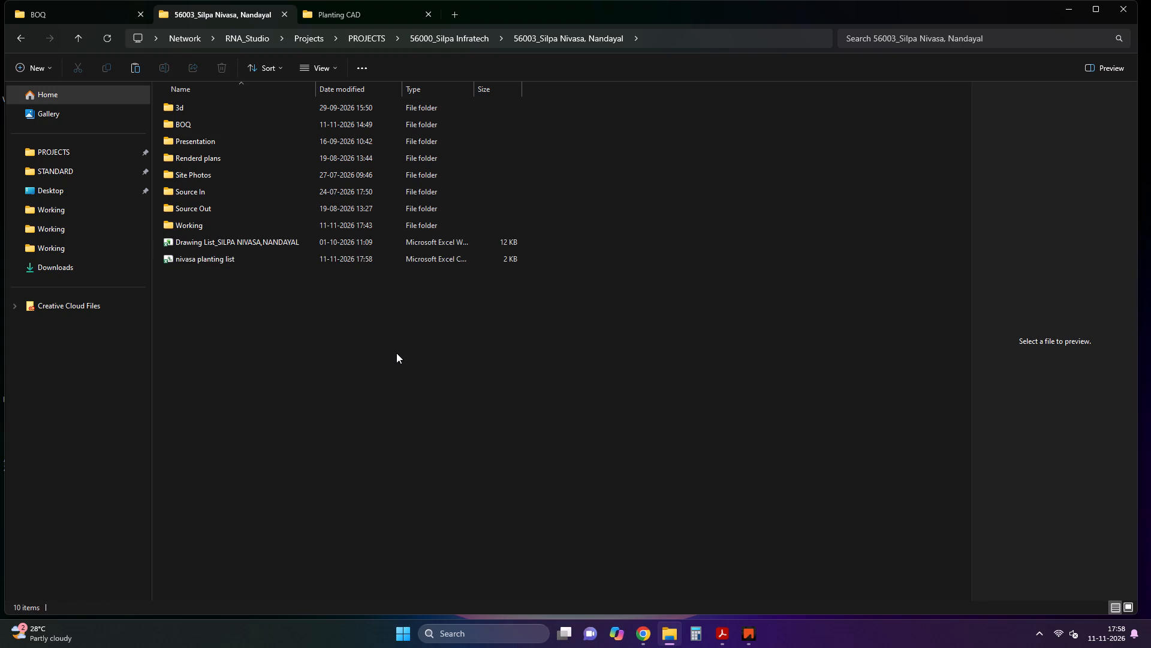
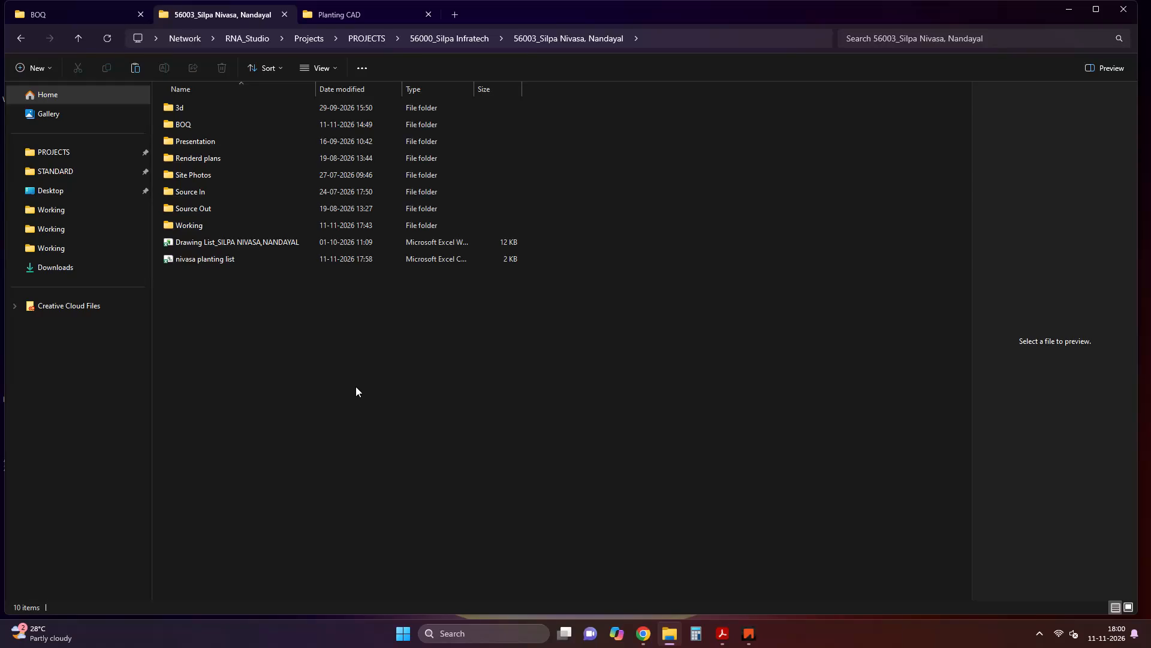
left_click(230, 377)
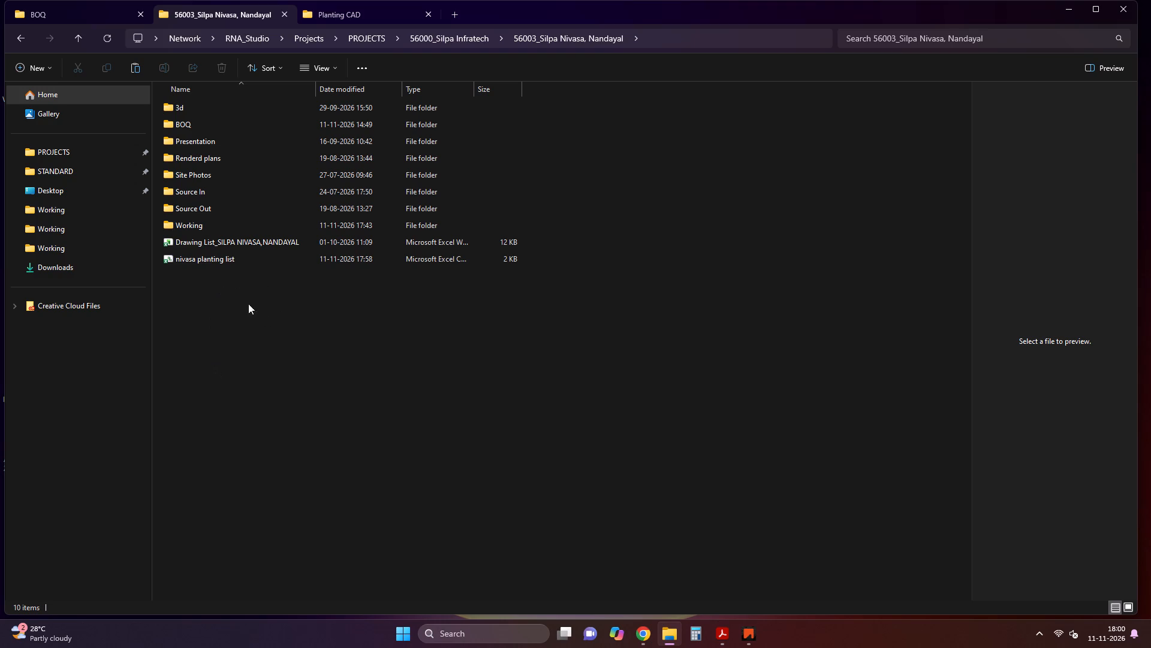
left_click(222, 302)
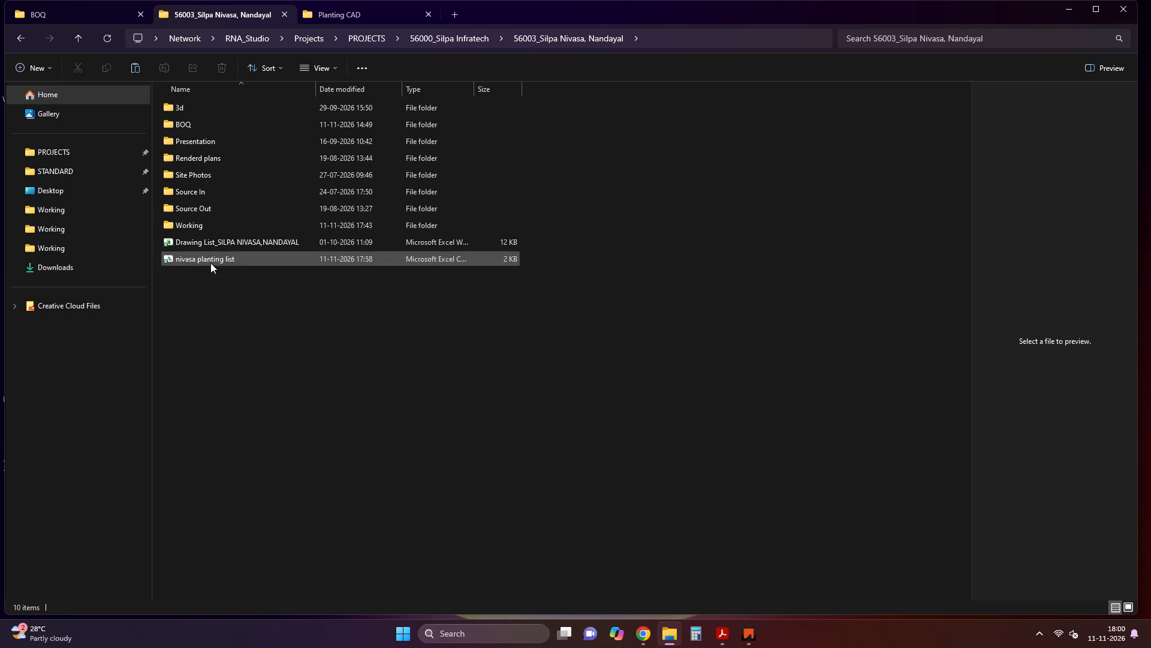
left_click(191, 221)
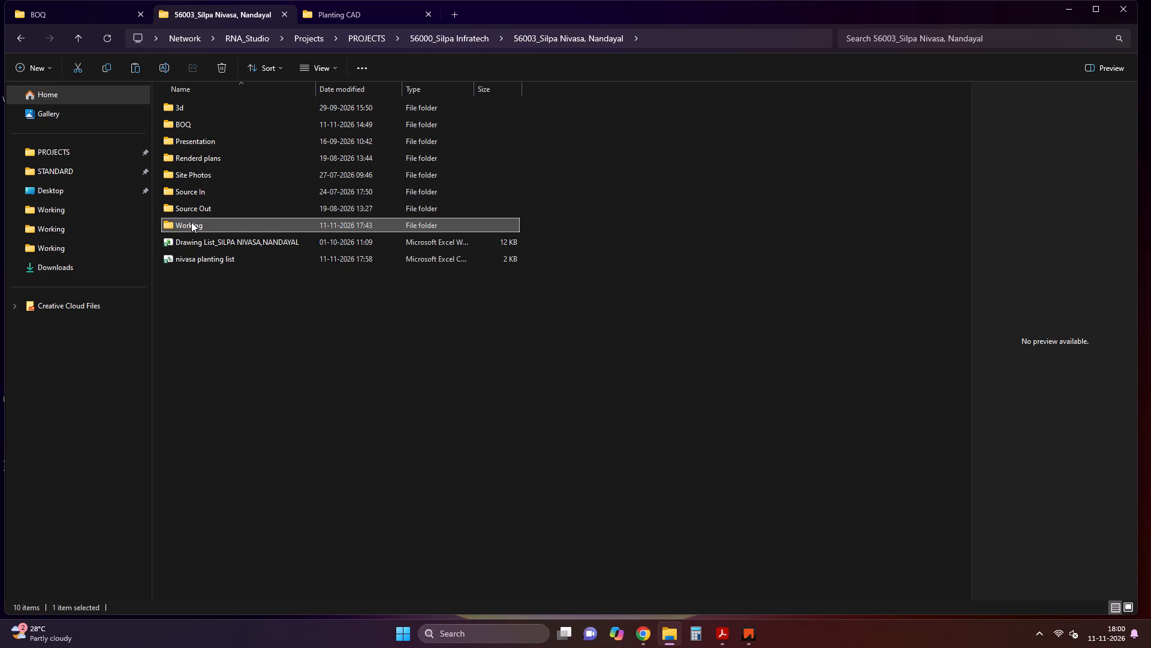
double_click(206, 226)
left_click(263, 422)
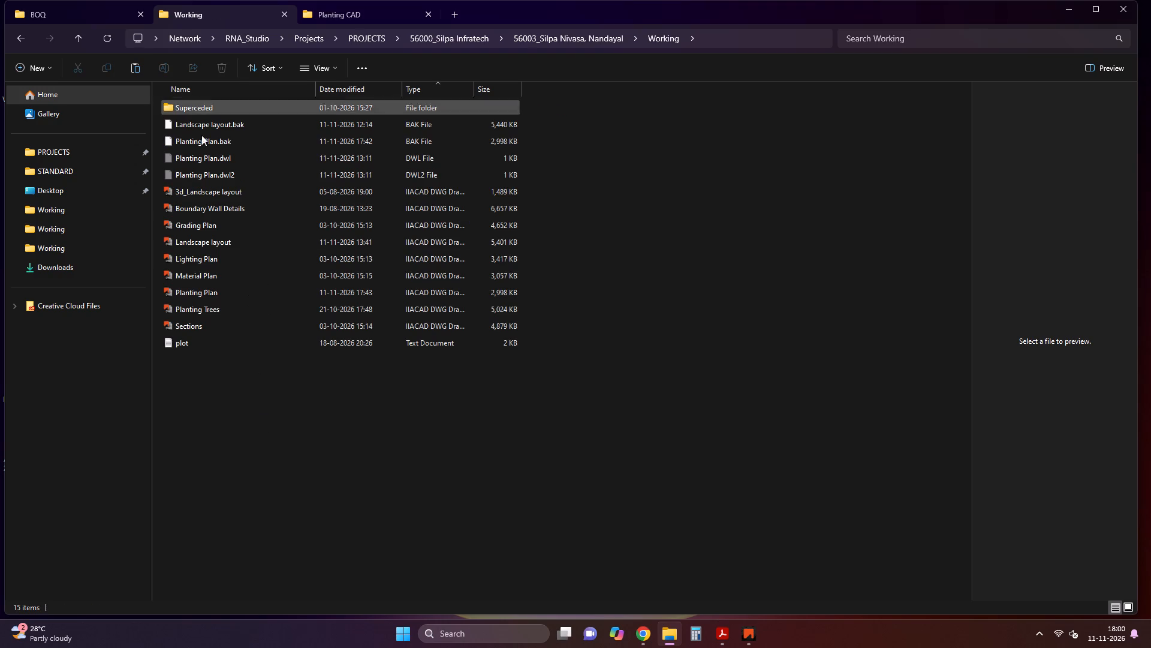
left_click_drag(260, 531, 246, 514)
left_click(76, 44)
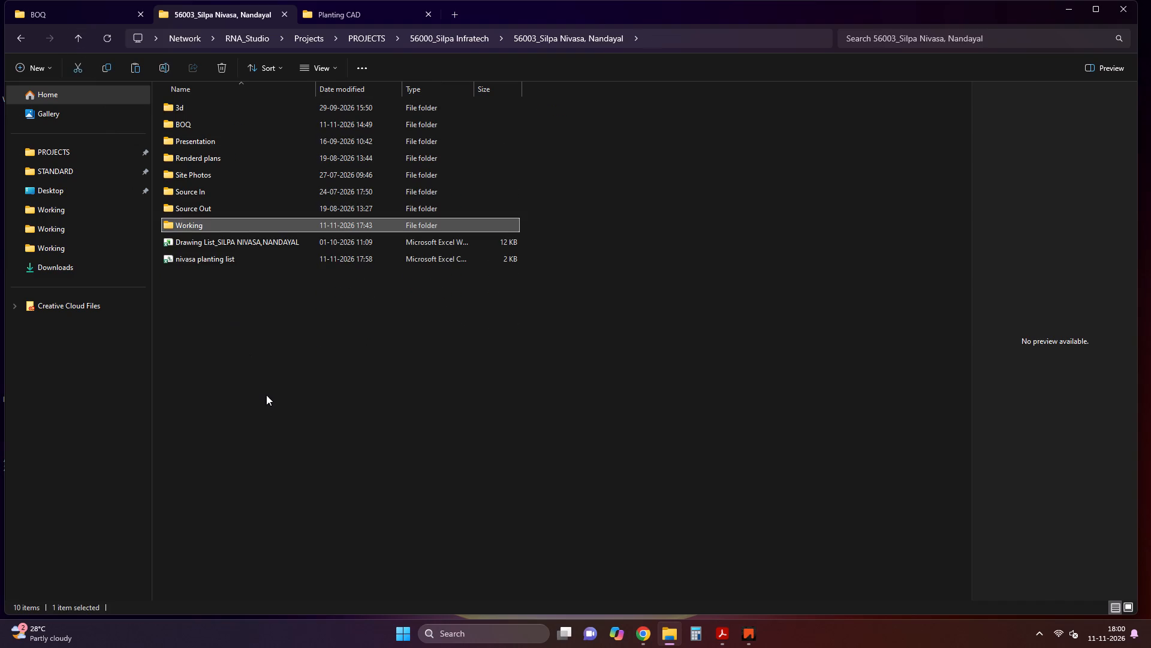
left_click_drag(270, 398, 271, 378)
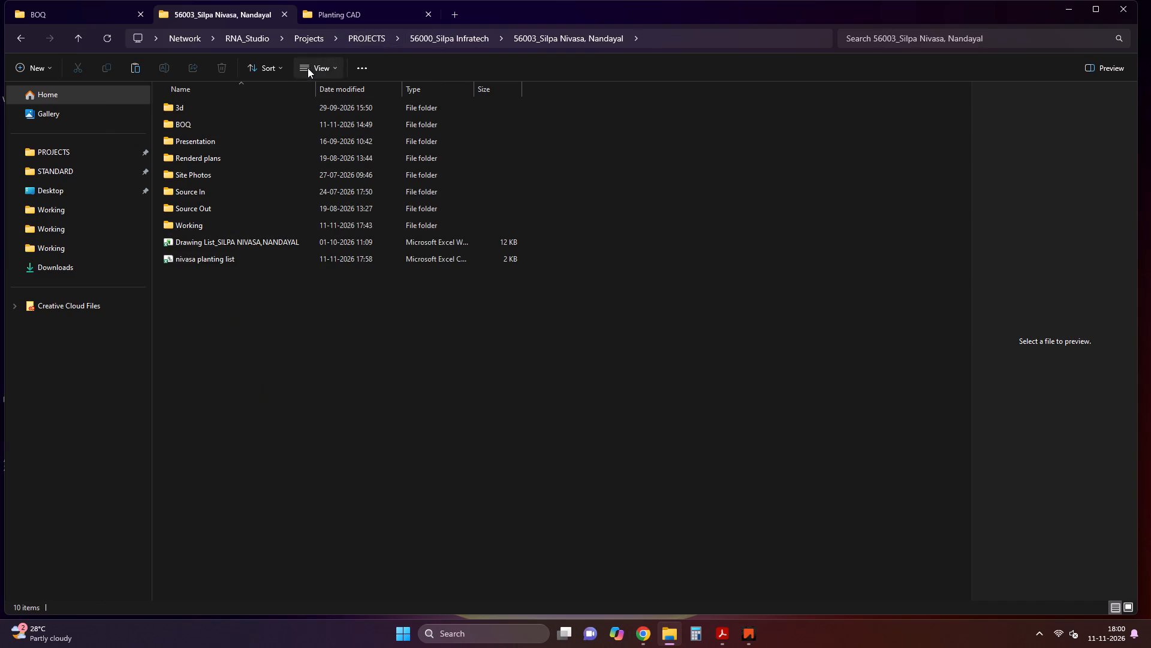
Copy the Planting list (cocopeat) workbook from the Planting CAD folder into the Silpa Nivasa project's Working folder.
left_click(333, 19)
left_click(289, 488)
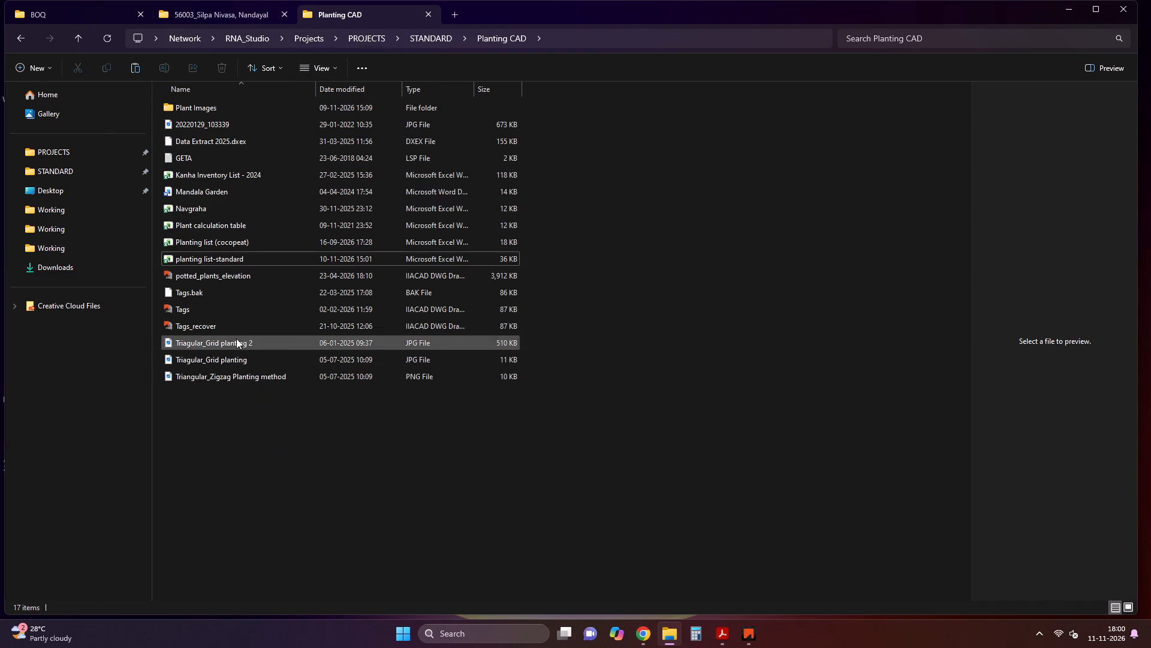
left_click(224, 245)
right_click(222, 241)
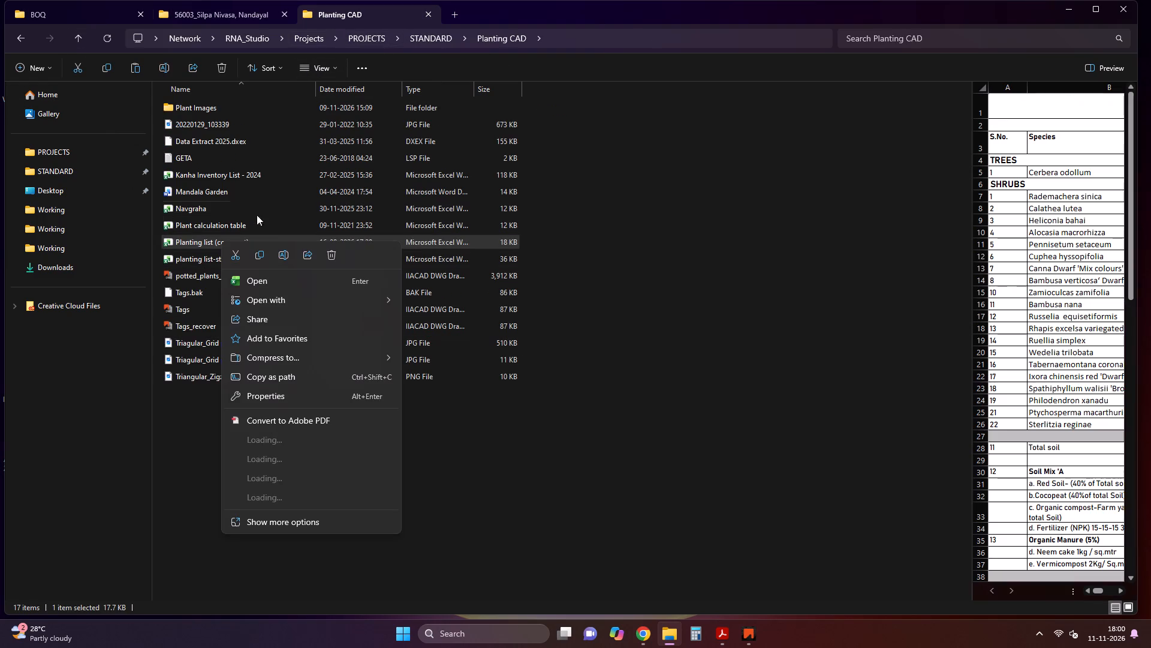
left_click(259, 253)
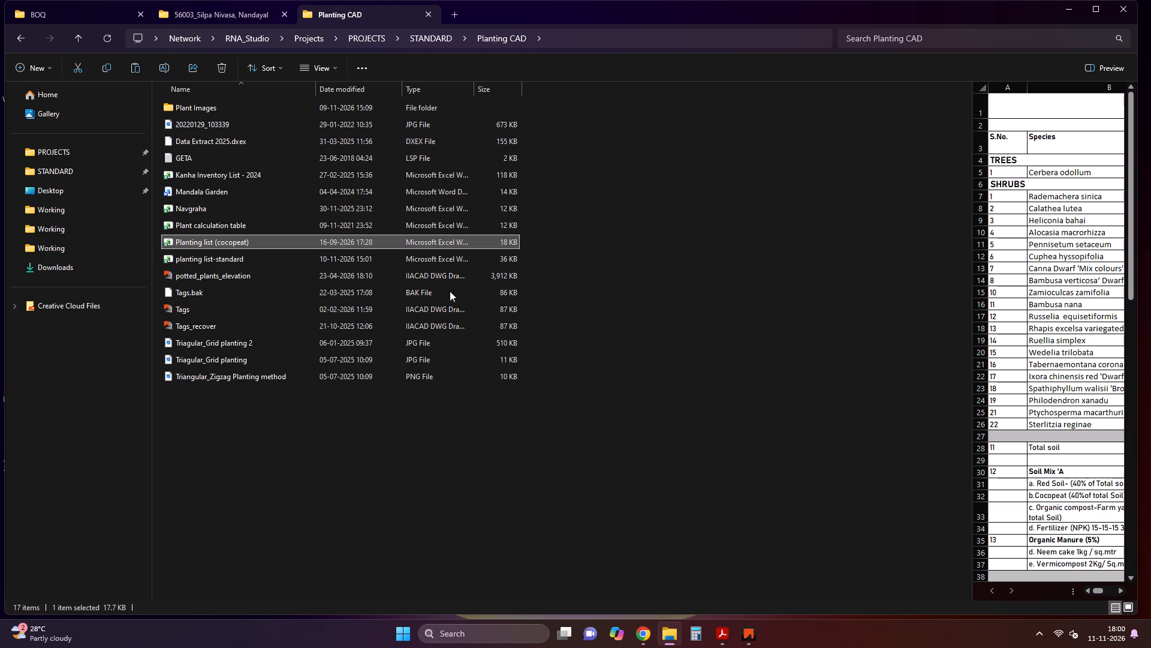
left_click_drag(445, 453, 444, 445)
left_click(189, 19)
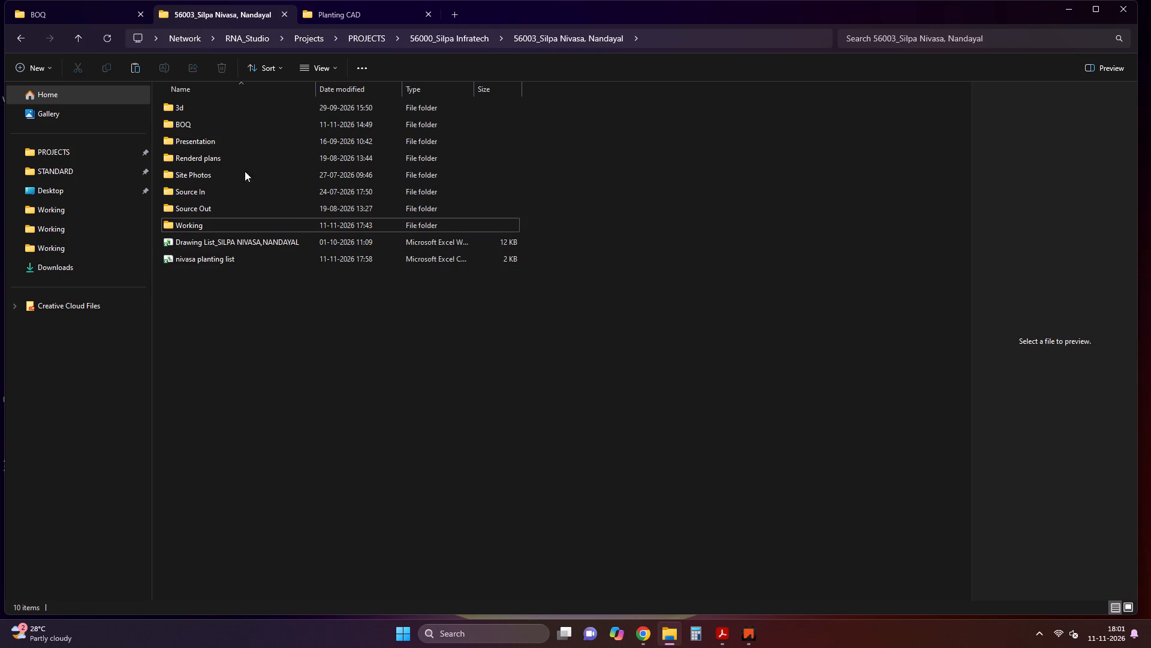
double_click(216, 223)
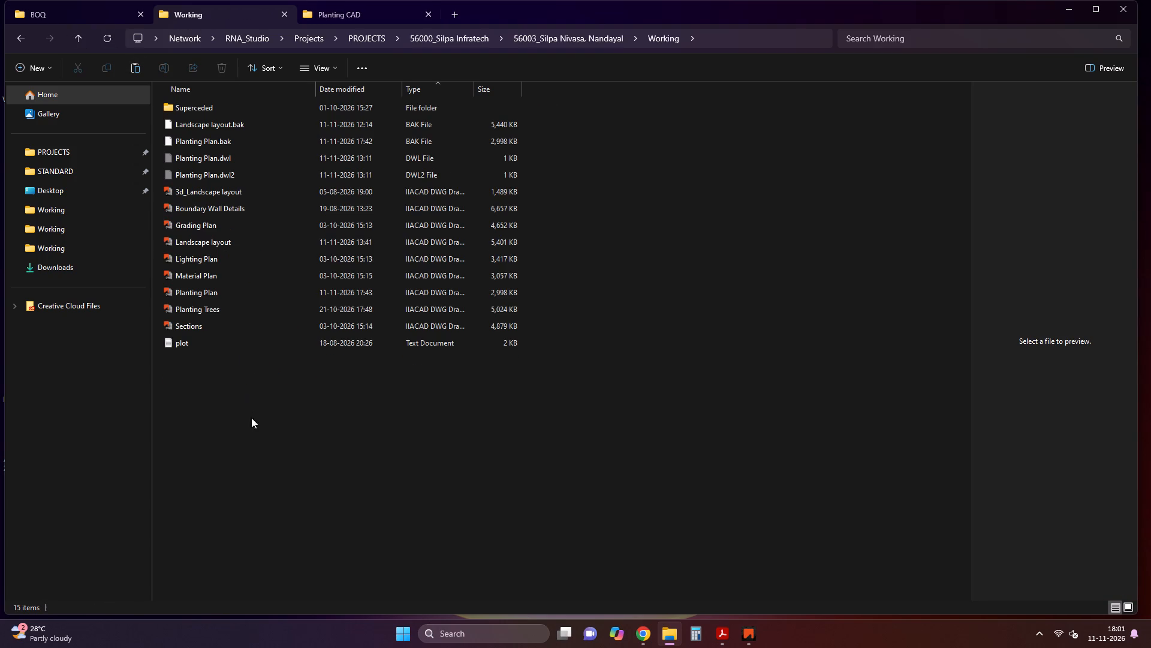
right_click(252, 434)
left_click(265, 448)
left_click(299, 478)
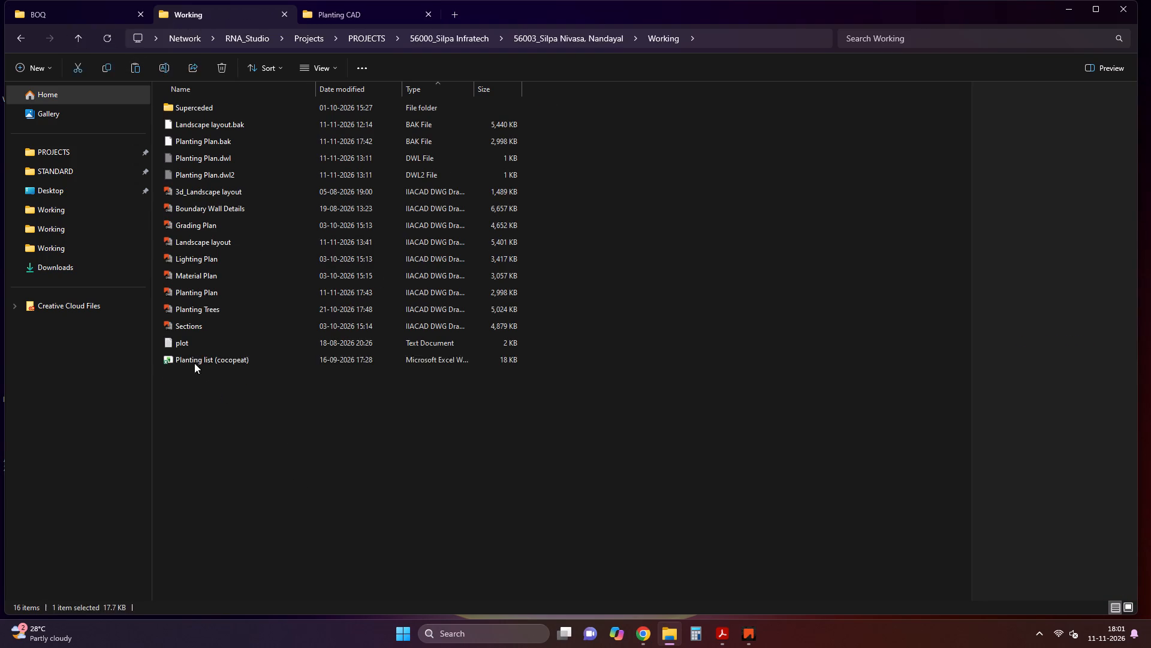
Permanently delete the plot text document from the Silpa Nivasa Working folder.
left_click(190, 342)
key("Delete")
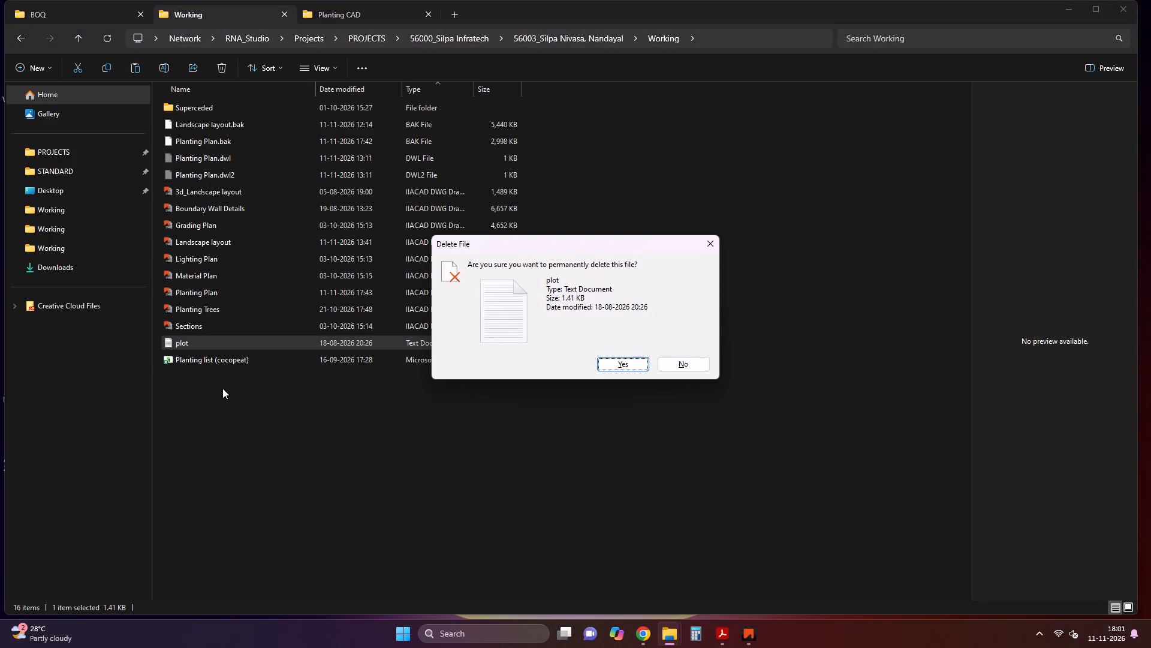
left_click(626, 370)
left_click(394, 463)
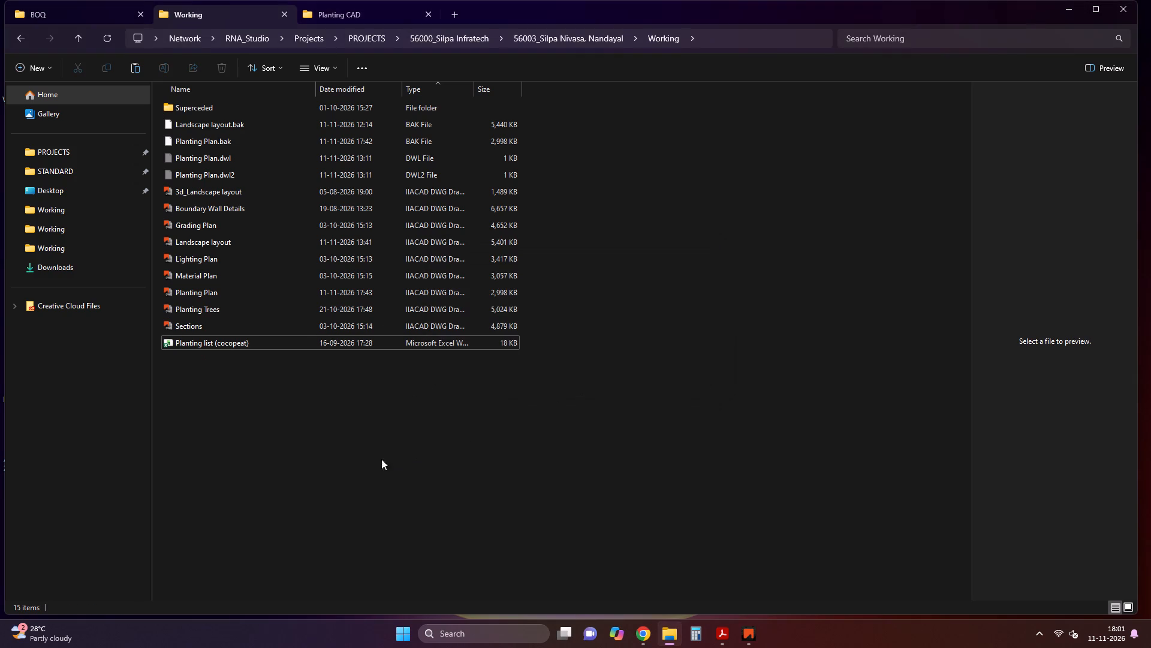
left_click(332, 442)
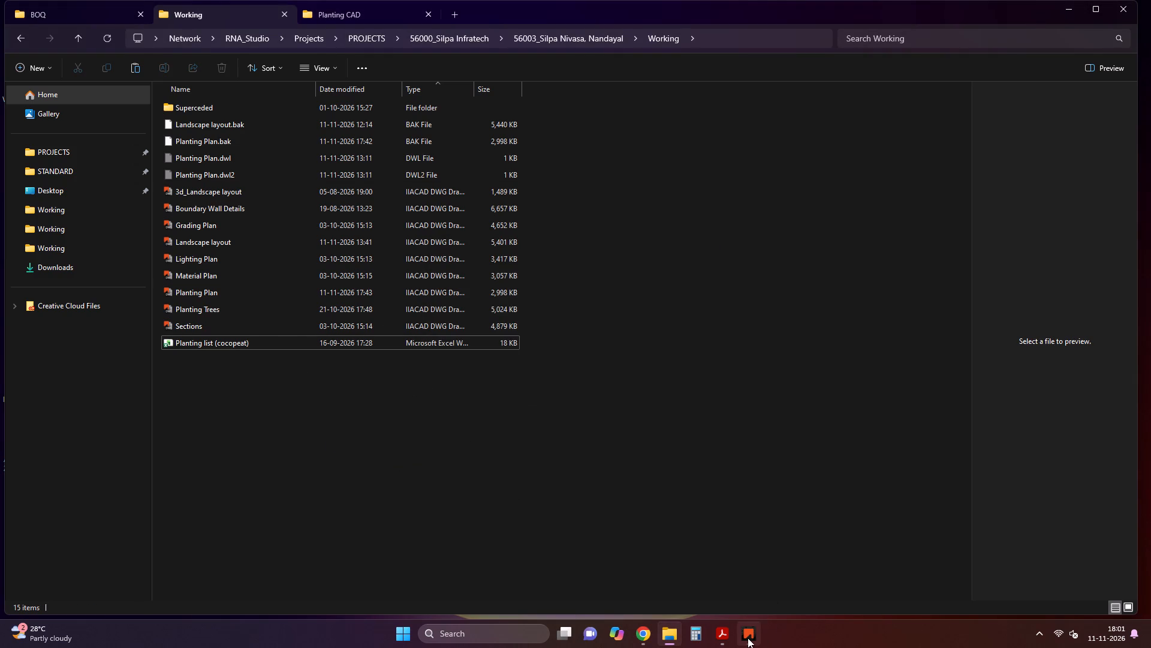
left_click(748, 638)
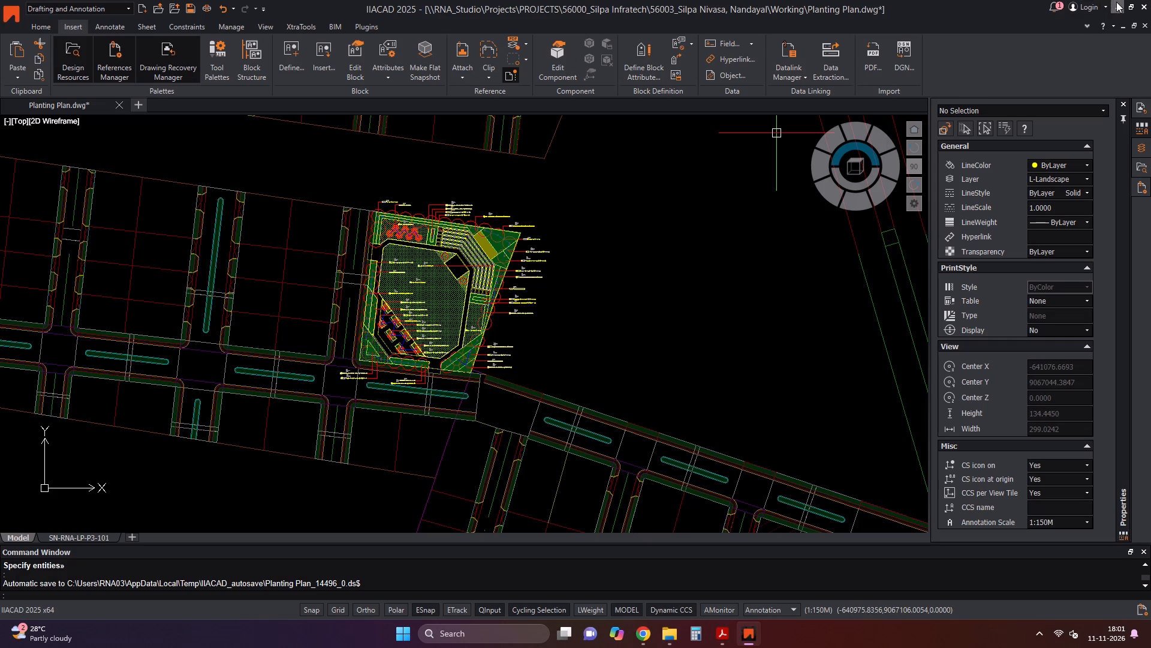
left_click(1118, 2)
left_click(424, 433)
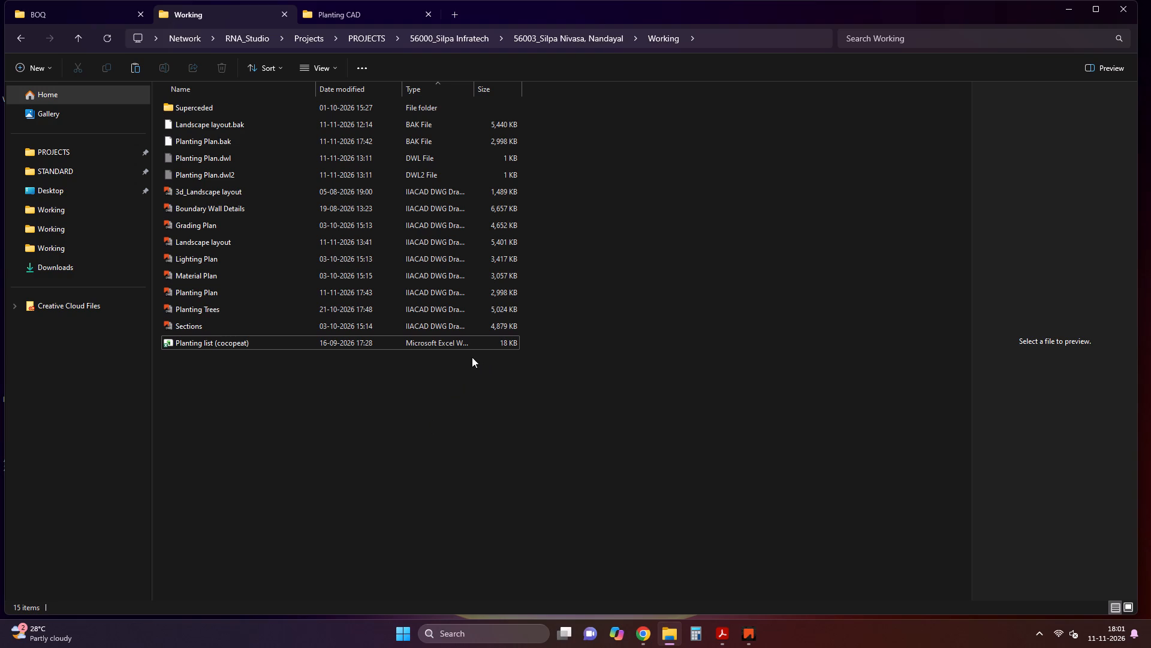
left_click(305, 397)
Rename the copied Planting list (cocopeat) workbook in the Working folder as Planting list.
left_click(248, 335)
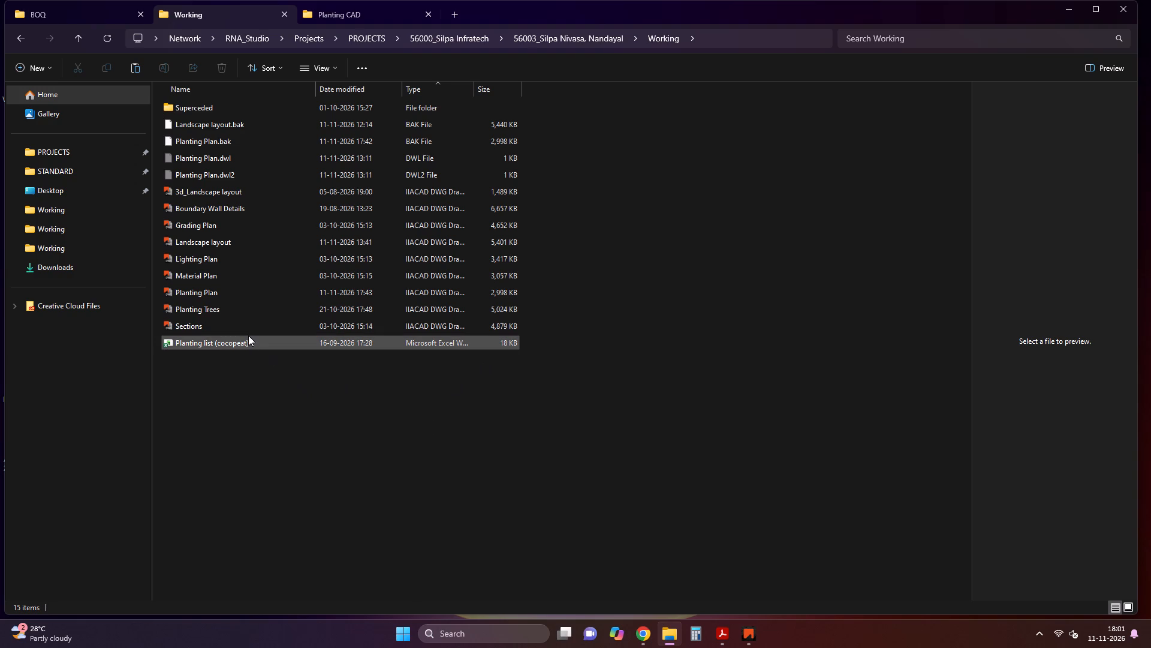
left_click(251, 342)
left_click_drag(251, 342, 223, 343)
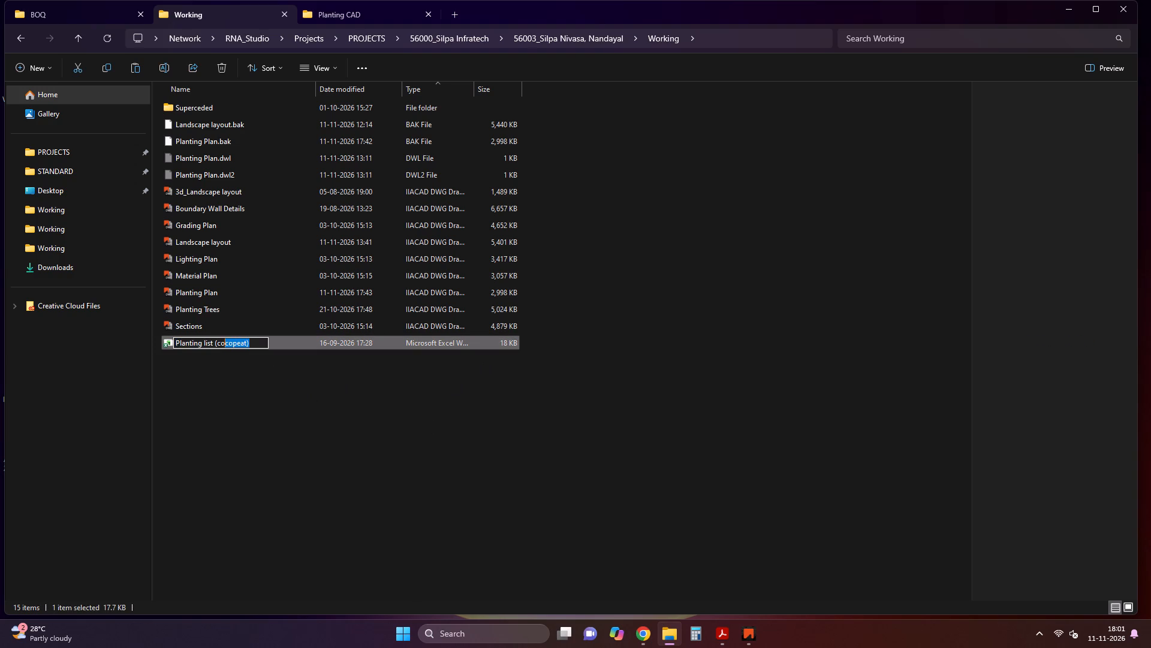
left_click_drag(223, 343, 213, 345)
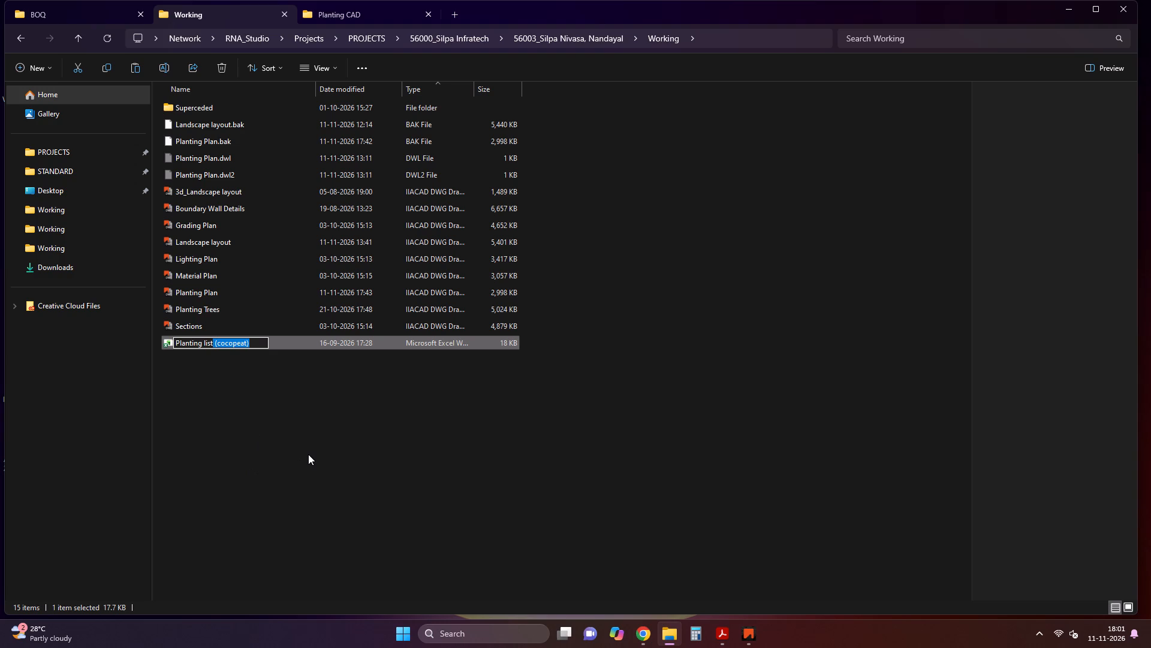
key("BackSpace")
left_click(308, 454)
left_click(305, 454)
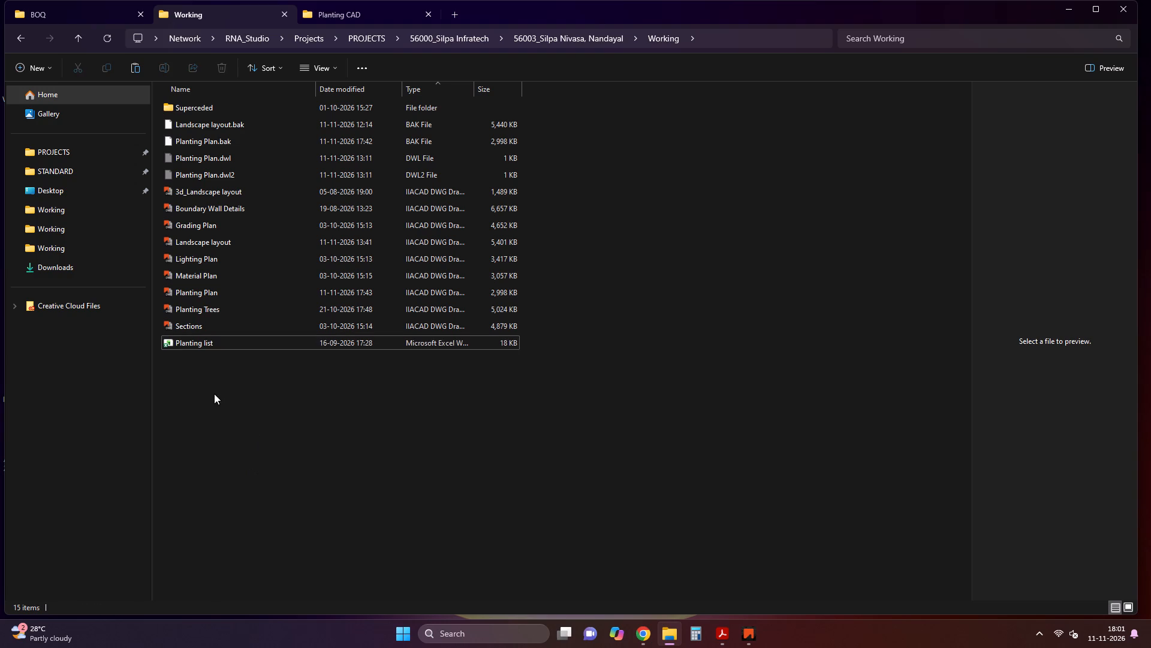
Open the Planting list workbook from the Working folder in a maximized window and go to the top of its plant schedule.
double_click(240, 345)
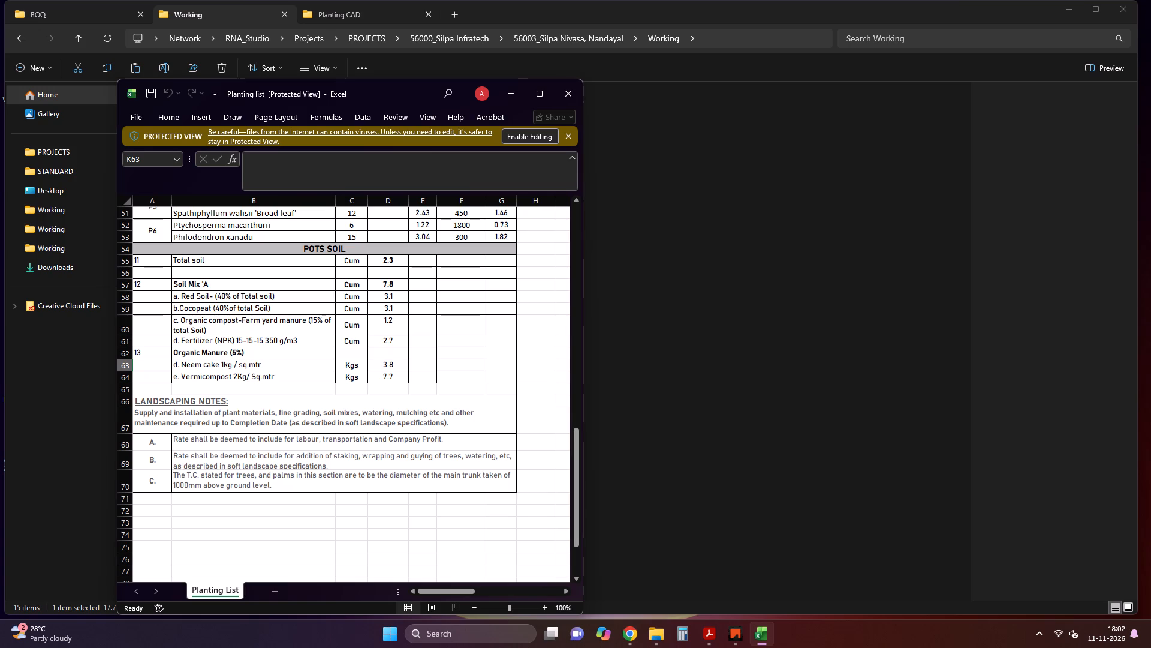
left_click(543, 100)
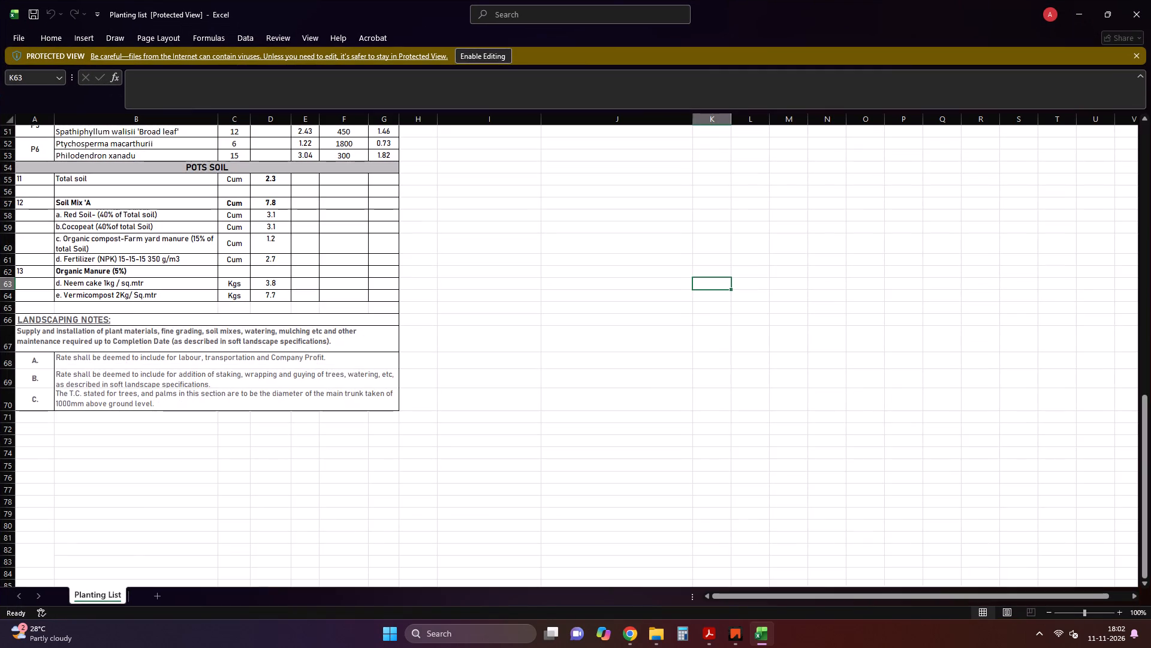
scroll(243, 295, "up", 4)
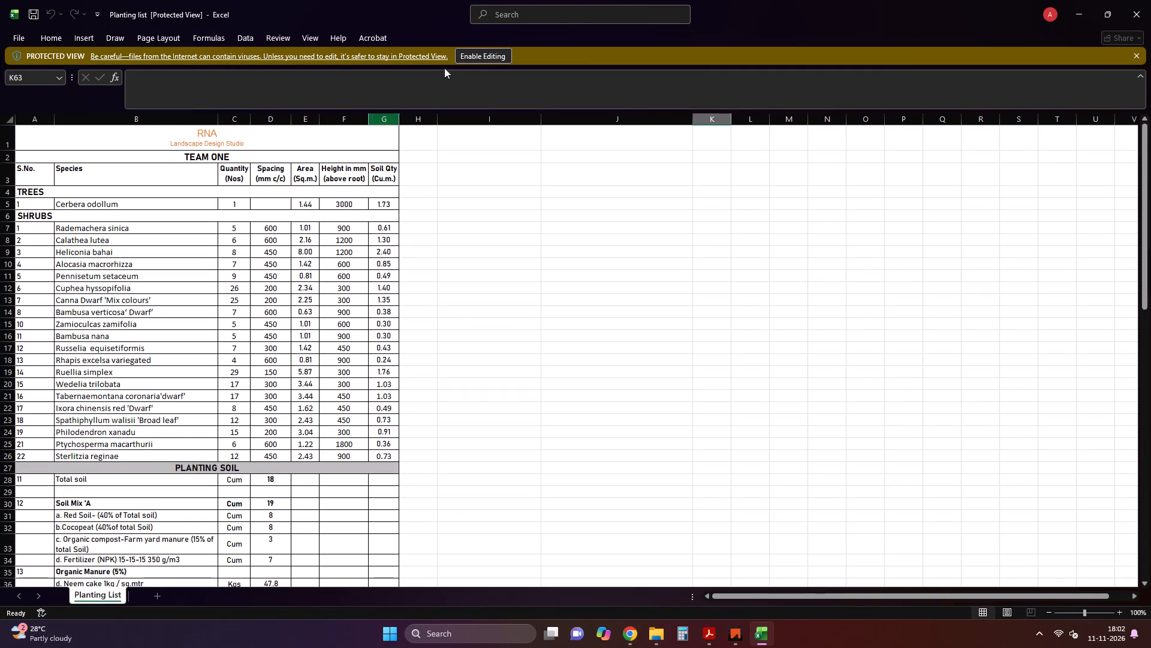
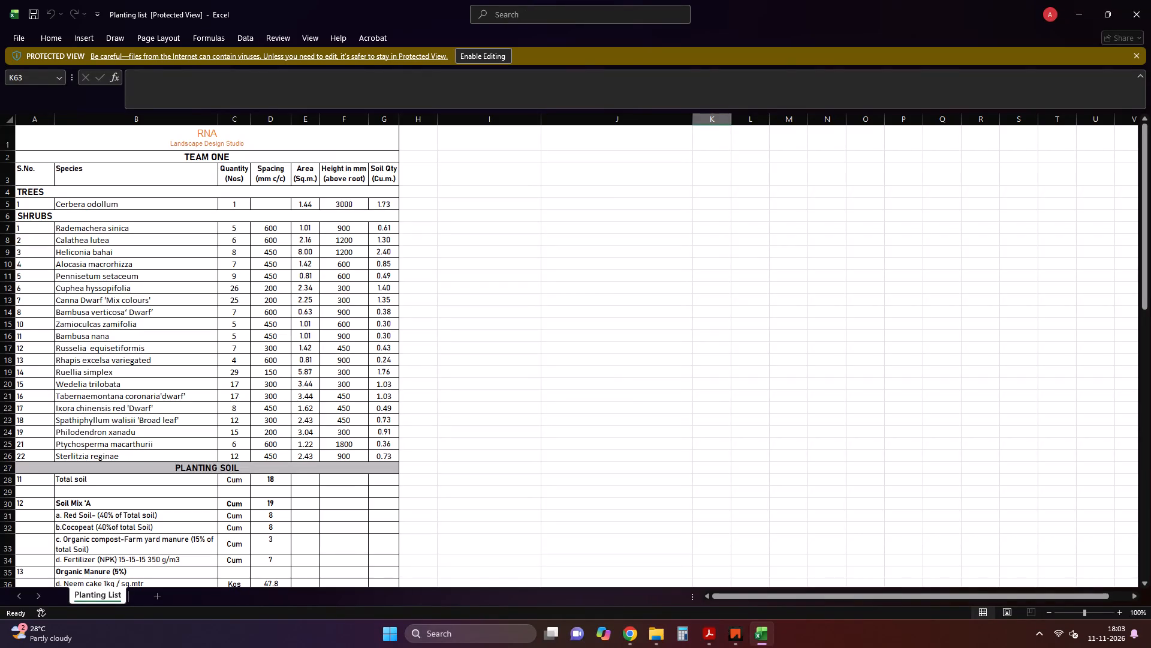
Enable editing of the workbook and clear the contents of the POTS and POTS SOIL sections, rows 38 to 65.
scroll(294, 218, "down", 1)
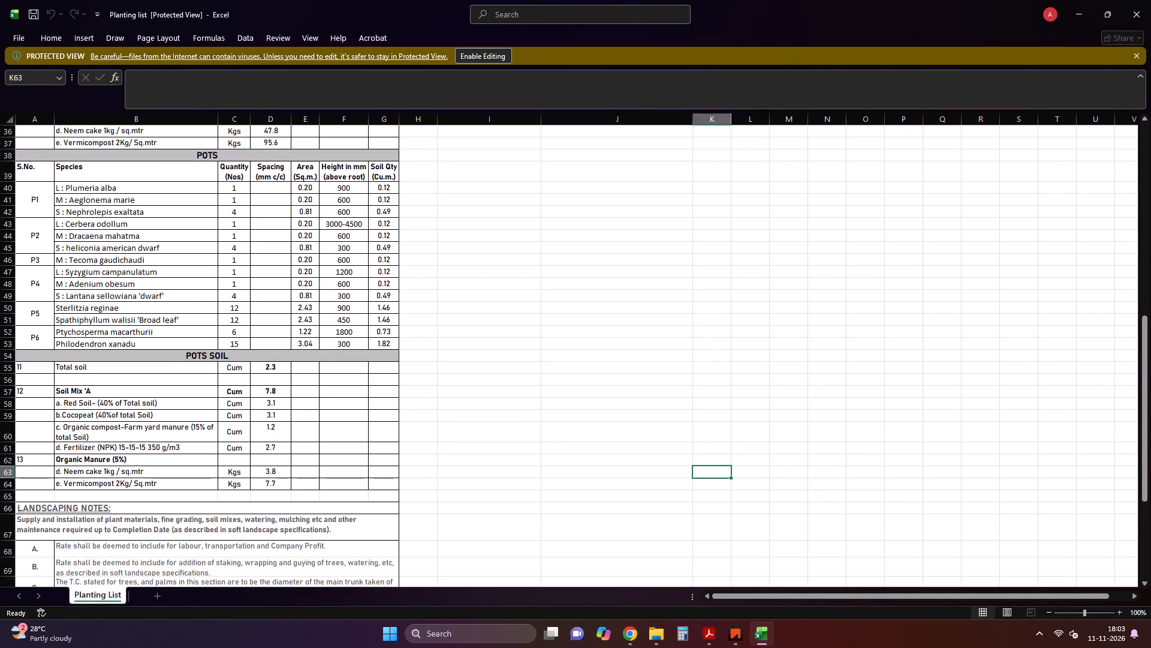
left_click_drag(29, 156, 303, 319)
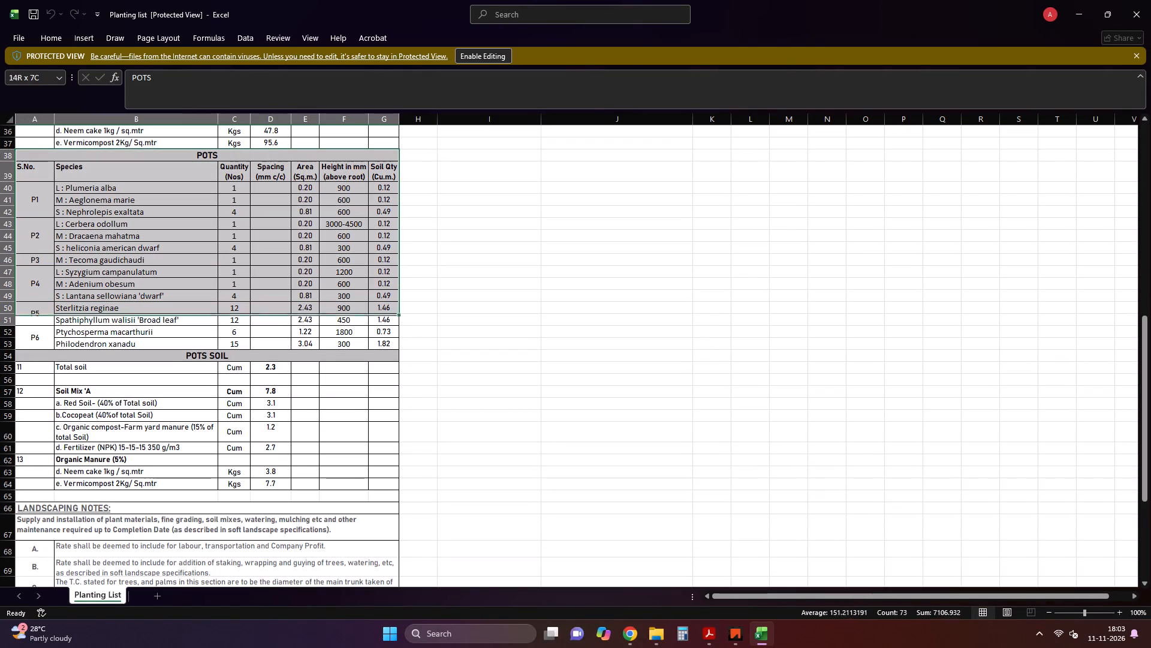
left_click_drag(303, 319, 351, 494)
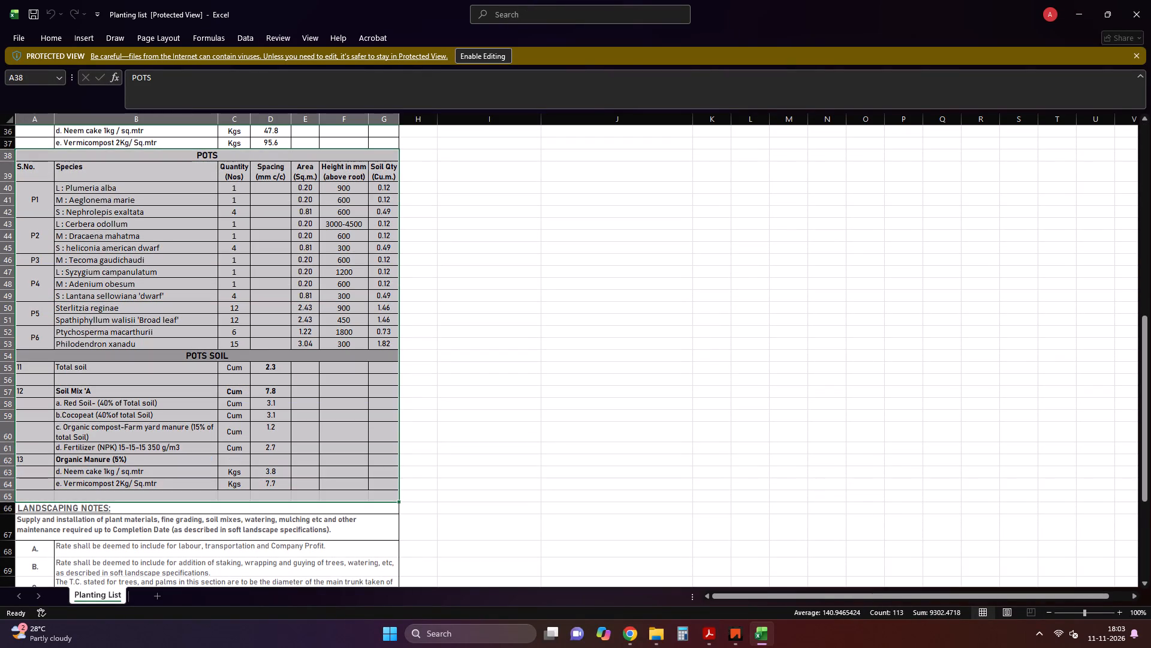
key("Delete")
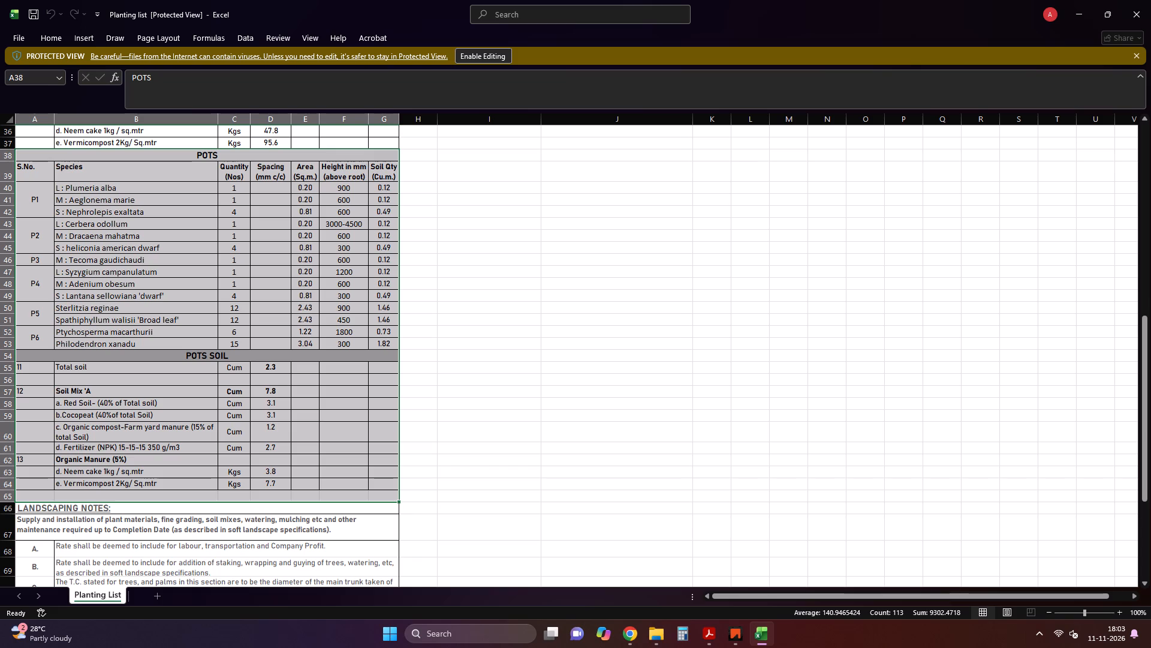
key("Delete")
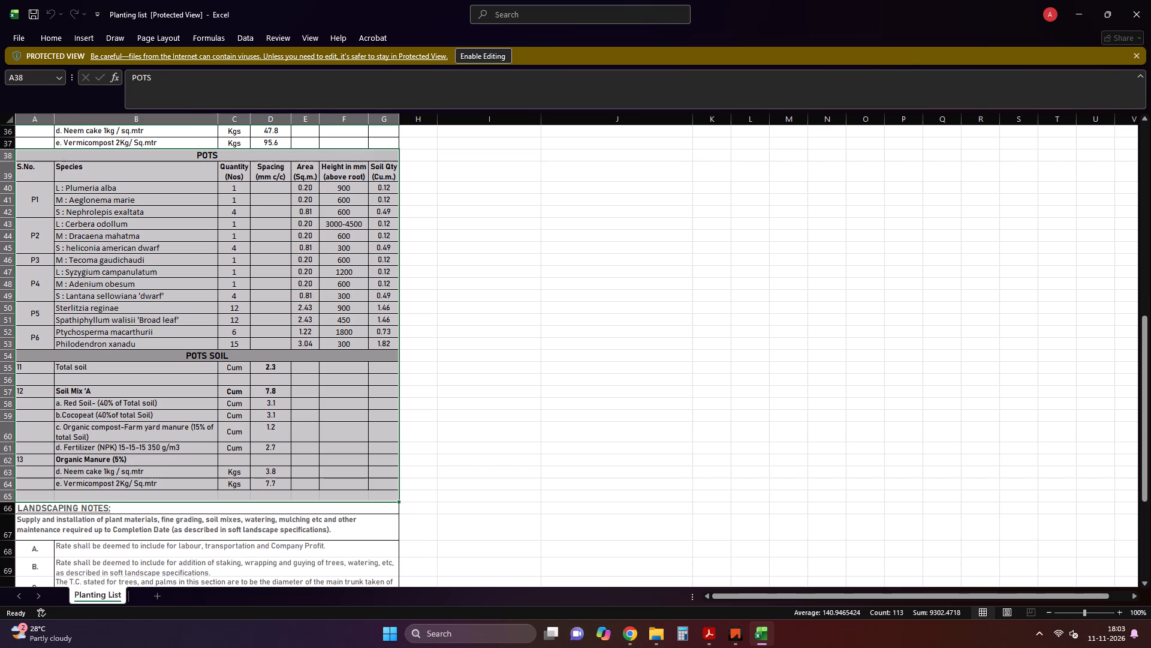
left_click(462, 56)
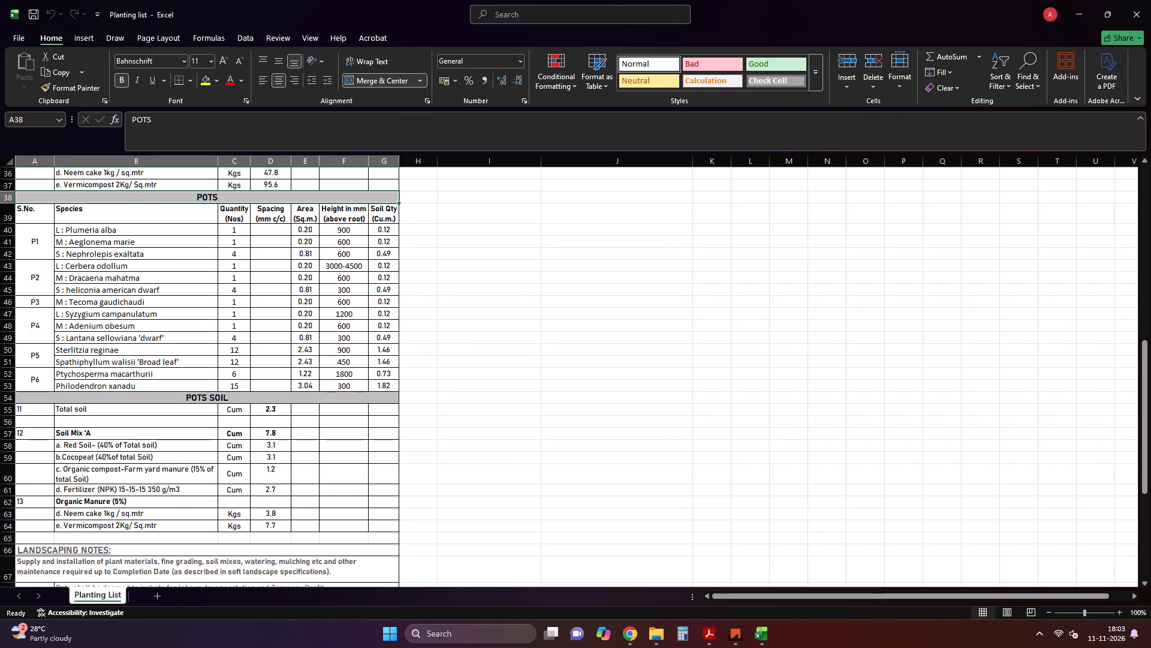
left_click_drag(27, 199, 70, 215)
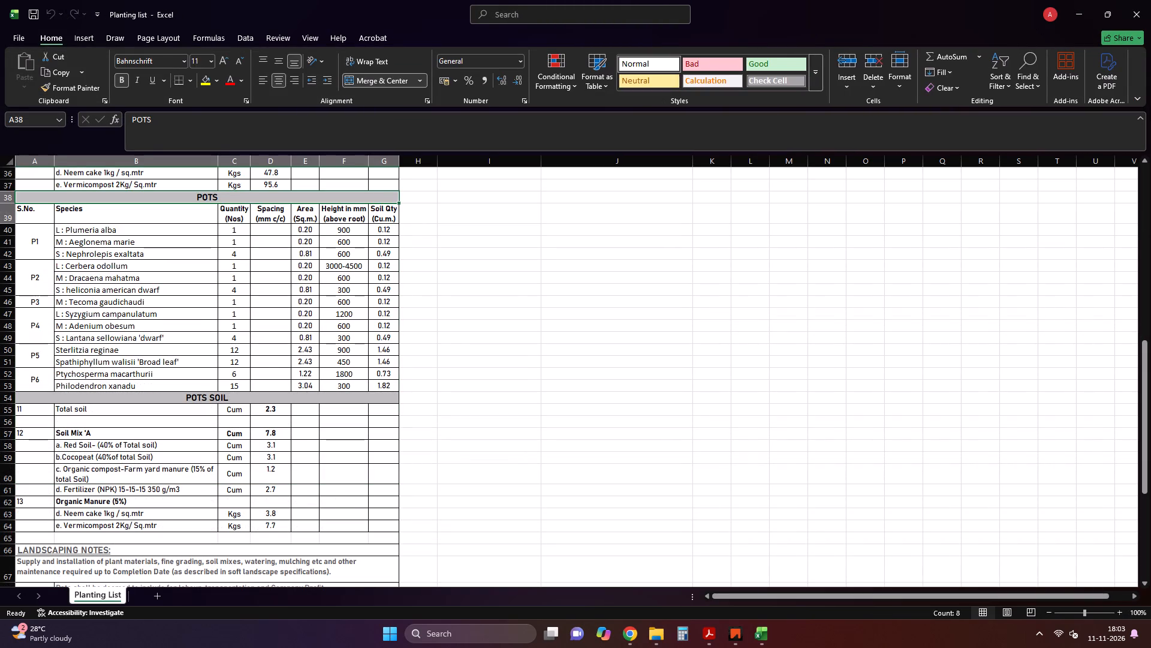
left_click_drag(70, 215, 442, 538)
scroll(547, 377, "down", 3)
scroll(547, 377, "up", 6)
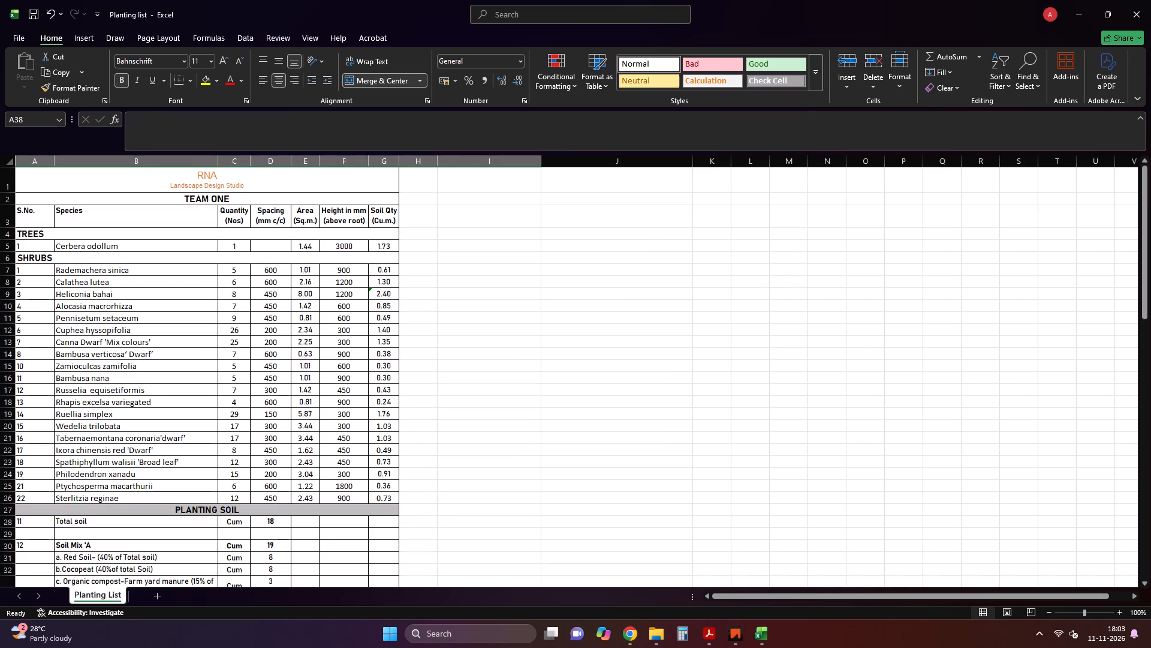
Reset the emptied rows 38 to 65 above the landscaping notes to the Normal cell style.
left_click_drag(1148, 211, 1150, 238)
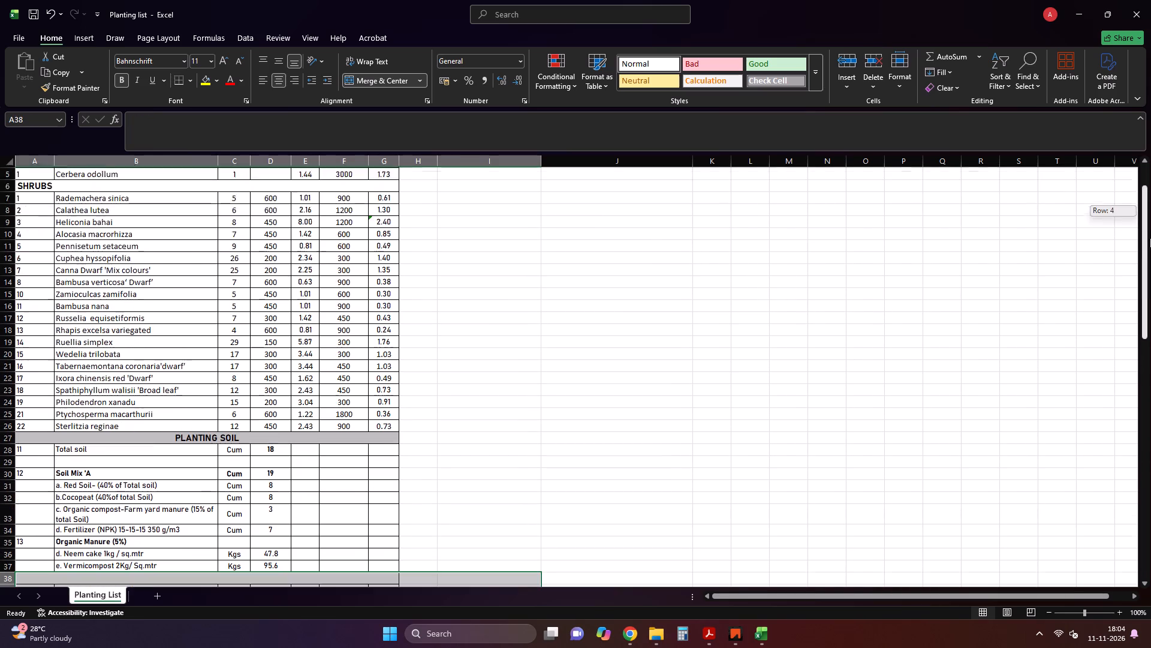
left_click_drag(1150, 238, 1150, 293)
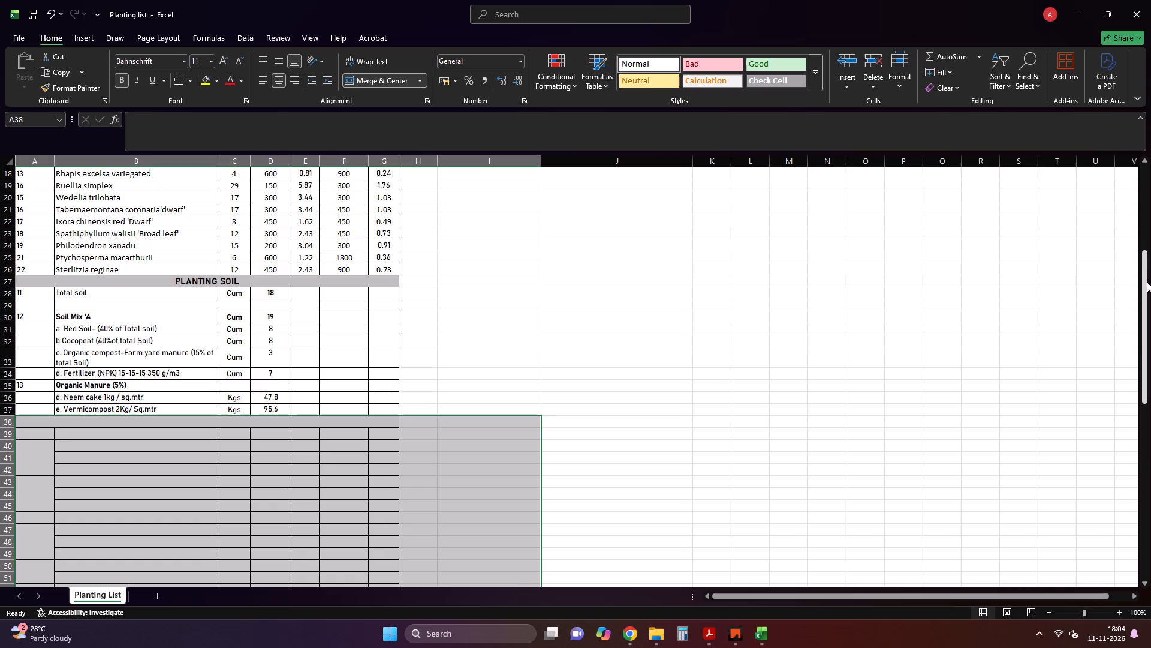
left_click_drag(1141, 284, 1150, 442)
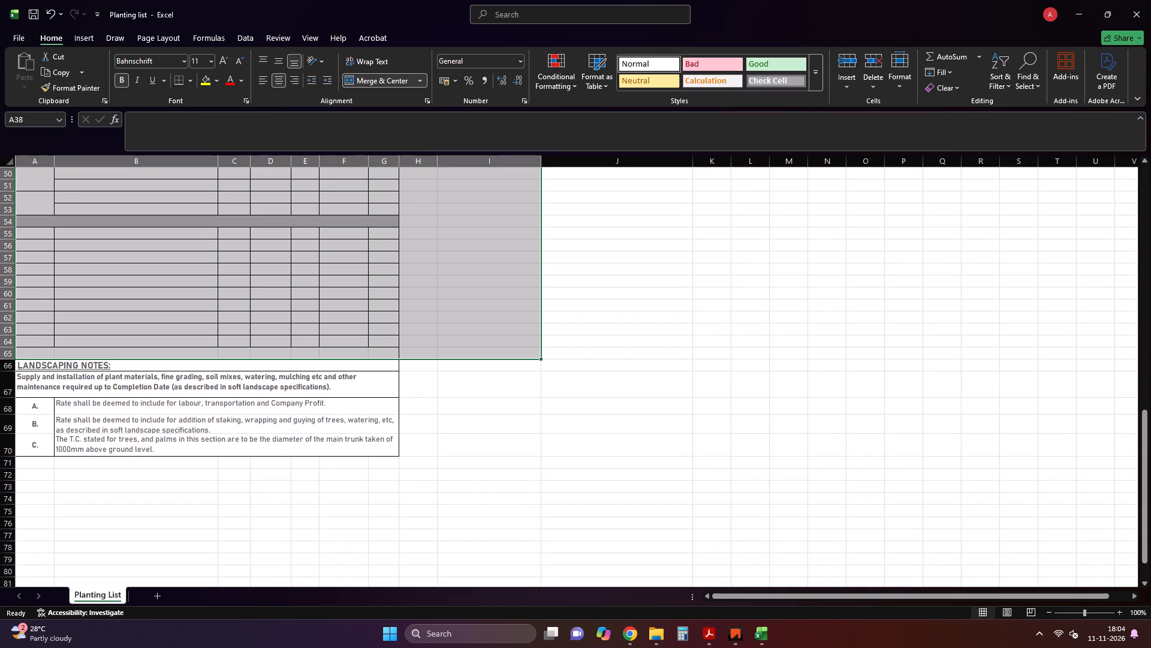
scroll(344, 364, "up", 1)
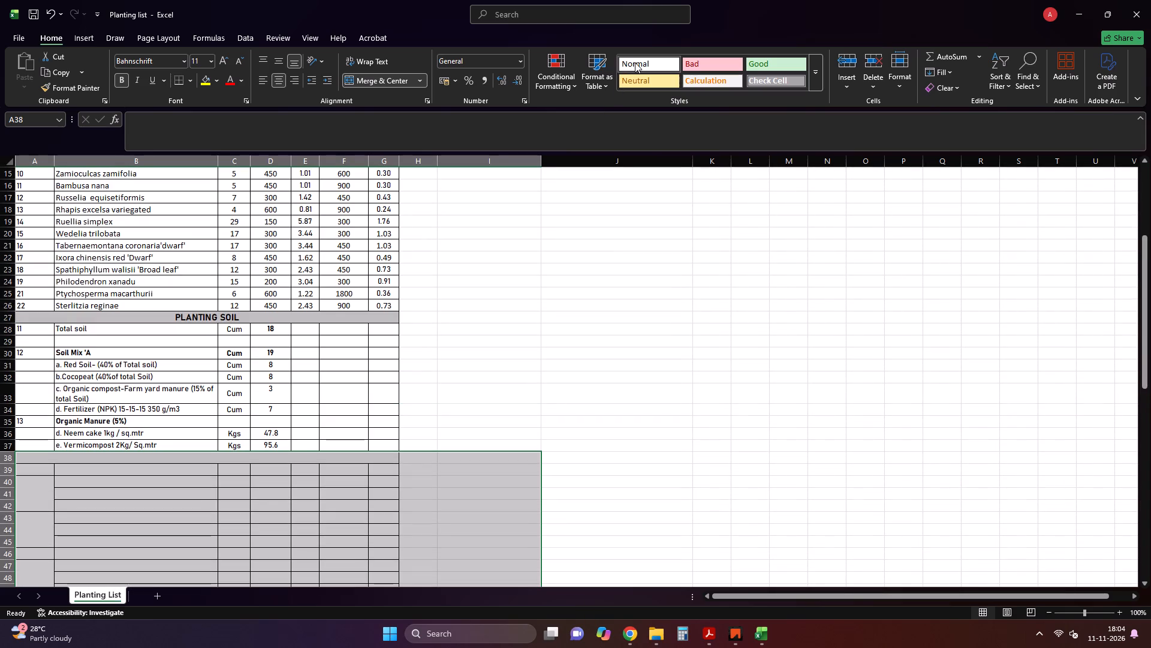
left_click(635, 62)
scroll(472, 379, "down", 1)
left_click(68, 389)
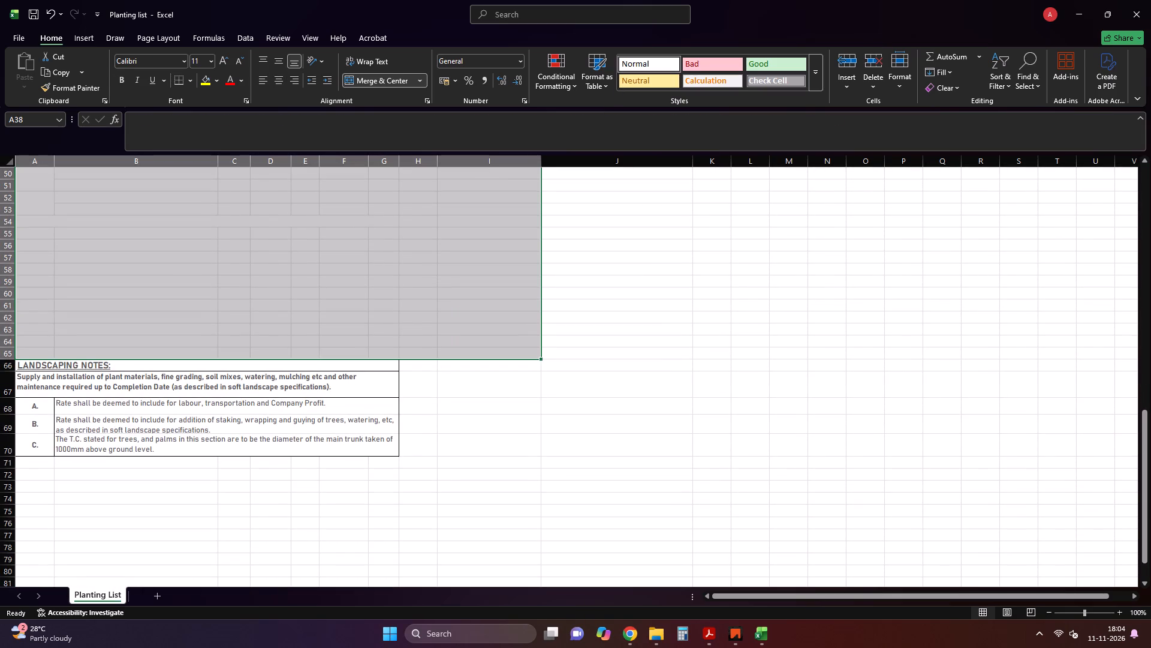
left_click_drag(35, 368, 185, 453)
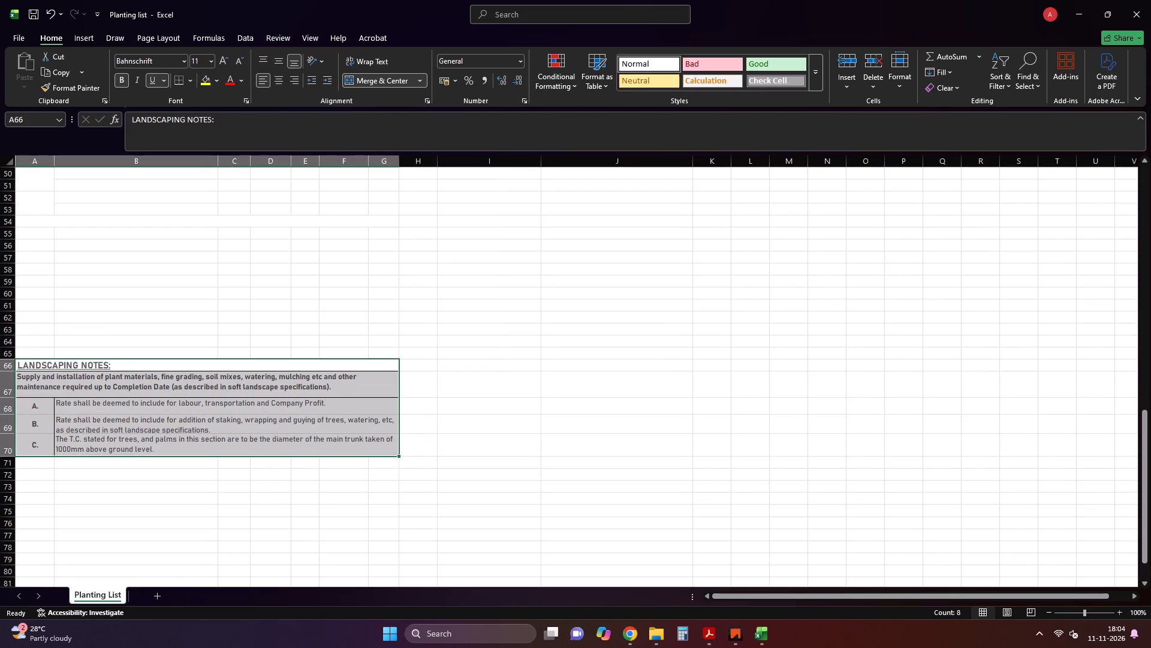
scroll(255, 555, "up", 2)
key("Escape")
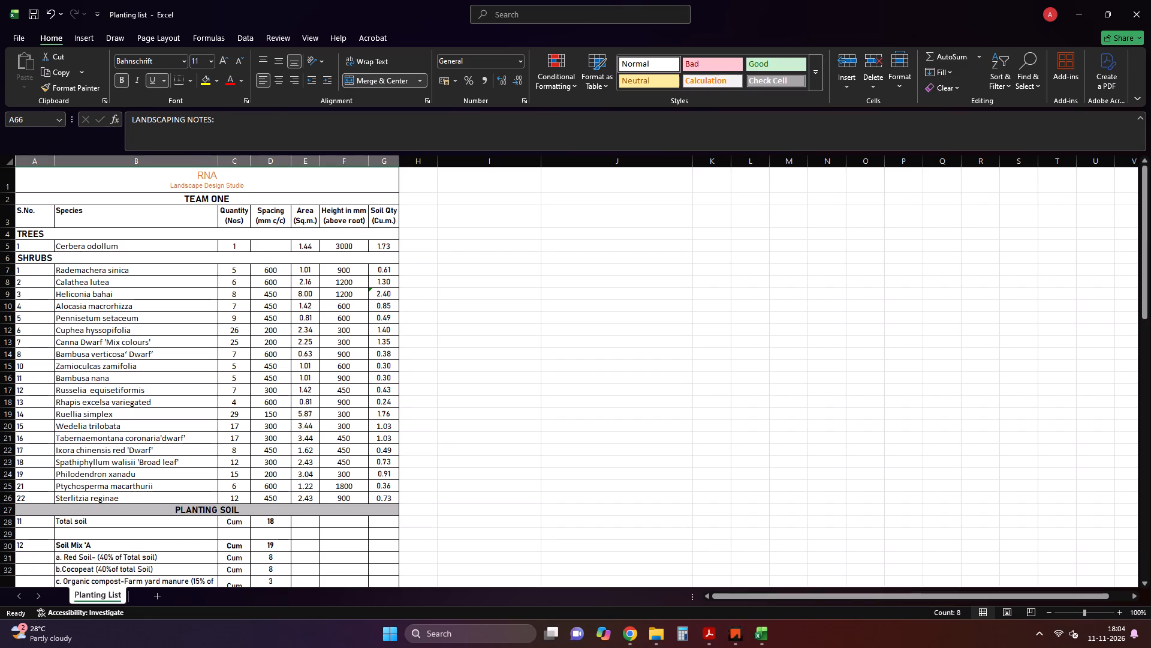
Move the block from the SHRUBS heading through the planting soil rows beside the table, starting at cell H6.
left_click_drag(21, 259, 354, 633)
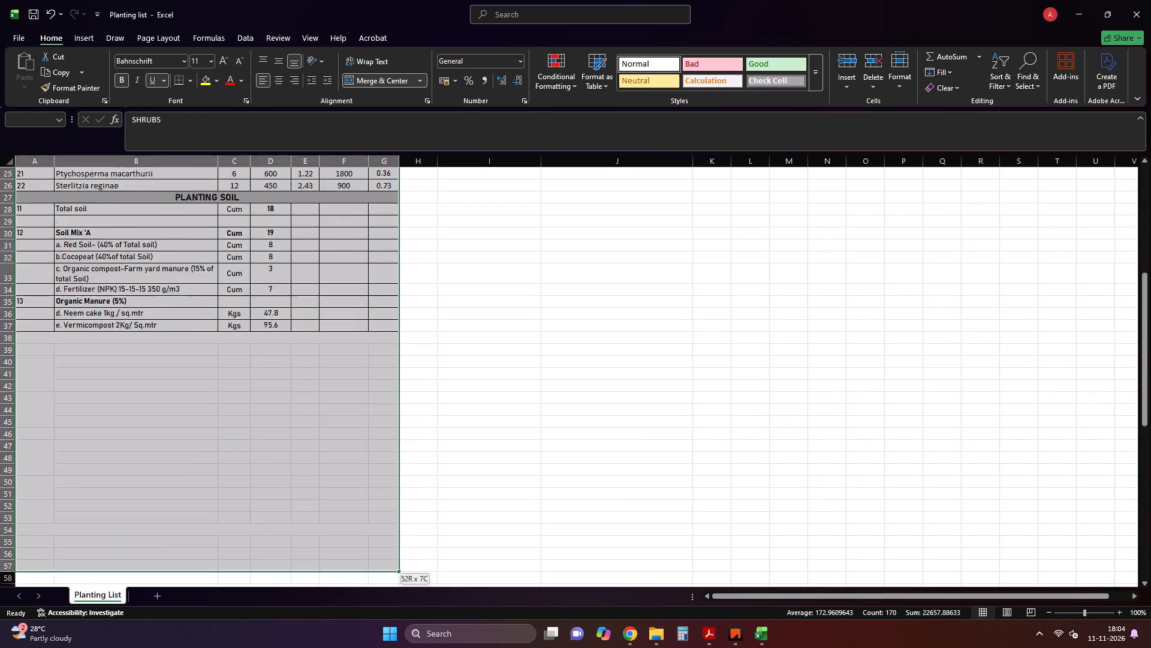
left_click_drag(354, 633, 339, 162)
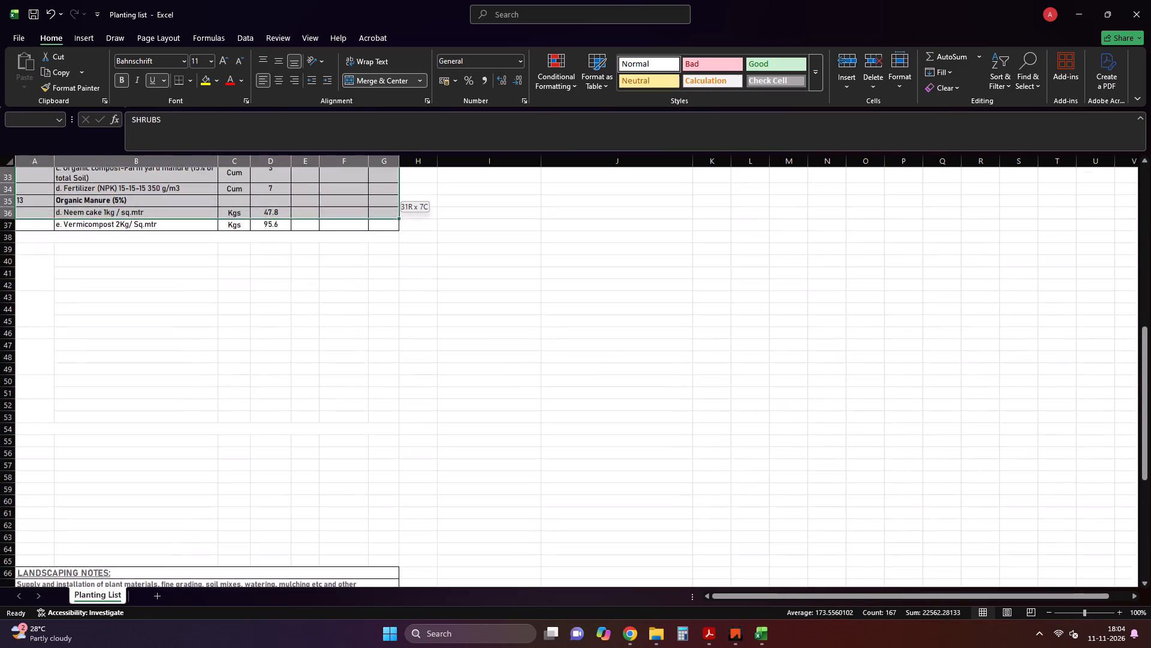
left_click_drag(339, 162, 348, 238)
scroll(291, 309, "up", 4)
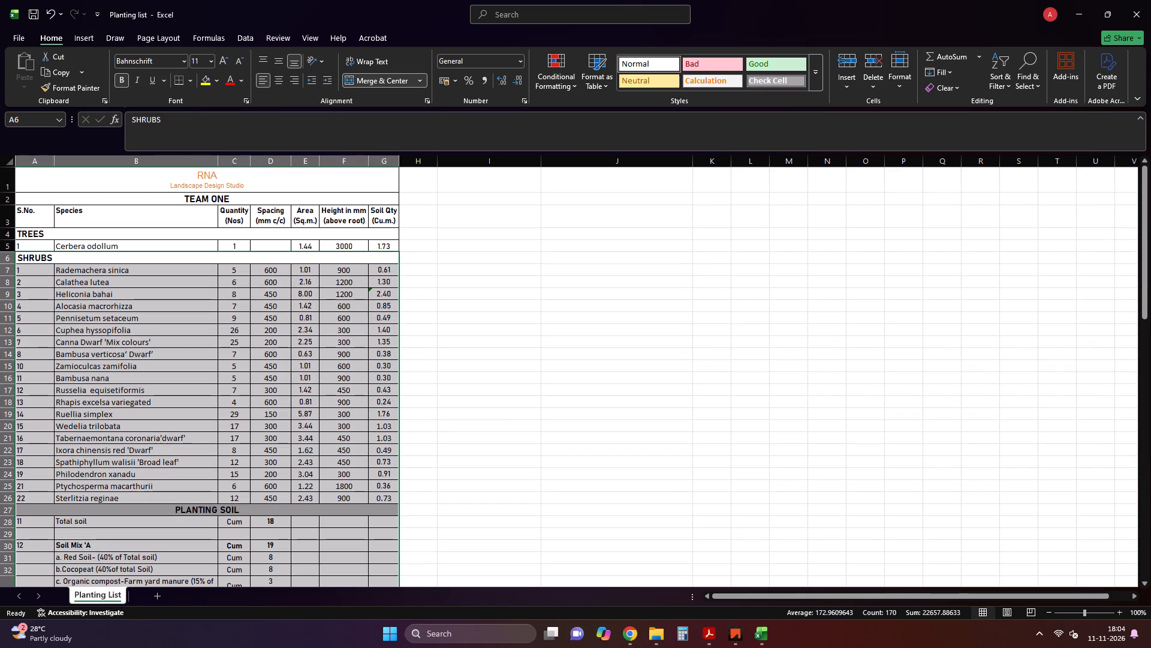
left_click_drag(25, 253, 26, 254)
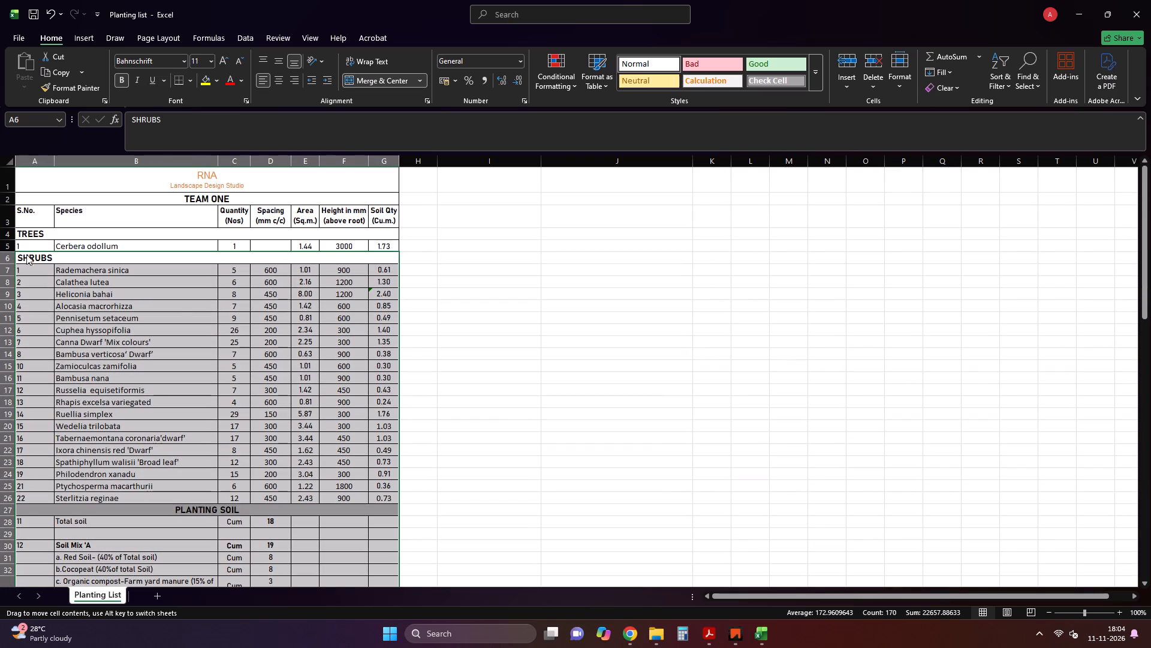
left_click_drag(26, 254, 422, 262)
left_click(264, 355)
key("Escape")
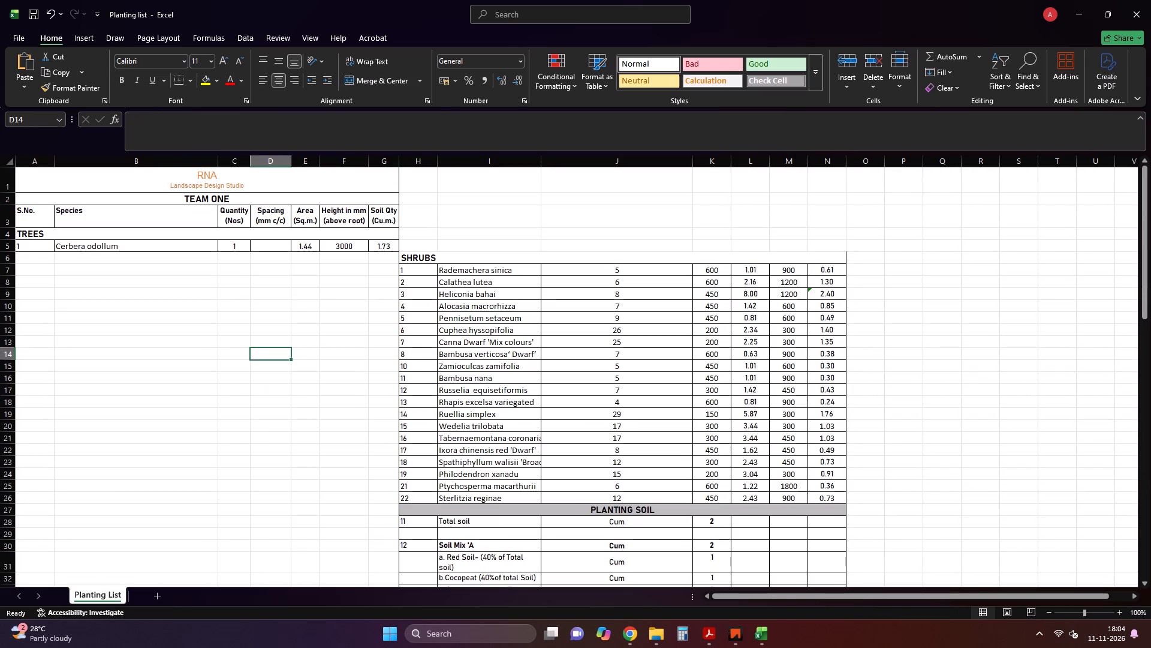
Centre the TREES heading across the table with Merge & Center and fill its row light grey.
left_click(58, 232)
double_click(376, 79)
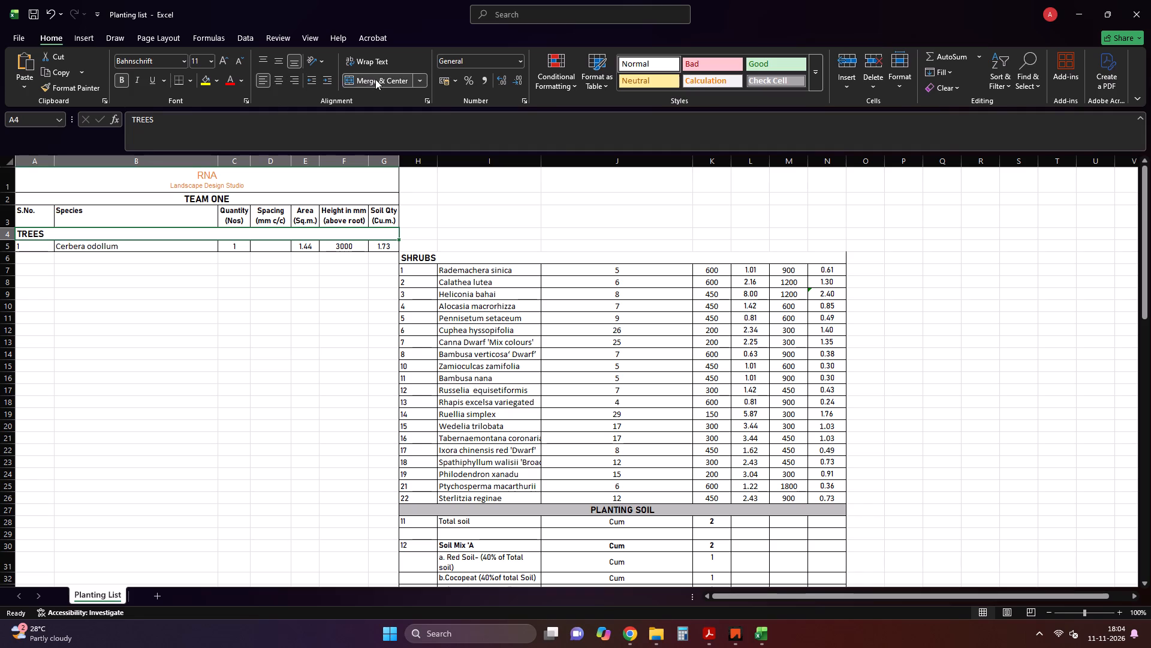
left_click(215, 85)
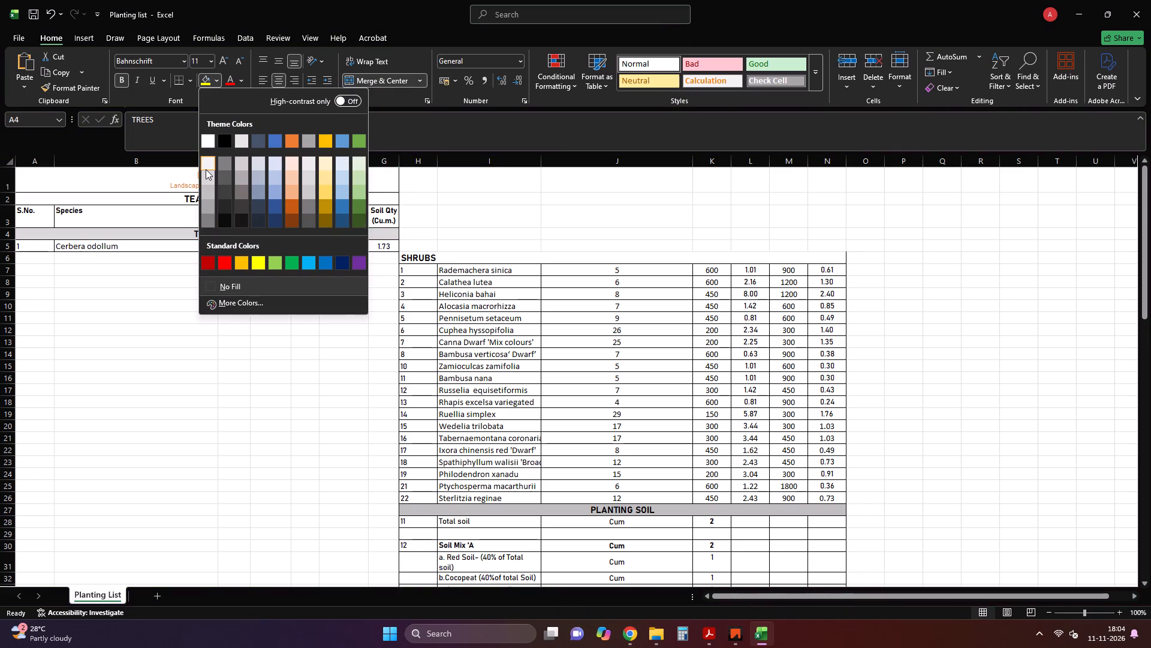
left_click(204, 179)
left_click(181, 335)
key("Escape")
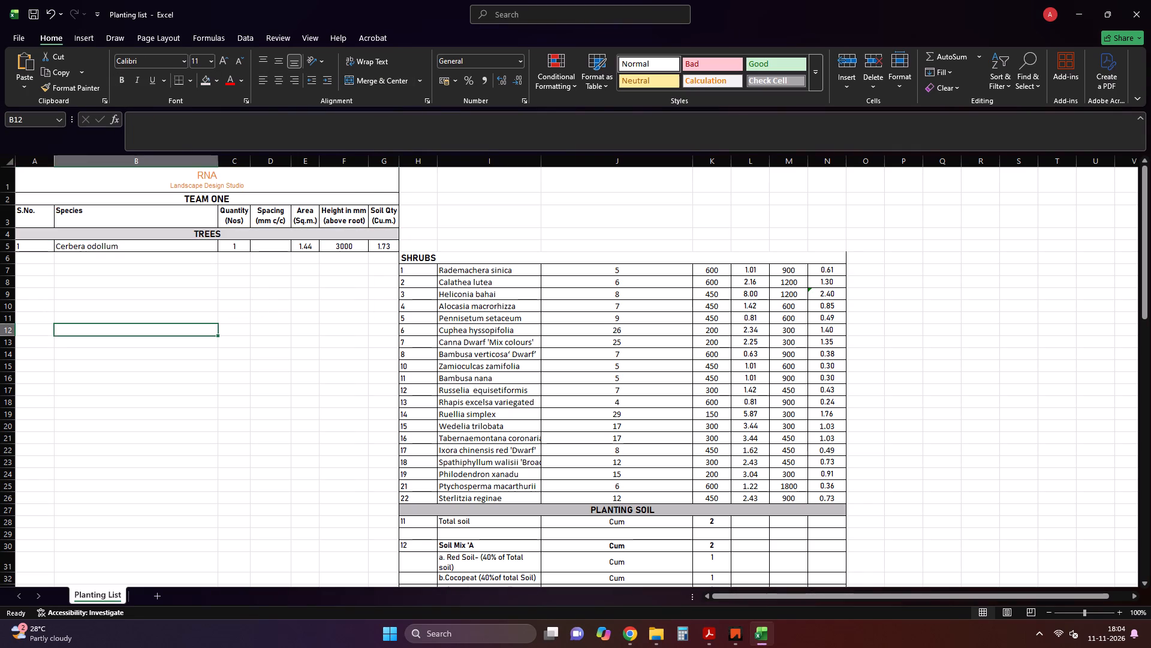
Replace the TEAM ONE title above the column headings with SILPA NIVASA.
double_click(173, 197)
key("ctrl+a")
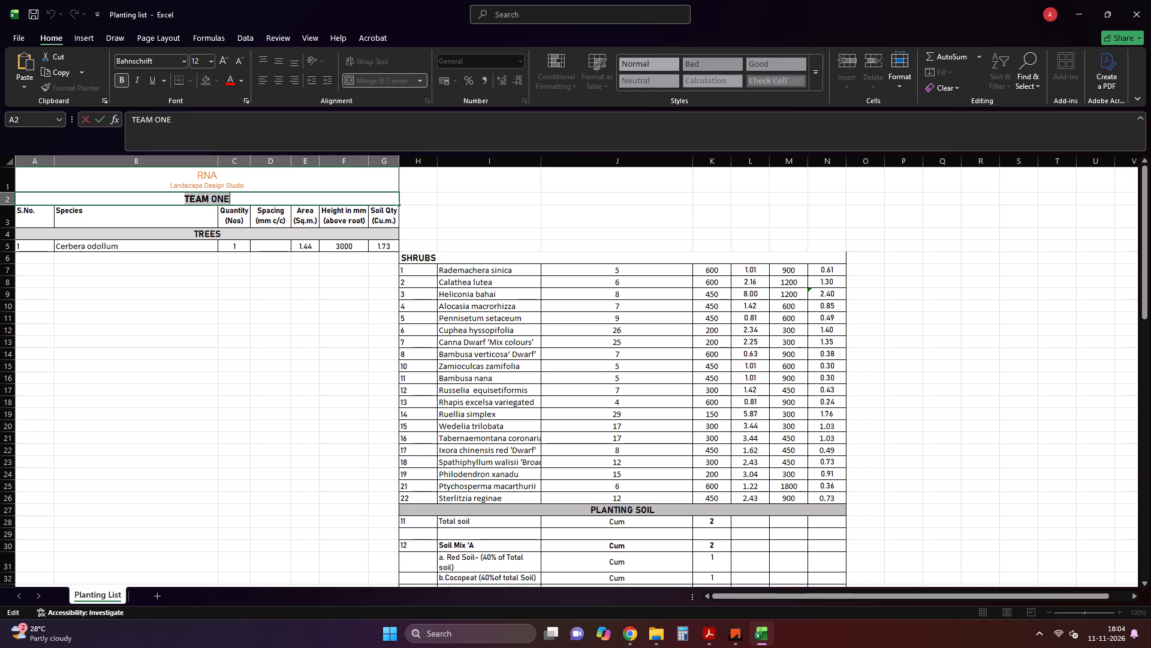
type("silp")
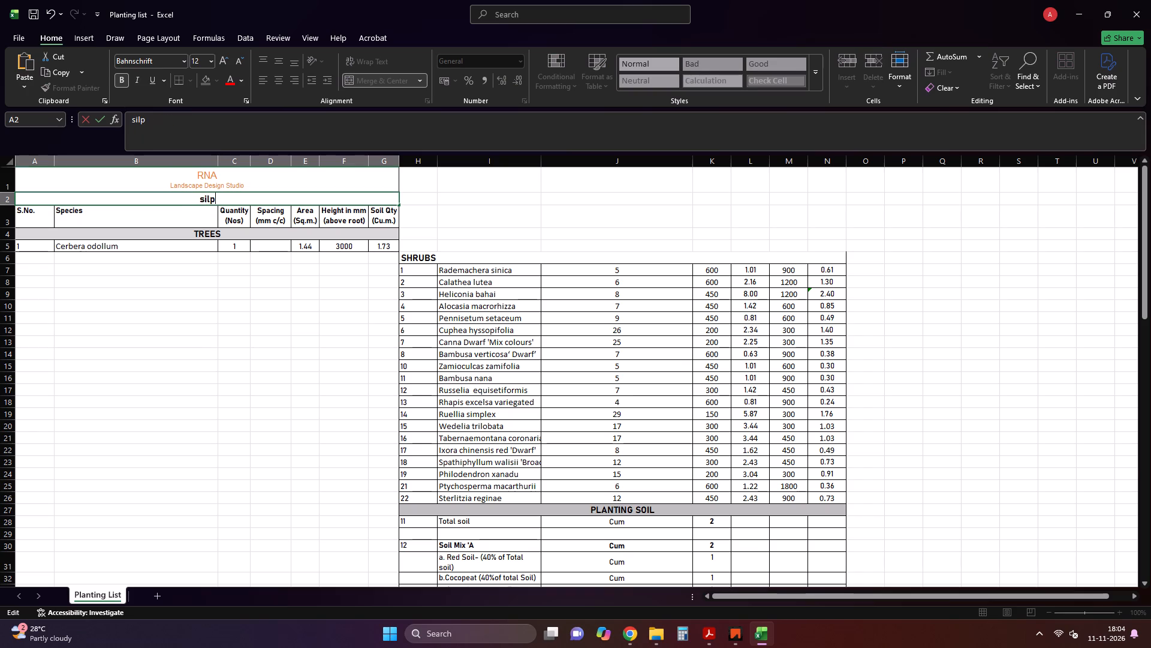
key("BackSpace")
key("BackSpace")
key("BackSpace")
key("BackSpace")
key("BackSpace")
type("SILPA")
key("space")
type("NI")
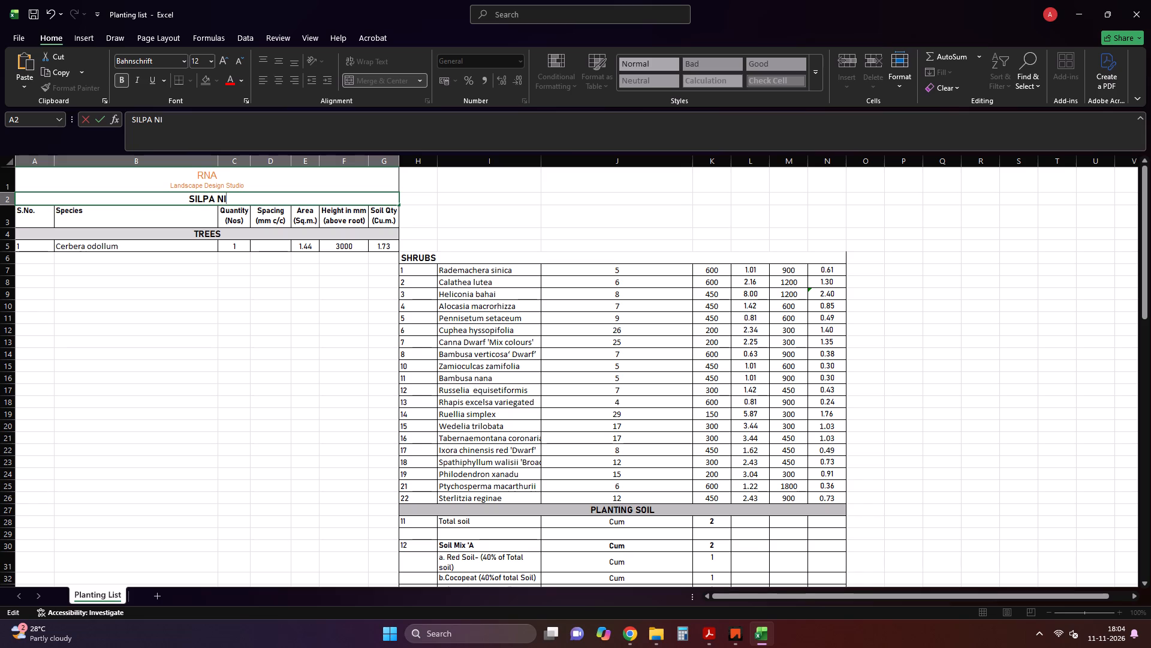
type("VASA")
left_click(287, 399)
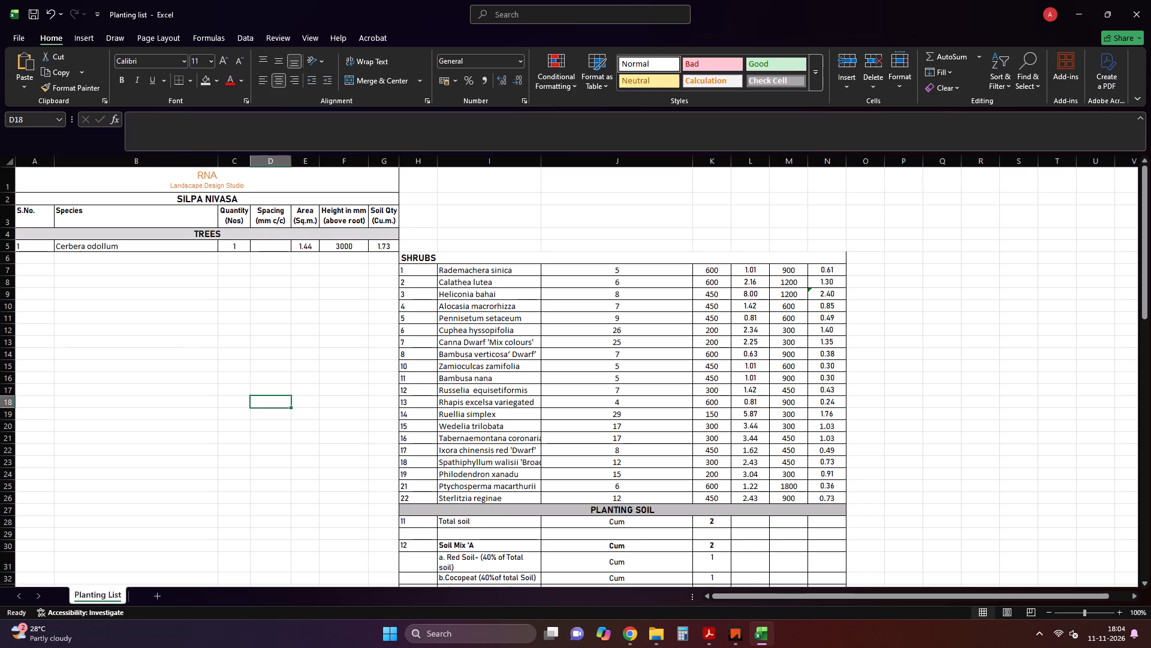
Examine the Cerbera odollum row under TREES, including the formula in its area cell.
left_click(129, 252)
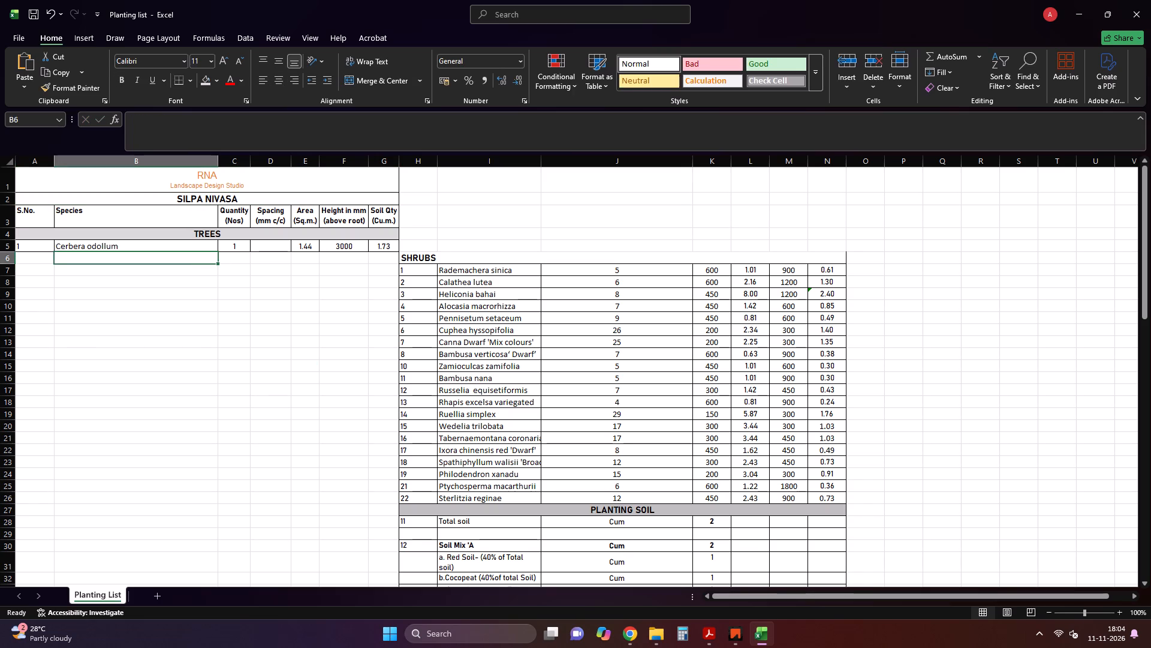
left_click(103, 244)
left_click(200, 295)
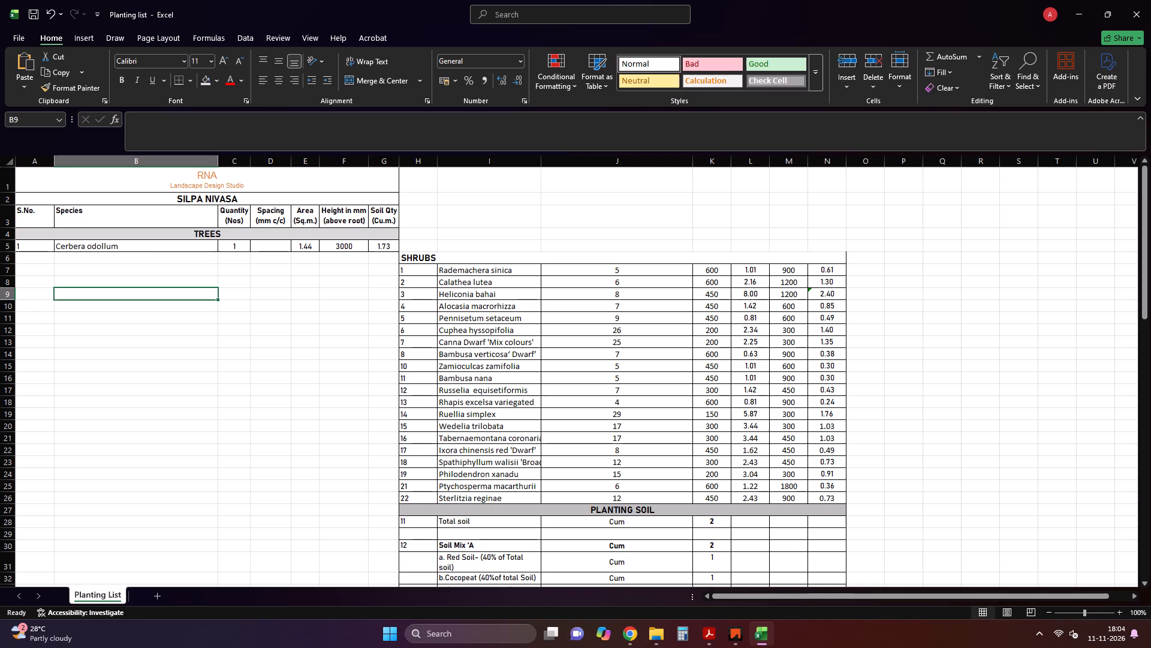
left_click_drag(29, 245, 372, 251)
left_click(308, 246)
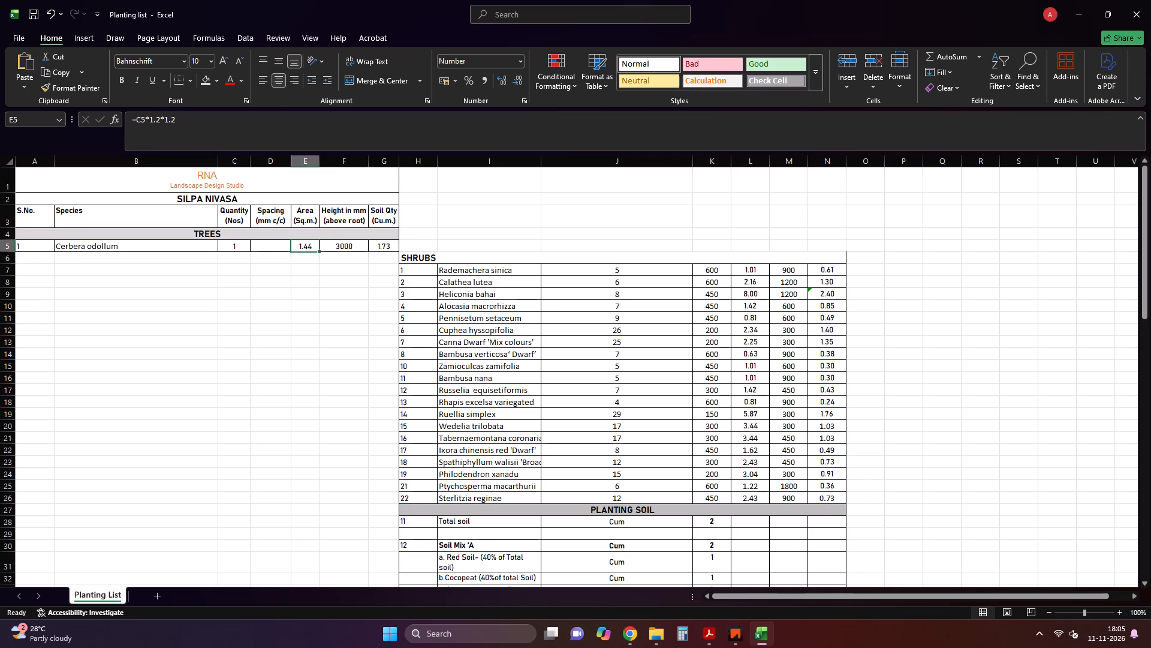
left_click_drag(32, 248, 229, 261)
left_click(207, 385)
key("Escape")
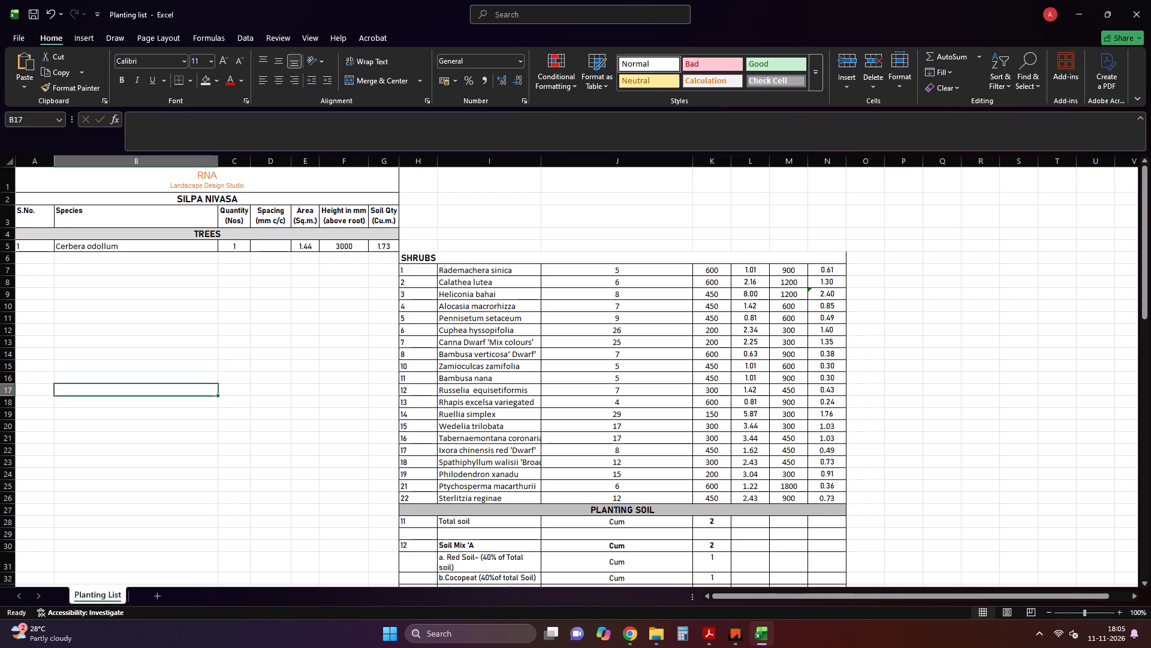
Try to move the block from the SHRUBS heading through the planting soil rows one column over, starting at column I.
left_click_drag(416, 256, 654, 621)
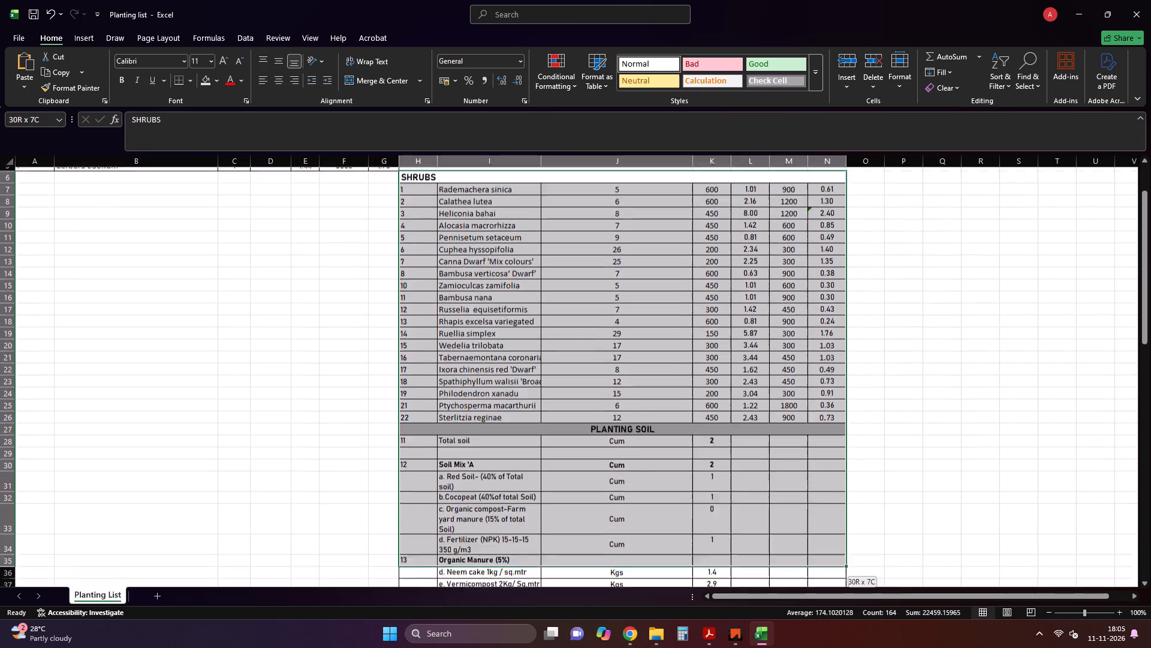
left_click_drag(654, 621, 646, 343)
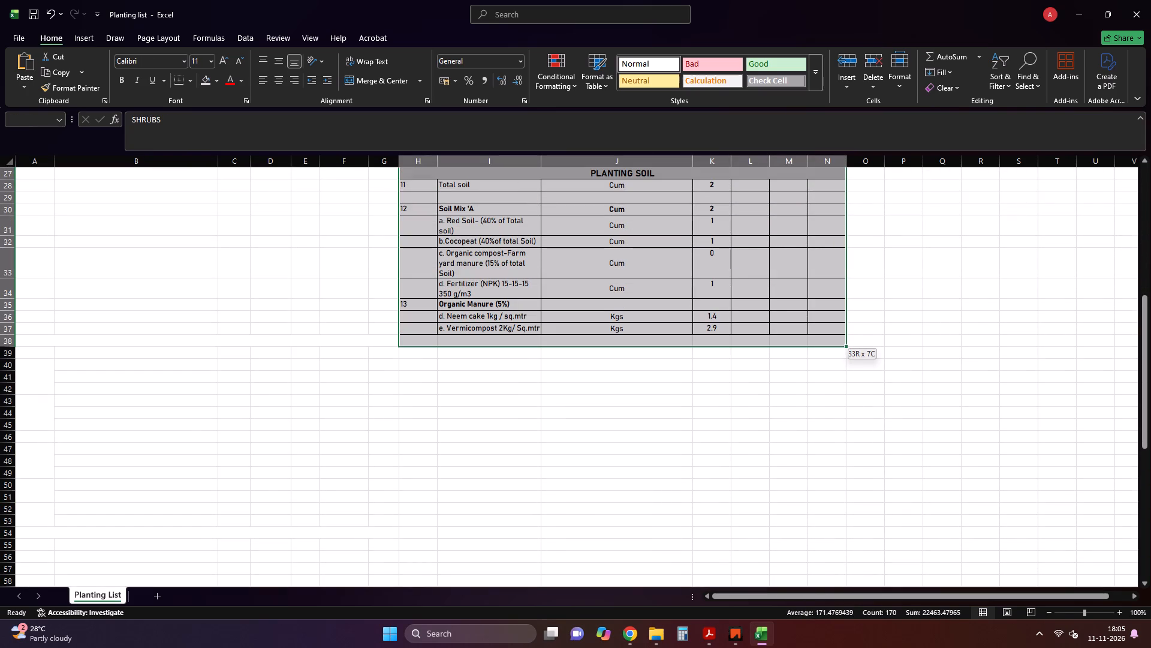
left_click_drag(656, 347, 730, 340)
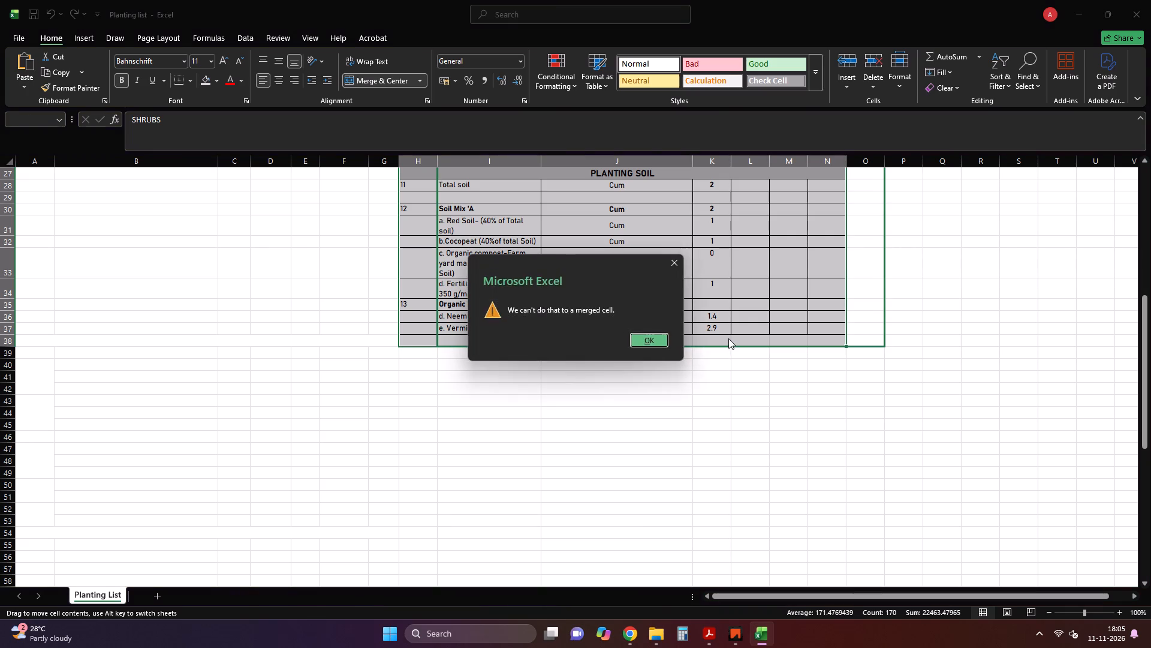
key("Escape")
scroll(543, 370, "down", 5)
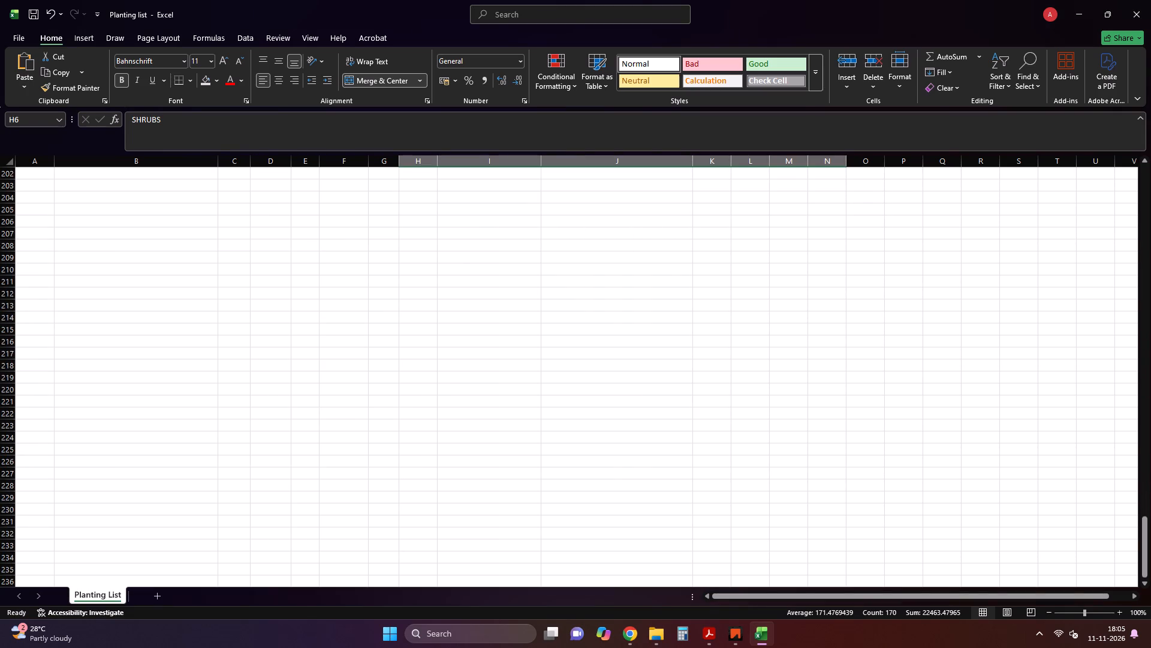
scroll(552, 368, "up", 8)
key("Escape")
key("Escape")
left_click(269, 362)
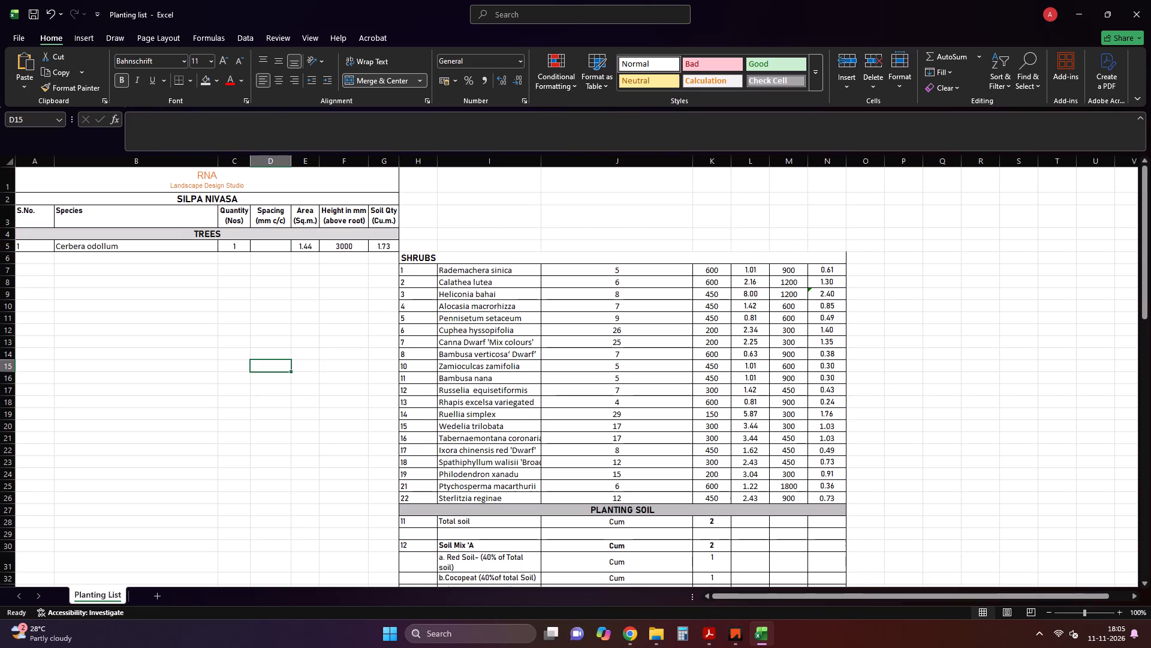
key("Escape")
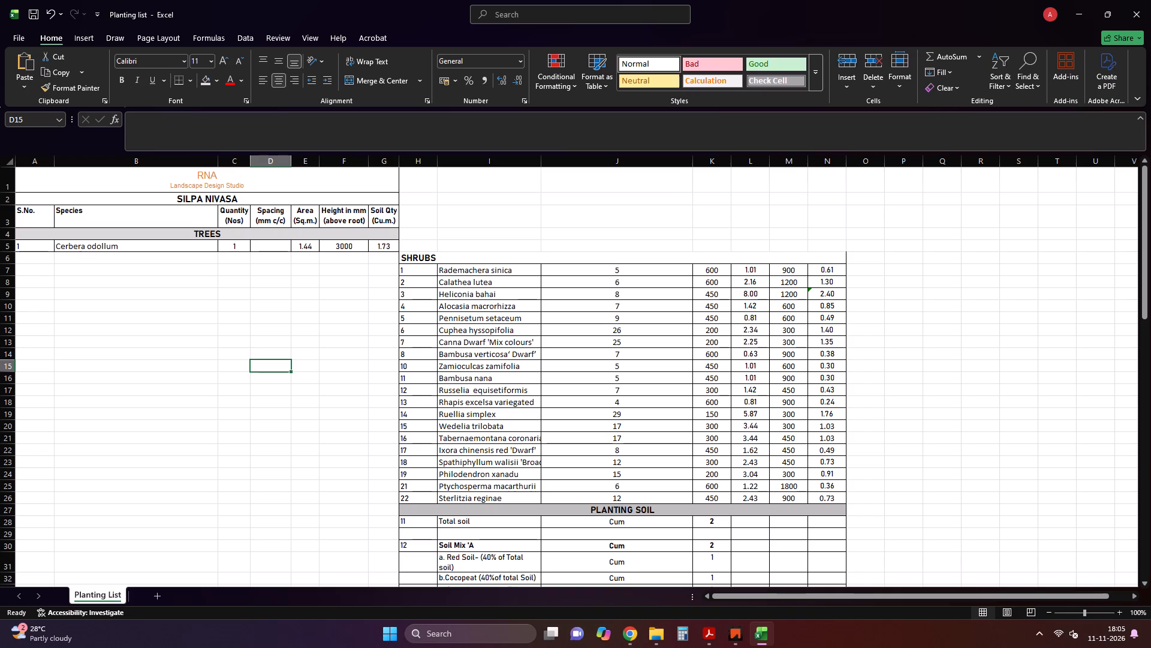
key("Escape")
Save the Planting list workbook.
key("ctrl+s")
Open consolidated_plant_list_with_spacing from the 56003_Silpa Nivasa, Nandayal project folder and place it side by side with the Planting list workbook.
left_click(656, 631)
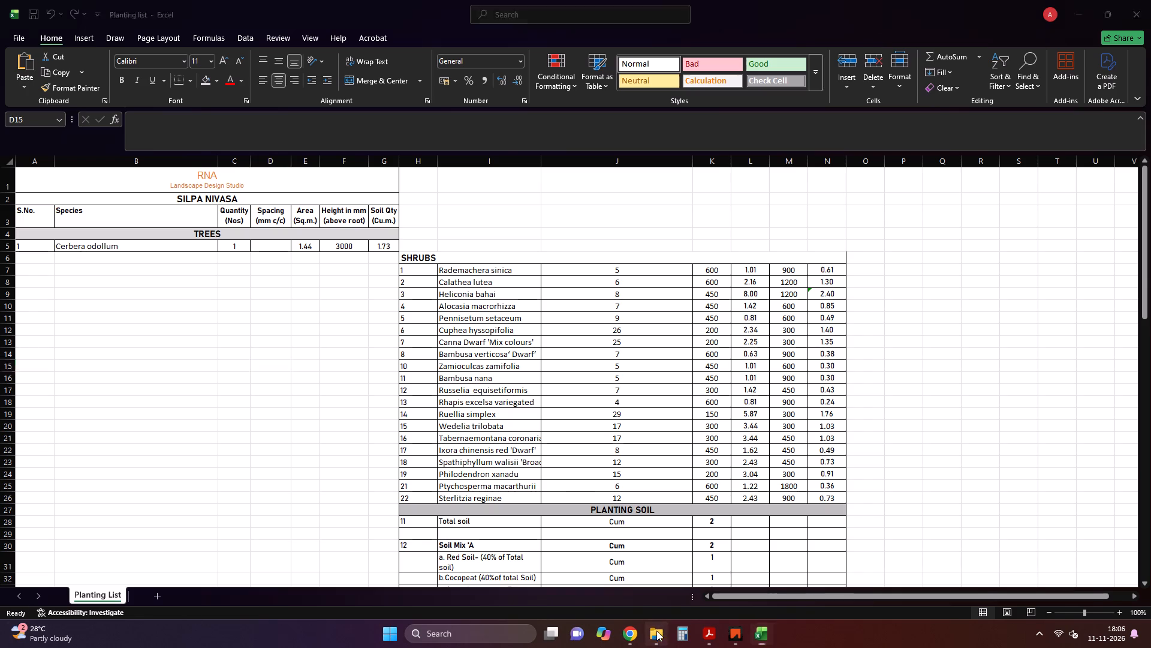
left_click_drag(243, 518, 234, 513)
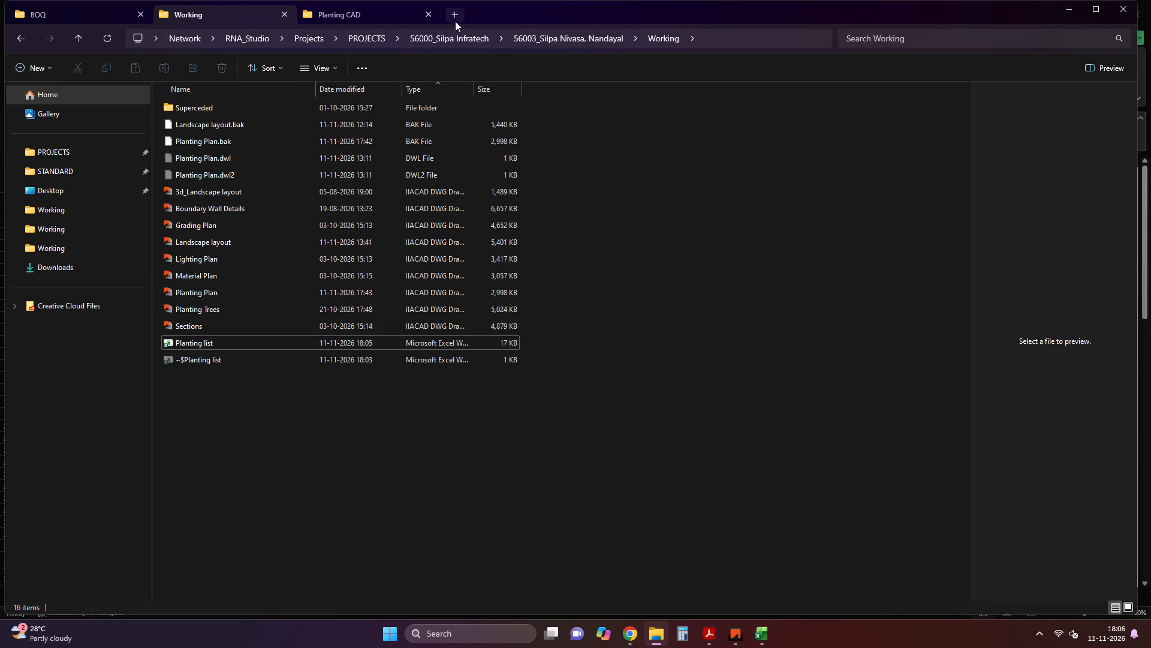
left_click(223, 410)
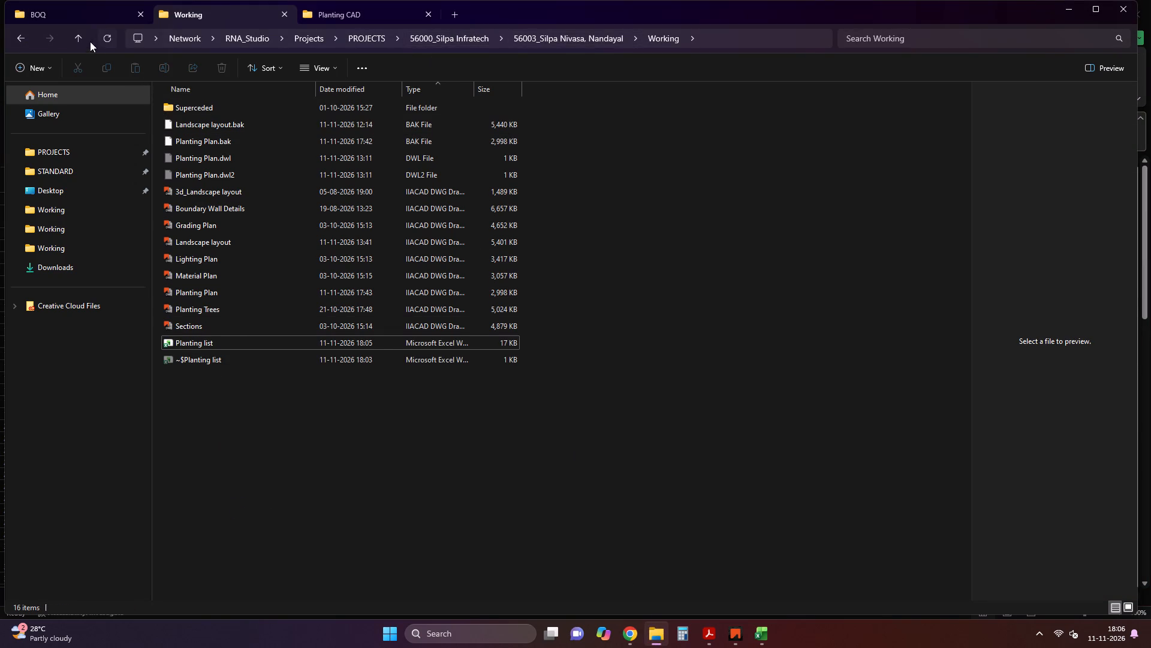
left_click(79, 34)
left_click(260, 380)
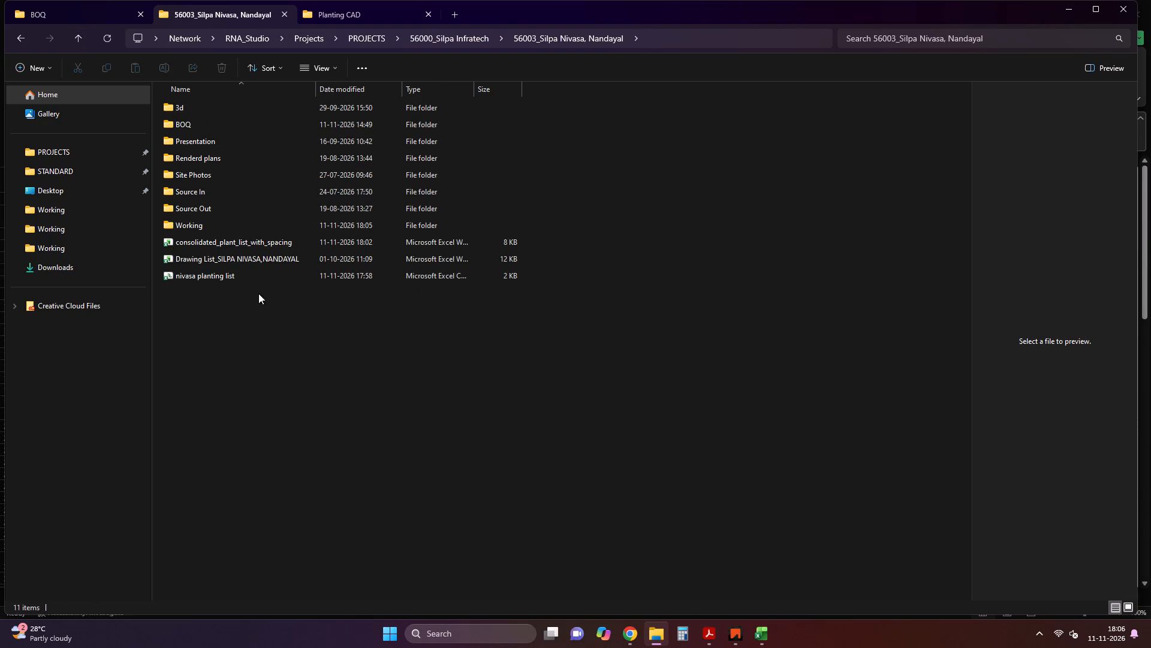
double_click(251, 245)
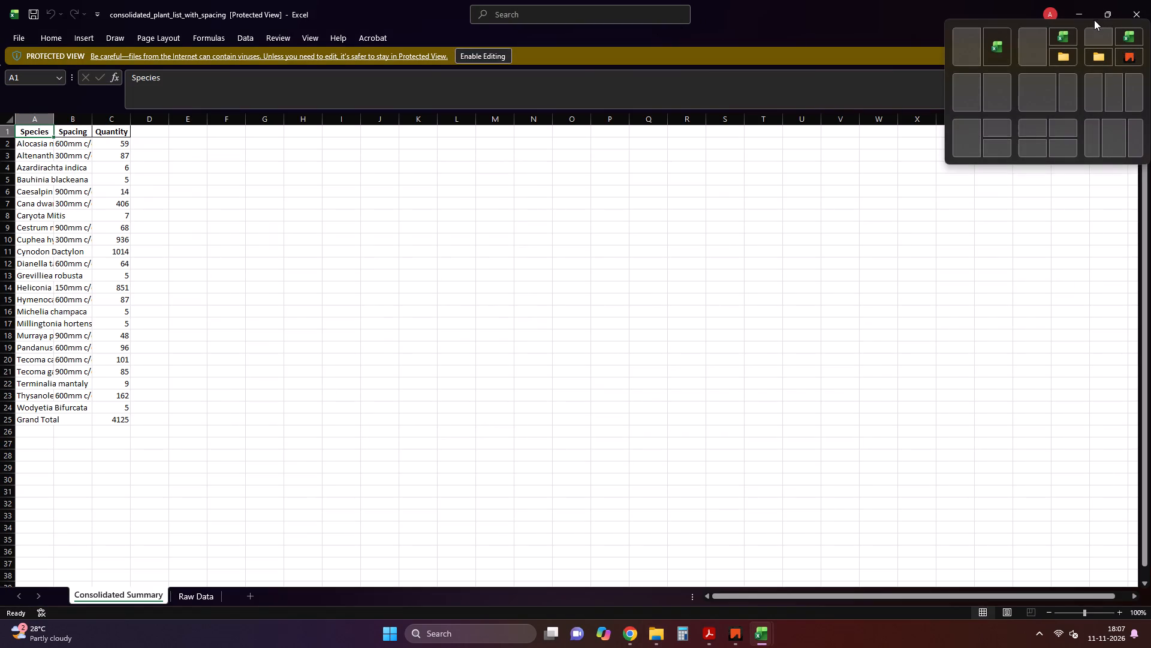
left_click(966, 50)
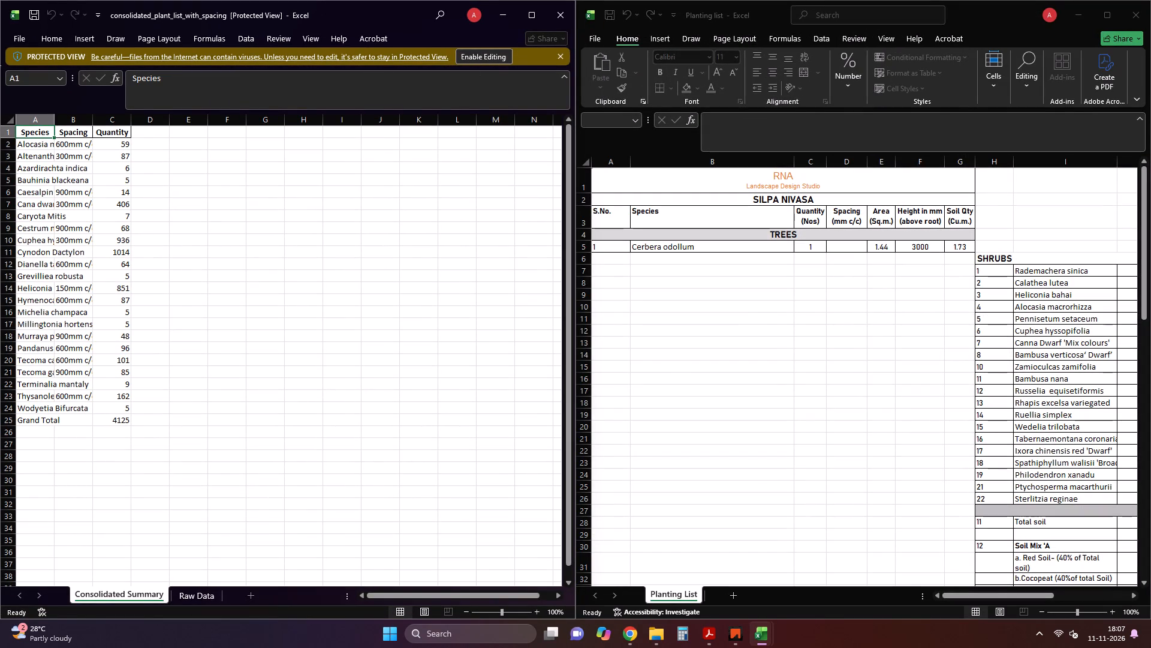
Fit the Species, Spacing and Quantity column widths to their contents in the consolidated plant list.
double_click(57, 121)
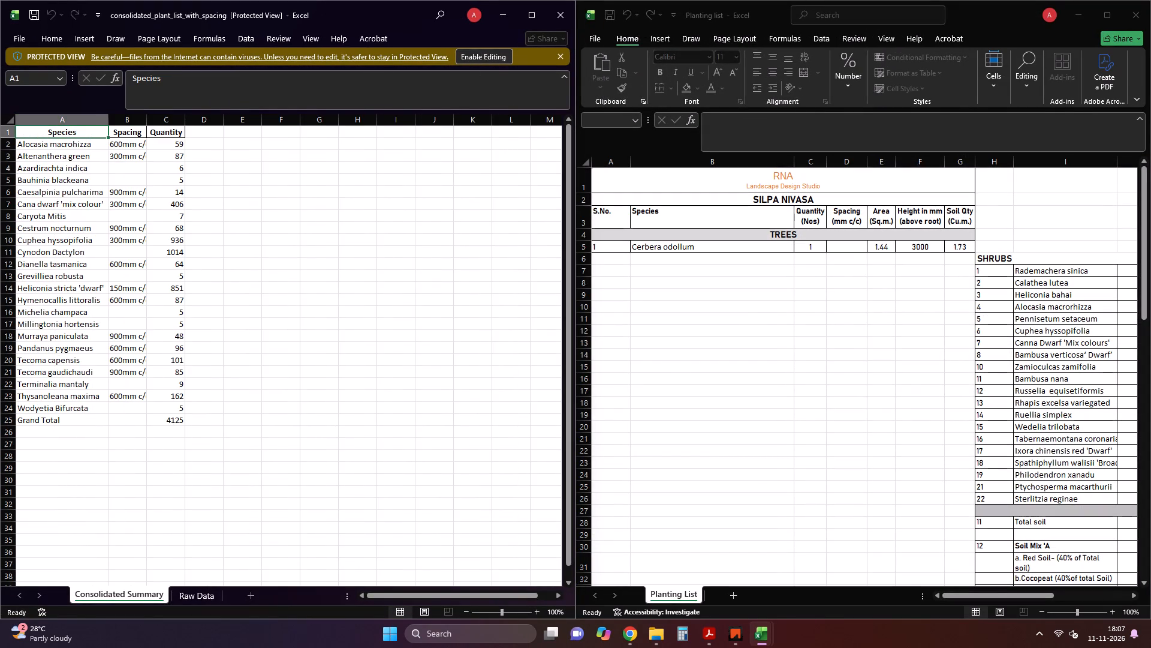
double_click(146, 118)
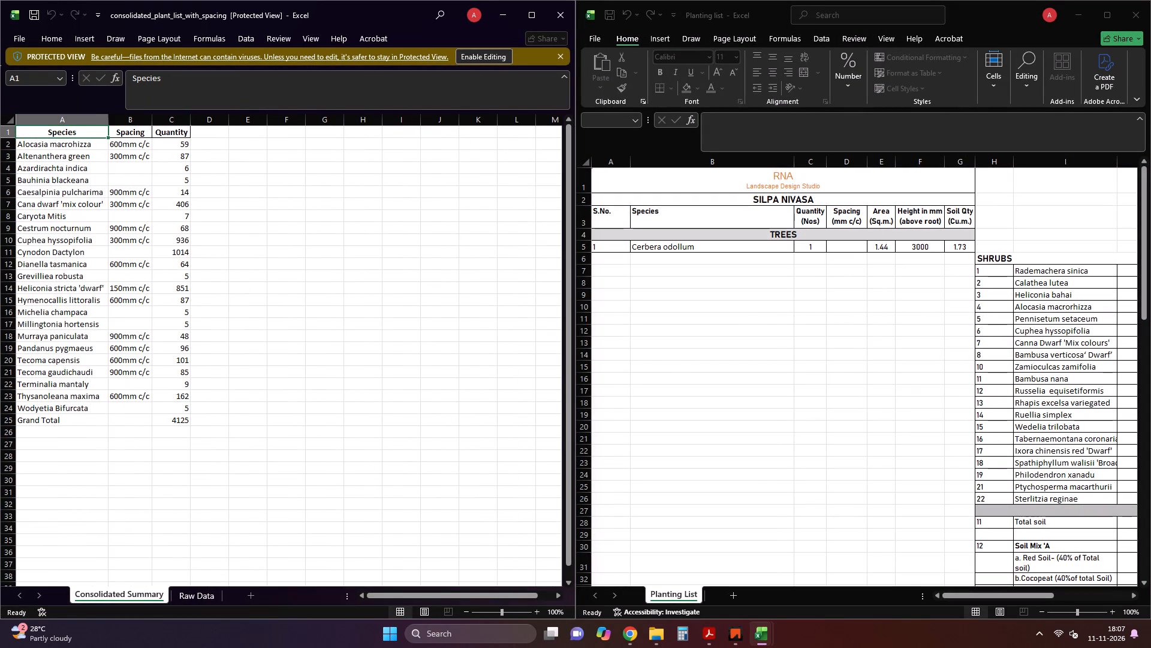
double_click(191, 121)
left_click(273, 329)
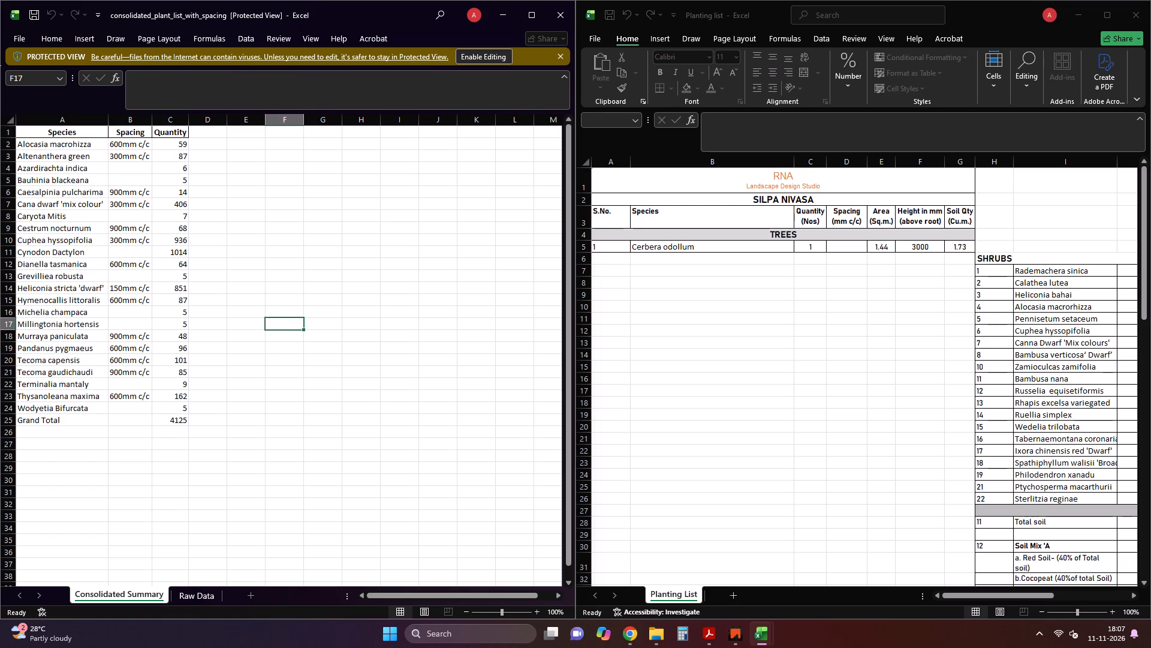
key("Escape")
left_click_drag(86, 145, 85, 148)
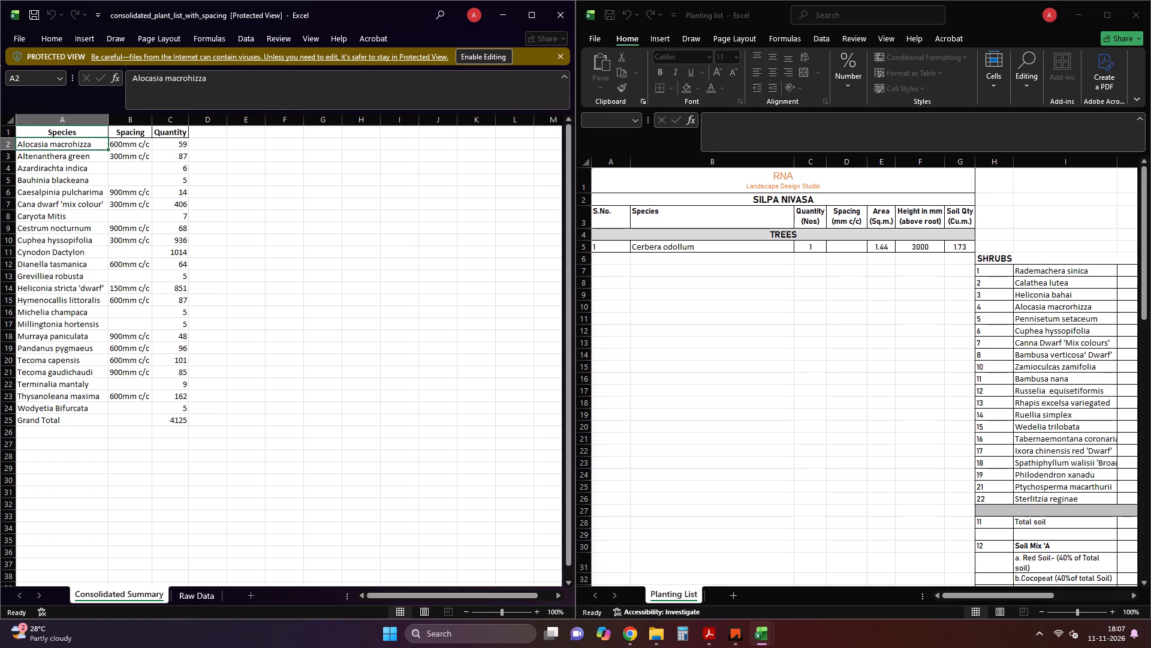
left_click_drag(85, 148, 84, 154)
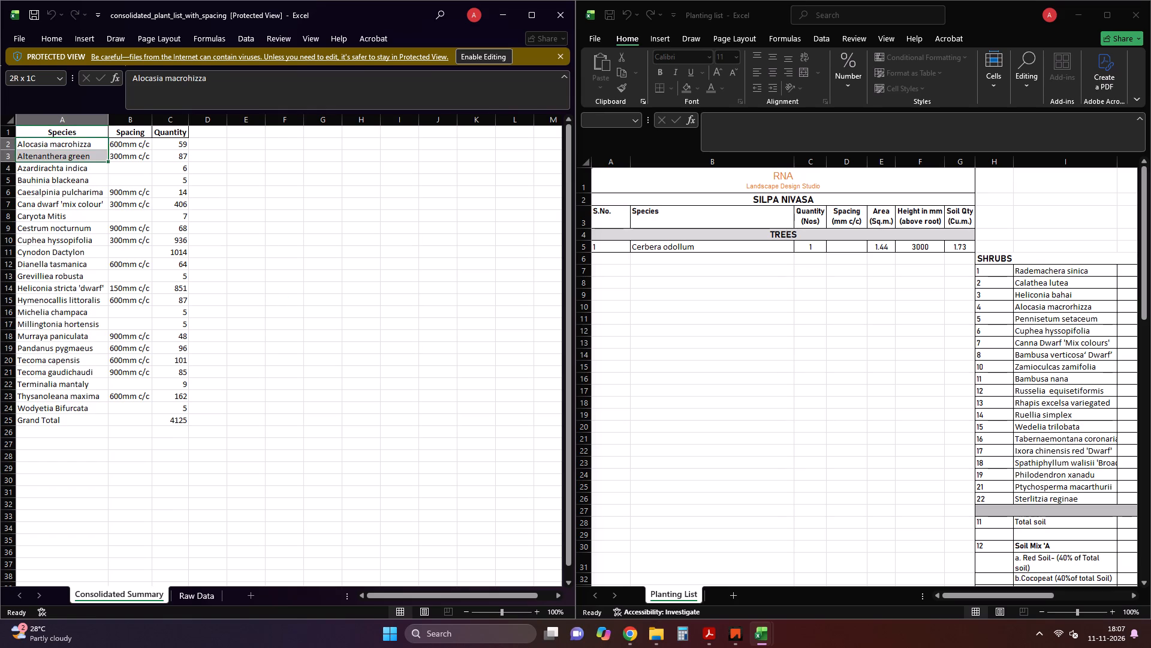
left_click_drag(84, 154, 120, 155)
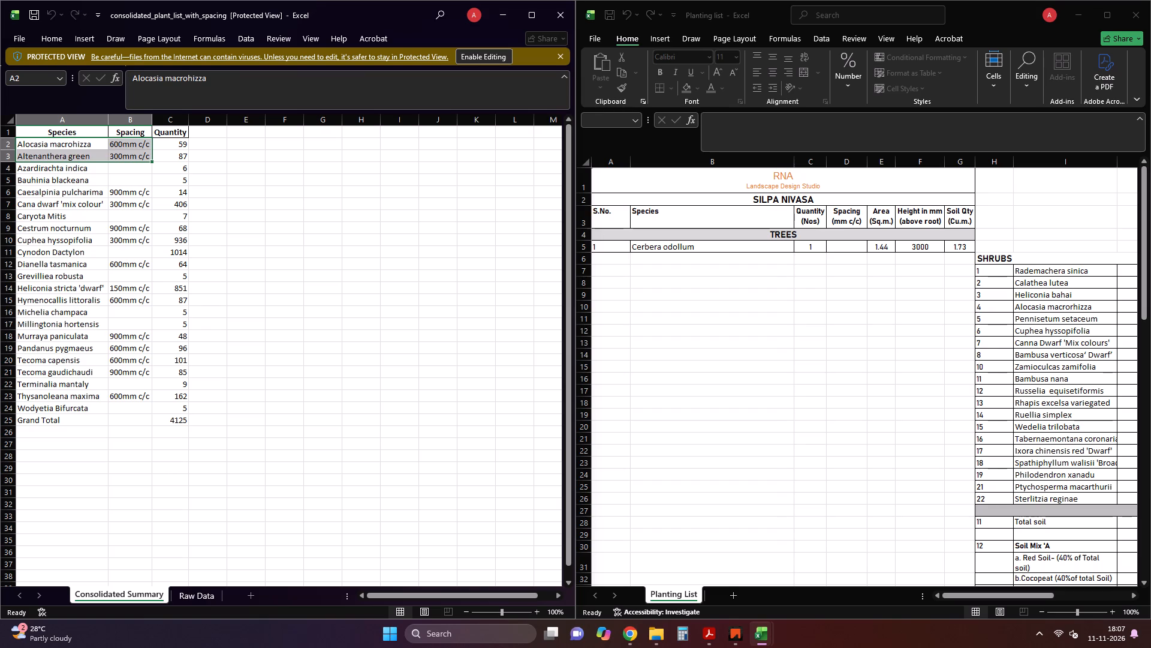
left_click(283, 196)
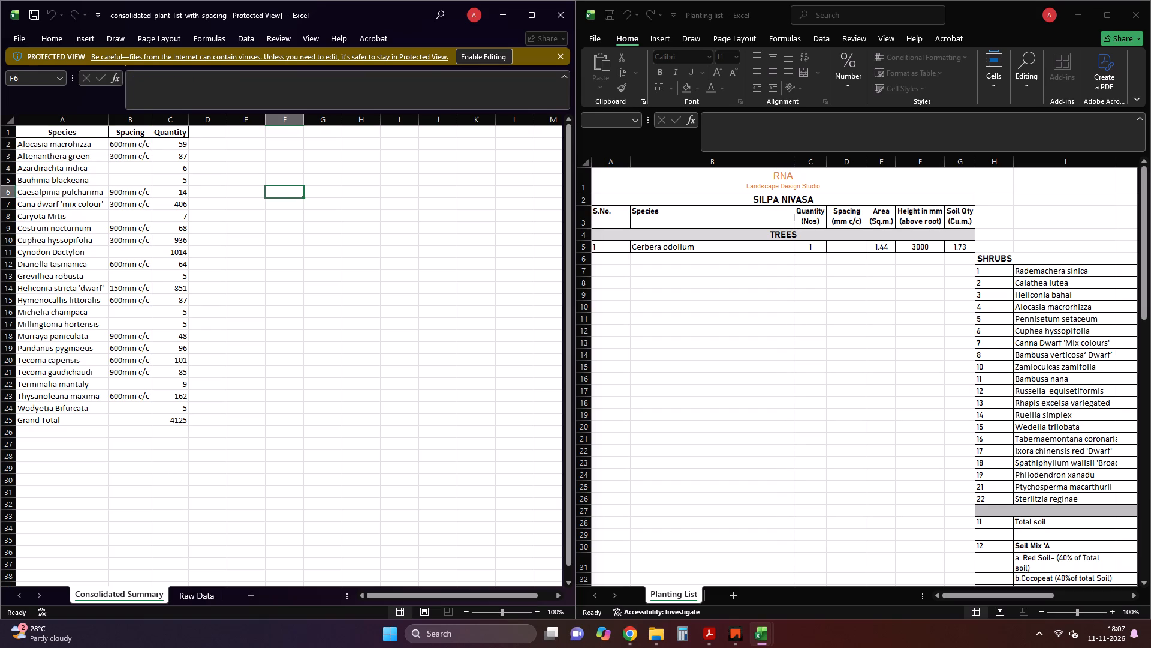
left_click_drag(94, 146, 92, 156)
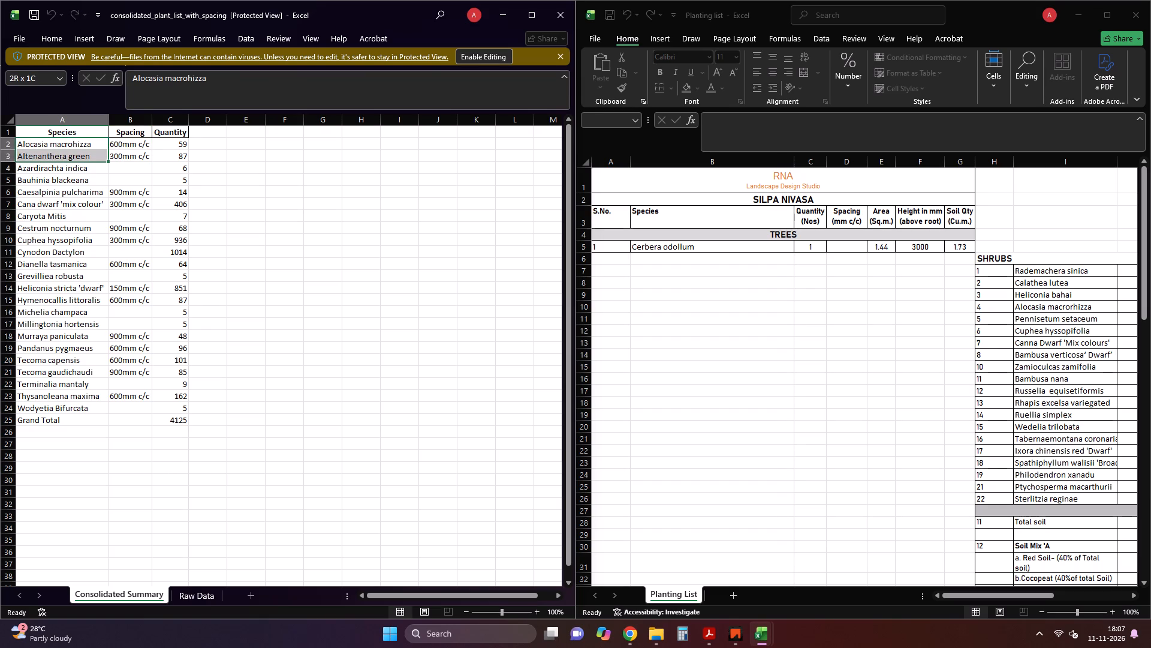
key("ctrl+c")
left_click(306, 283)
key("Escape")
Copy Azardirachta indica and Bauhinia blackeana from the consolidated list into the TREES species cells from B5, replacing Cerbera odollum.
left_click(87, 167)
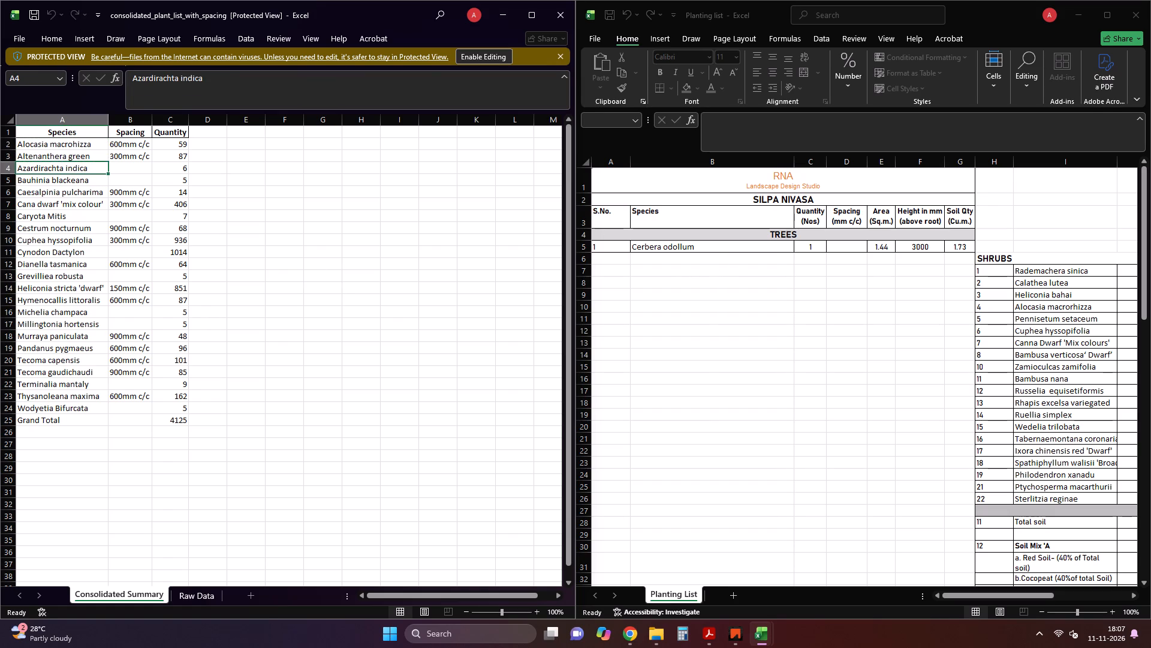
left_click_drag(83, 167, 147, 173)
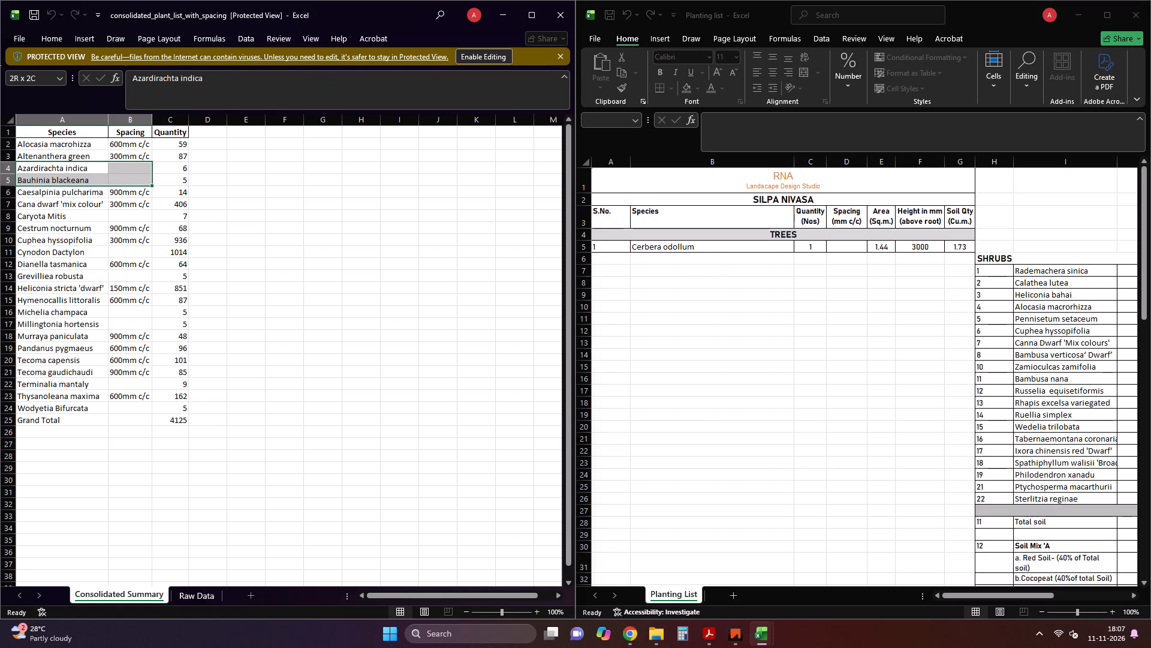
left_click_drag(147, 173, 169, 181)
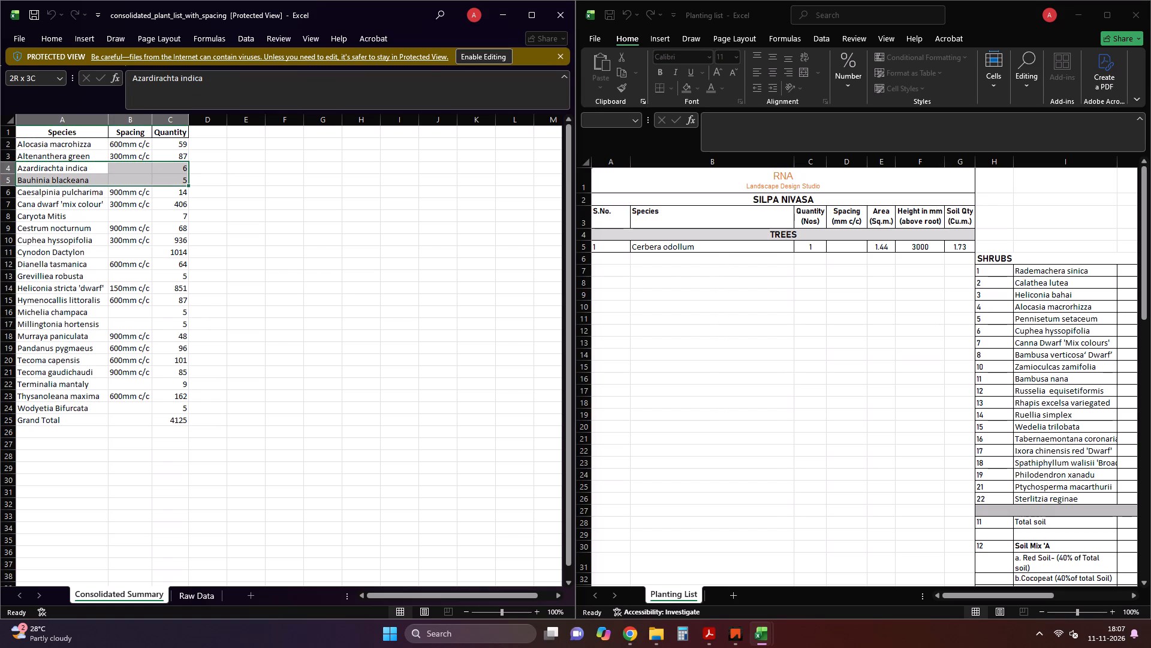
left_click_drag(169, 181, 90, 187)
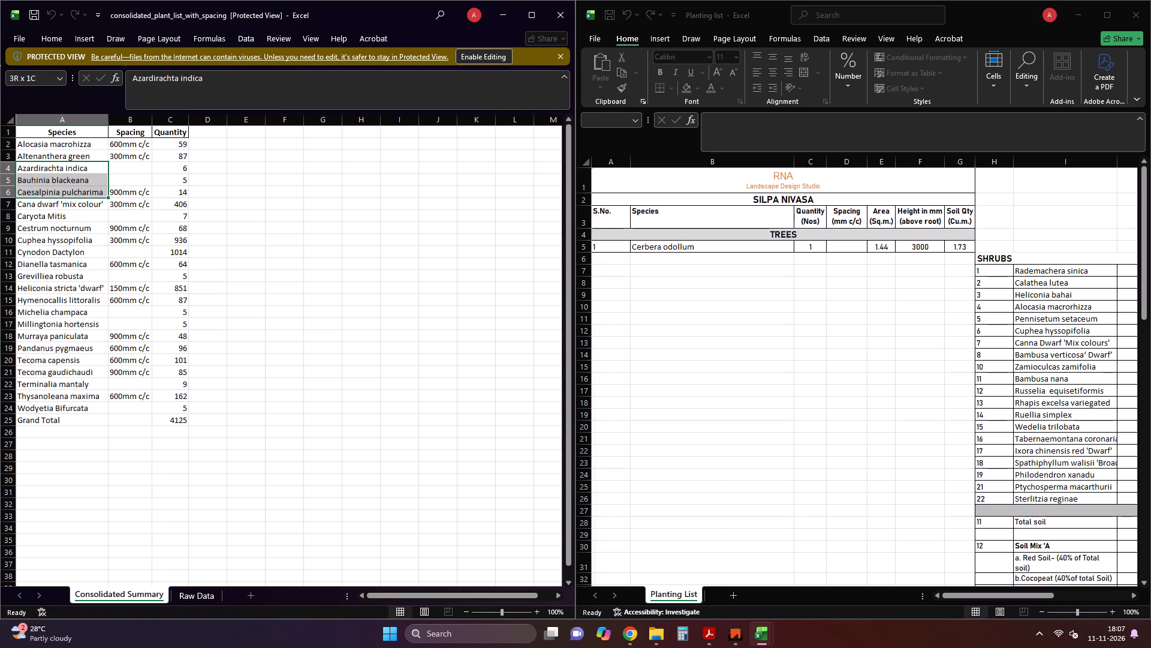
left_click_drag(90, 187, 90, 185)
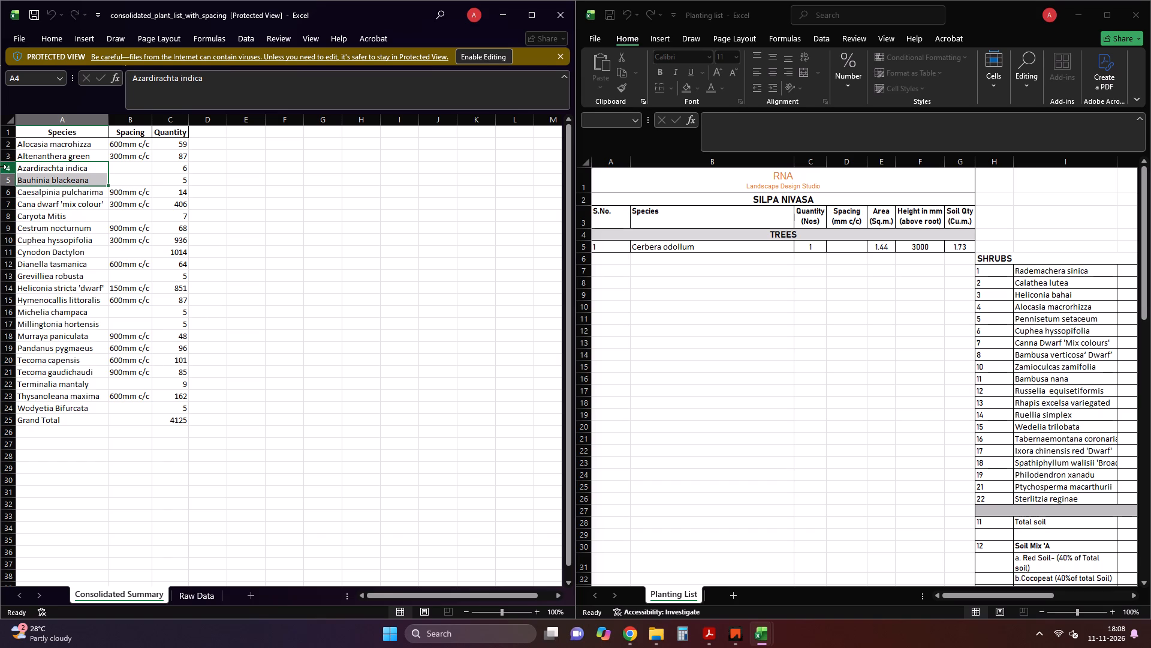
key("ctrl+c")
double_click(658, 250)
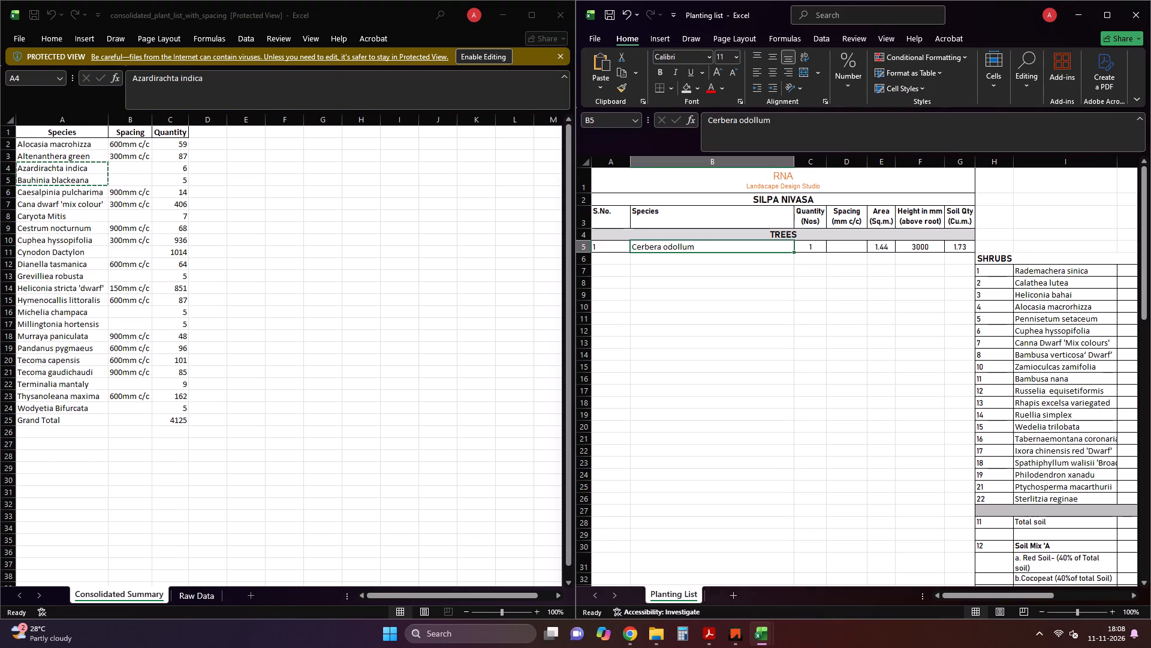
key("ctrl+v")
left_click(671, 307)
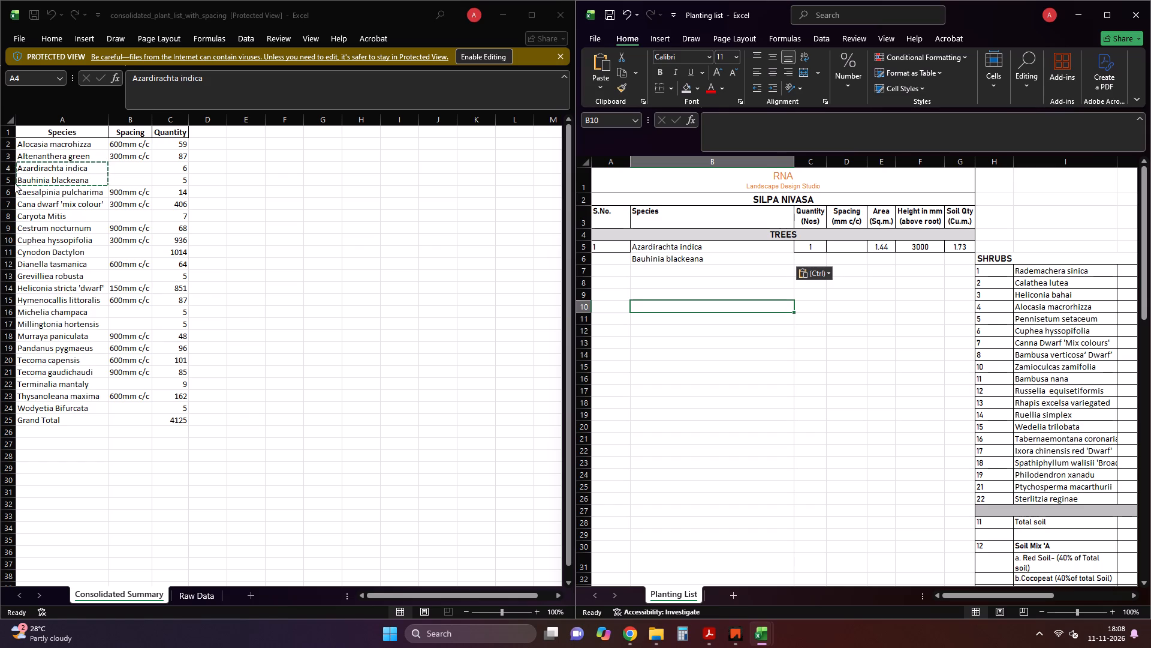
Copy Caryota Mitis from the consolidated list into species cell B7, below Bauhinia blackeana under TREES.
left_click(73, 212)
left_click(65, 223)
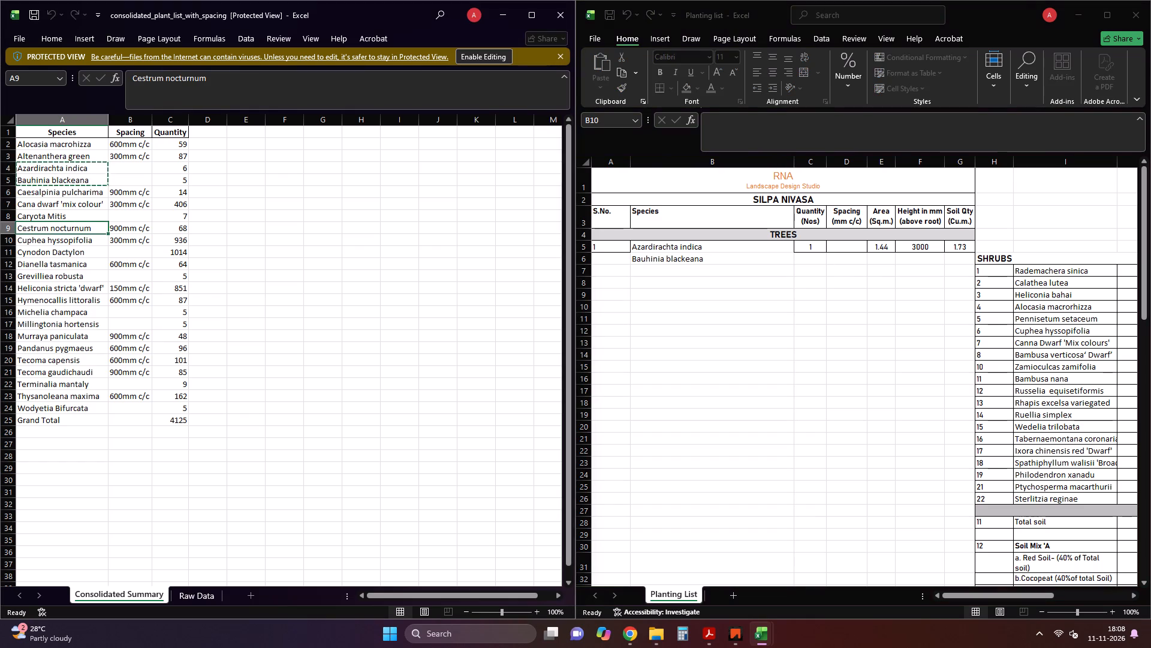
left_click(65, 218)
key("ctrl+c")
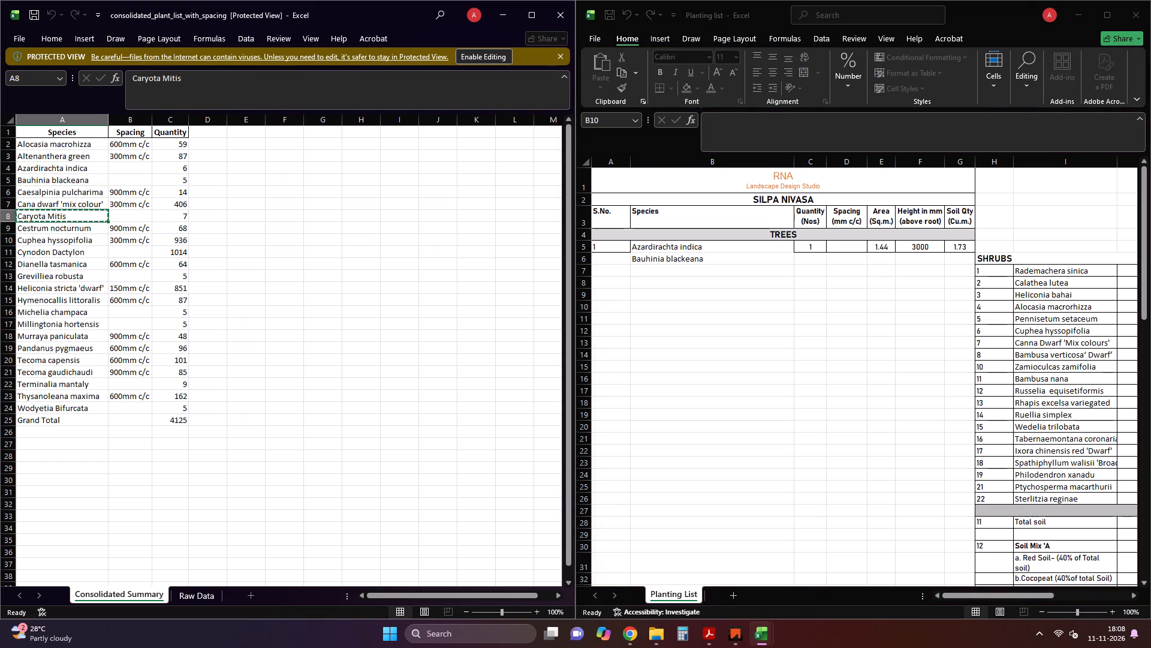
left_click(661, 262)
left_click(653, 265)
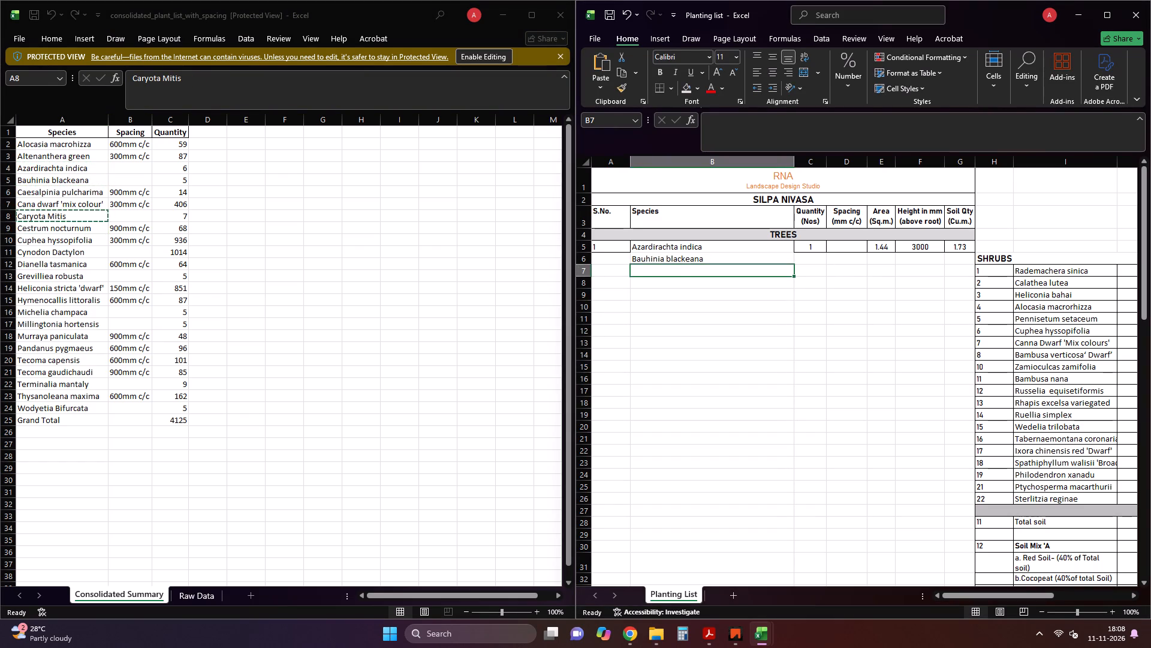
key("ctrl+v")
left_click(657, 323)
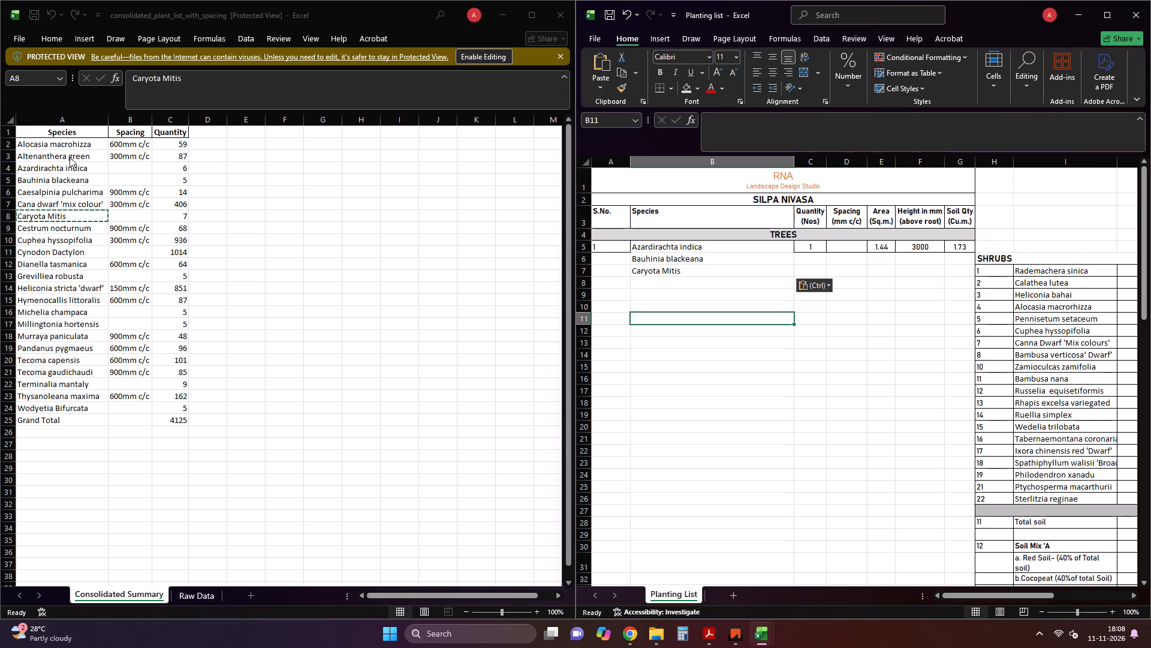
Copy Grevilliea robusta from the consolidated list into species cell B8, below Caryota Mitis under TREES.
left_click(70, 157)
left_click(64, 167)
left_click(69, 184)
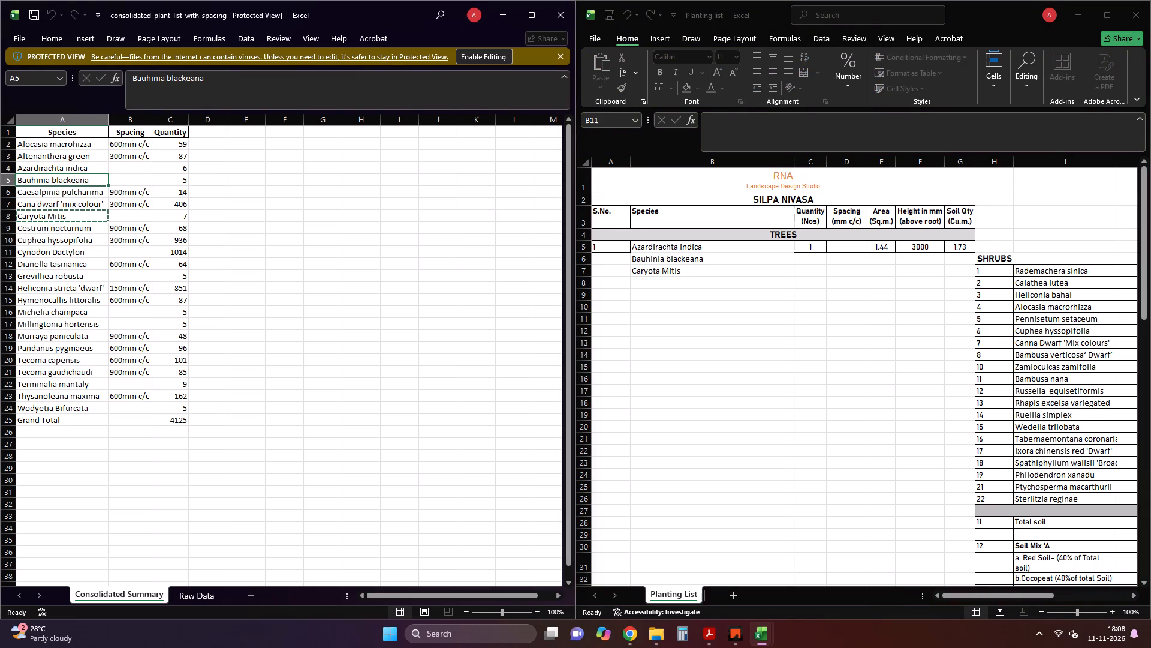
left_click(80, 276)
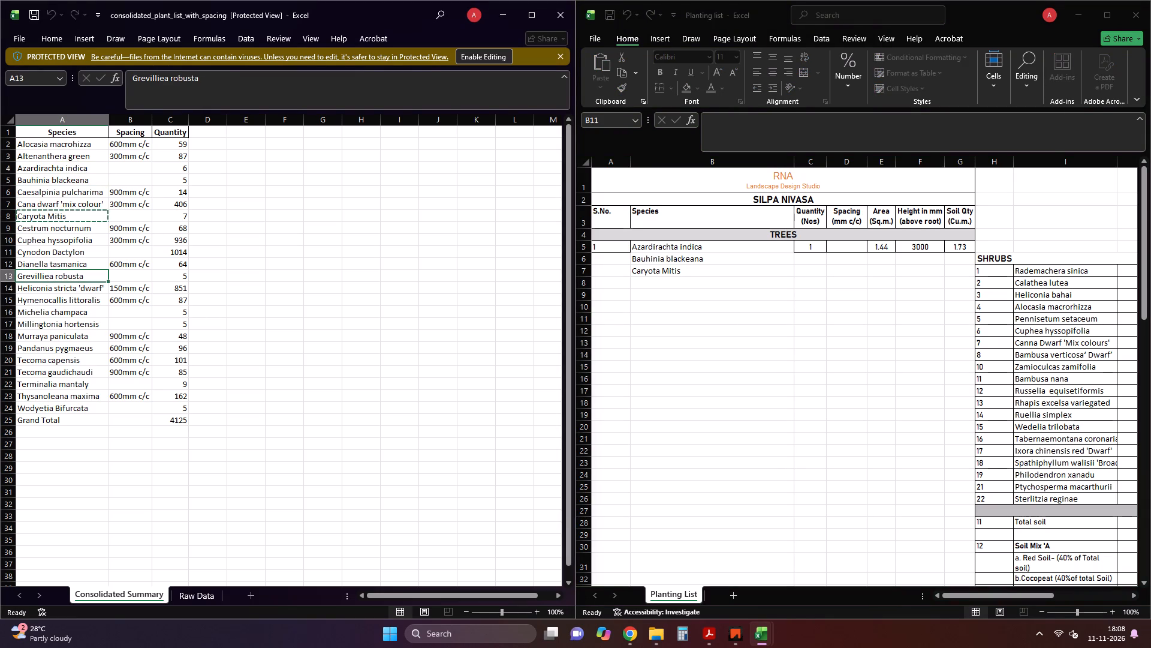
key("ctrl+c")
left_click_drag(671, 293, 661, 293)
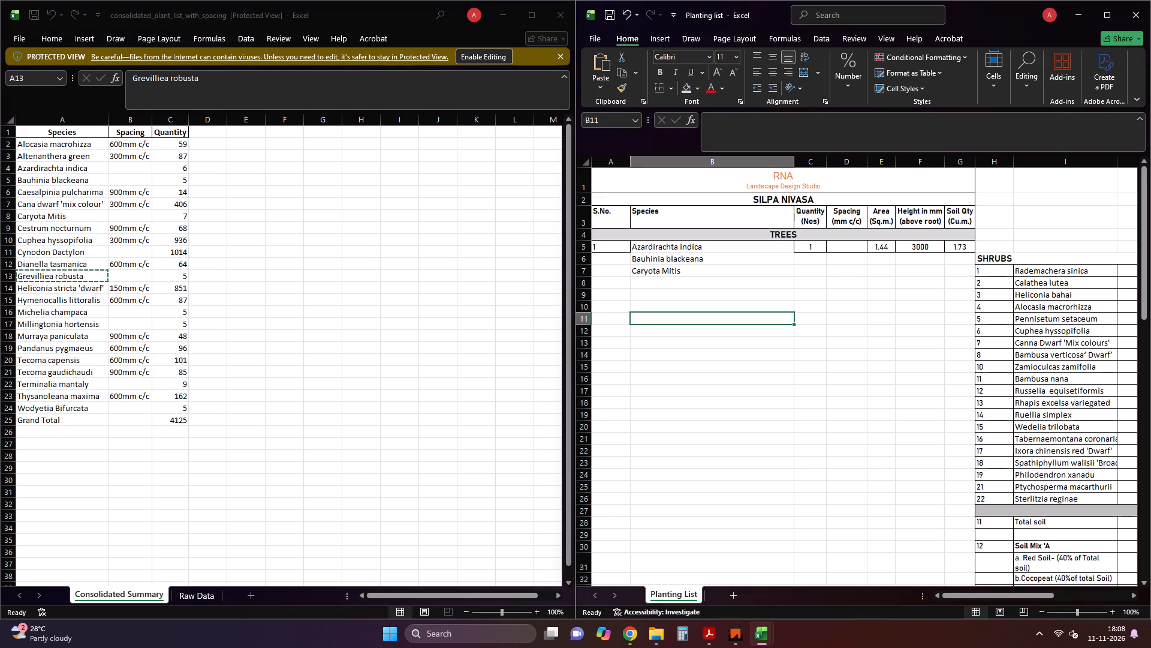
left_click(641, 279)
key("ctrl+v")
left_click(657, 329)
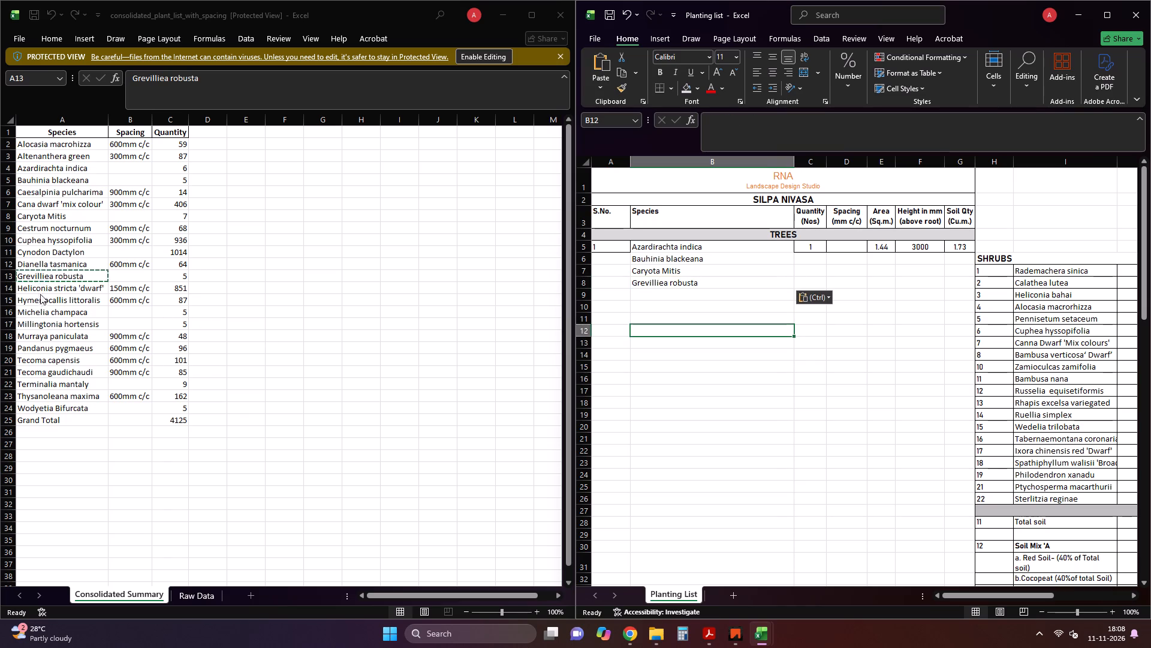
Copy Michelia champaca and Millingtonia hortensis from the consolidated list into species cells B9 and B10 under TREES.
left_click(43, 312)
left_click(51, 315)
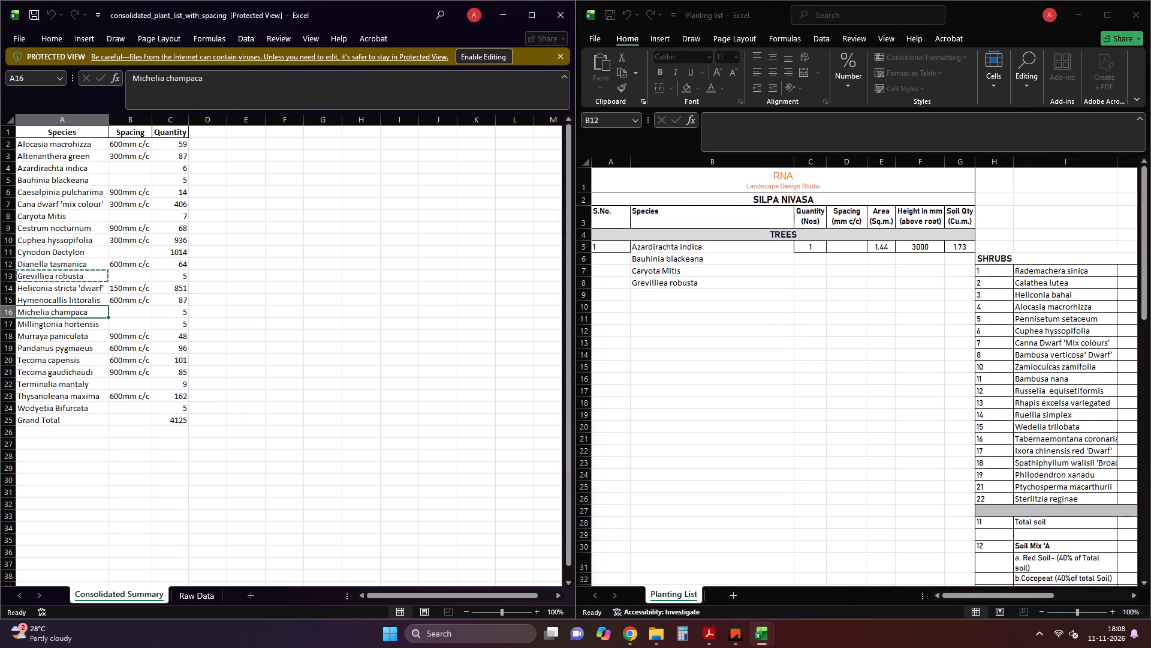
left_click(59, 326, "ctrl")
key("ctrl+c")
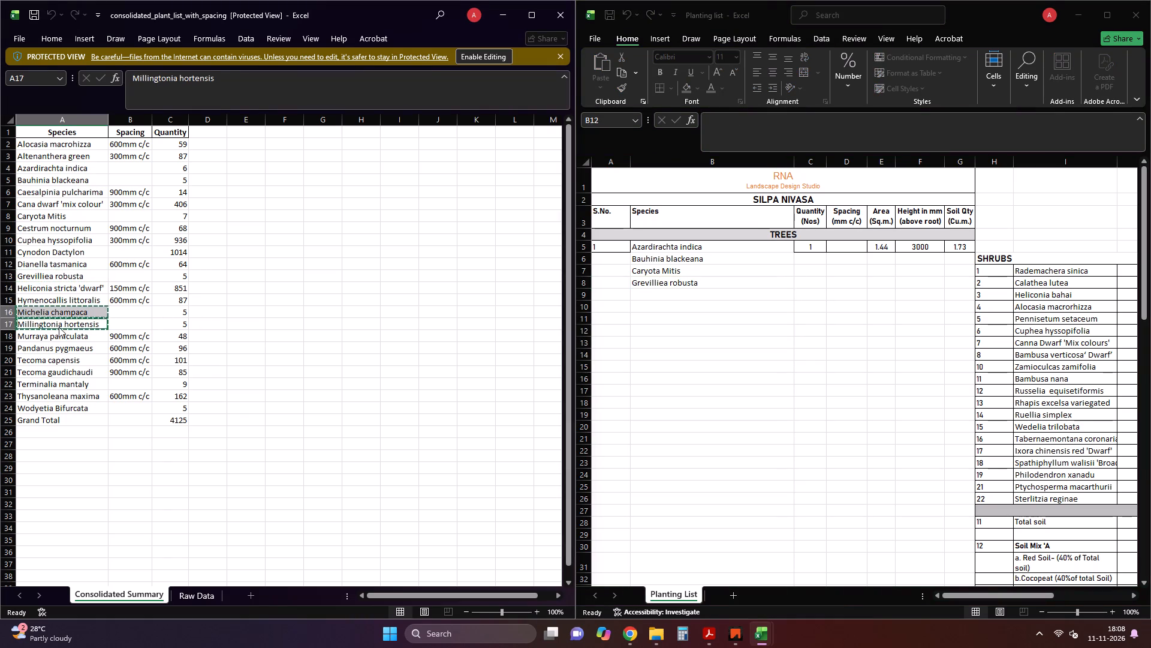
left_click(661, 291)
left_click(662, 291, "ctrl")
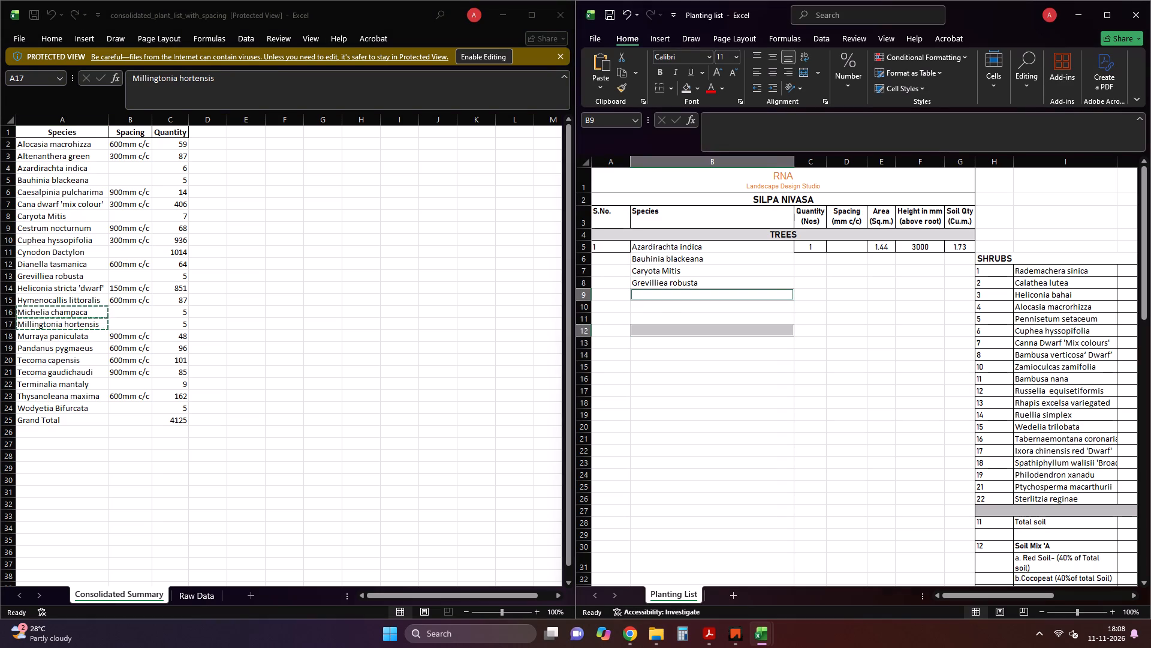
left_click(662, 291)
key("ctrl+v")
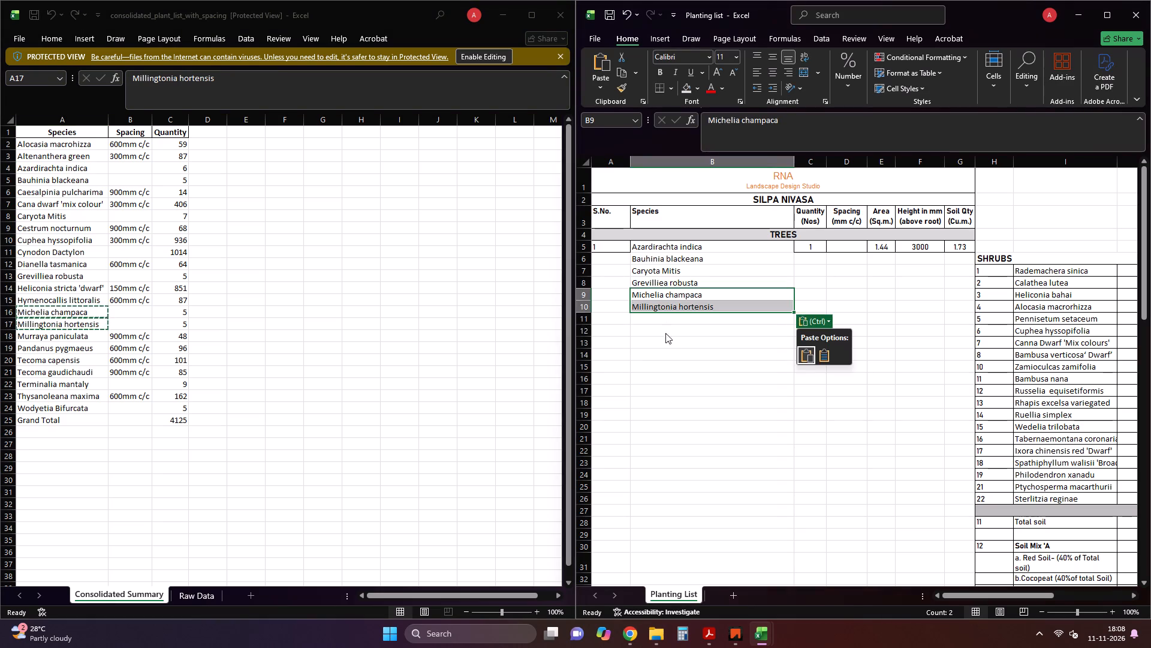
left_click(671, 350)
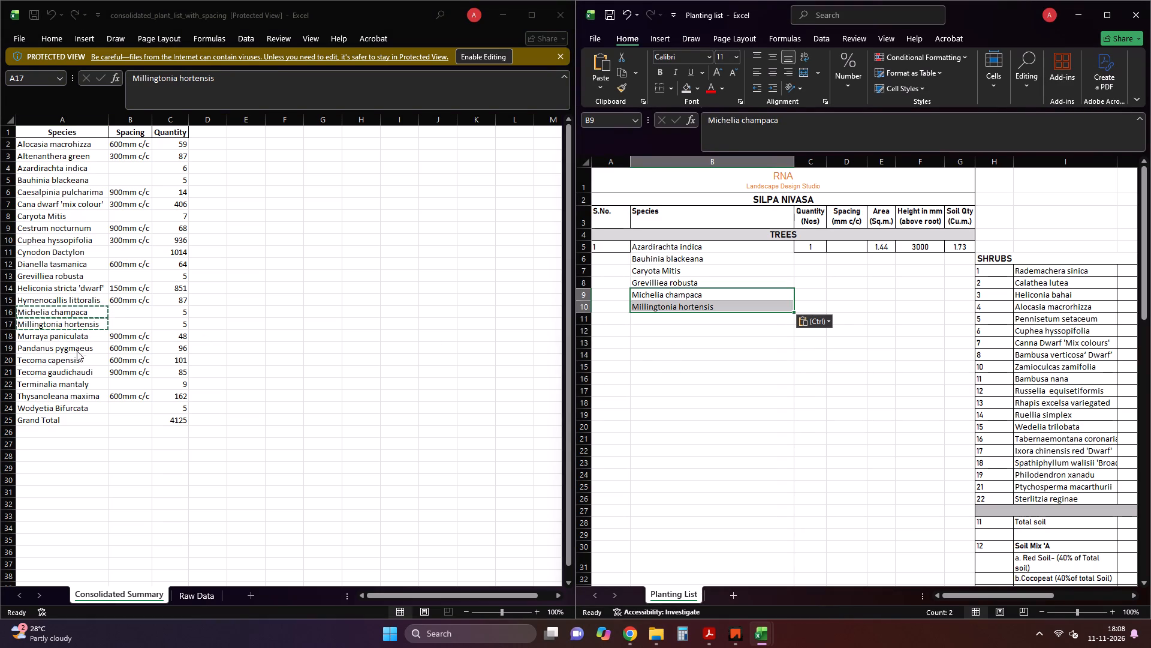
Copy Terminalia mantaly and Wodyetia Bifurcata from the consolidated list into the TREES species cells starting at B11.
left_click(79, 385)
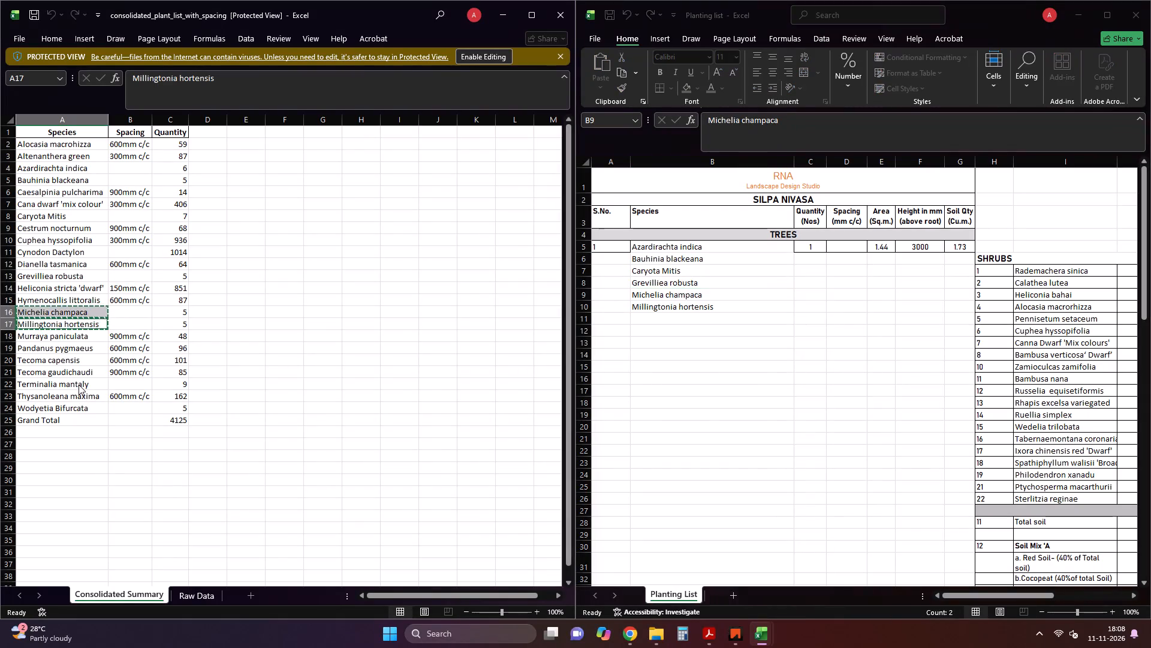
left_click(79, 385)
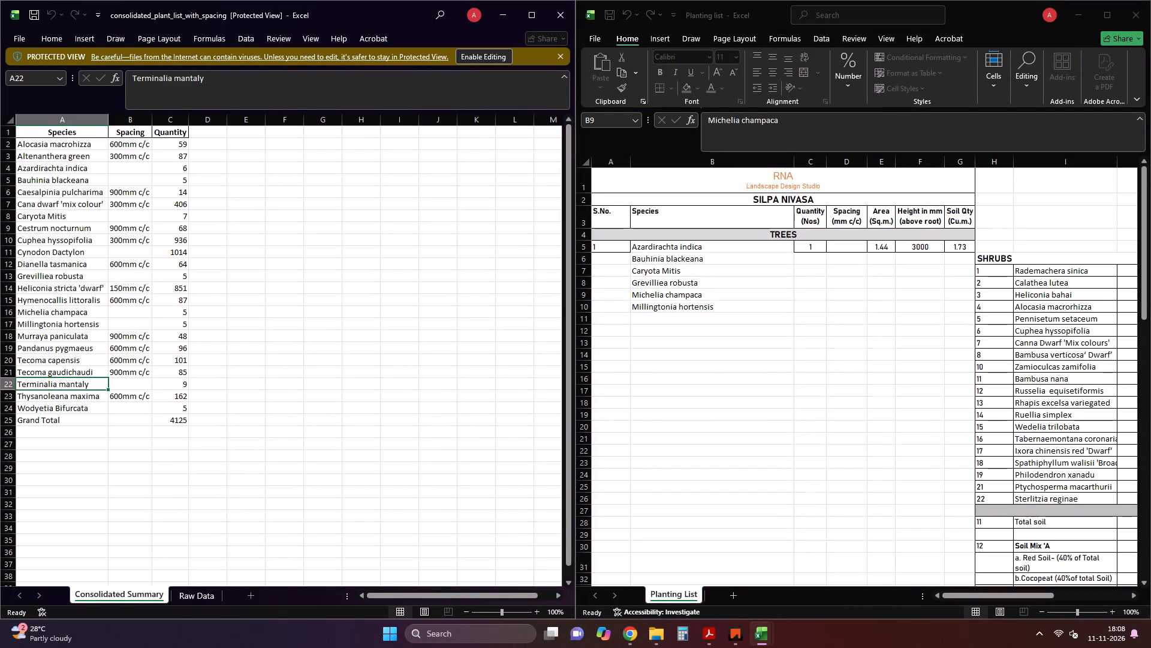
left_click(82, 410, "ctrl")
key("ctrl+c")
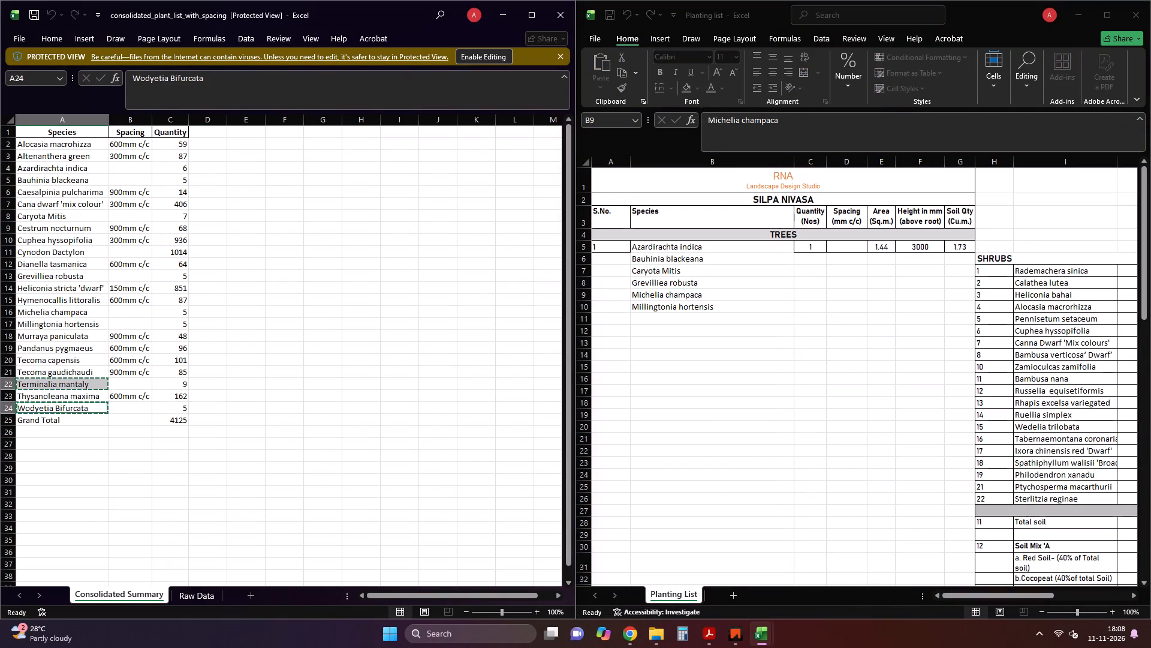
double_click(647, 319)
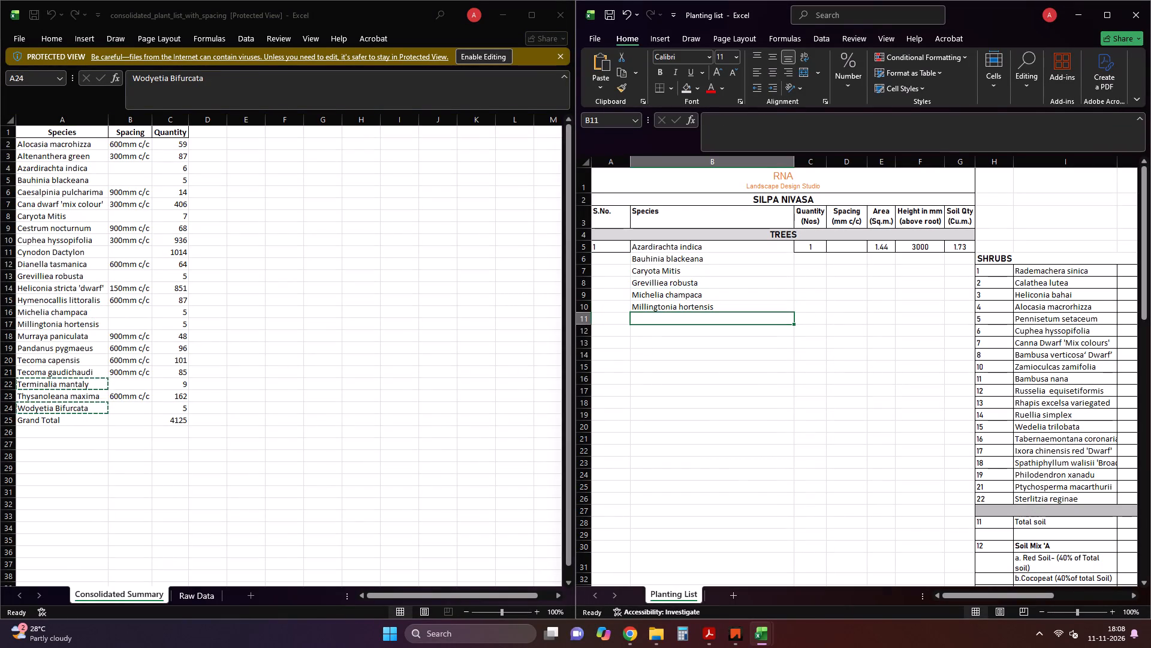
key("ctrl+v")
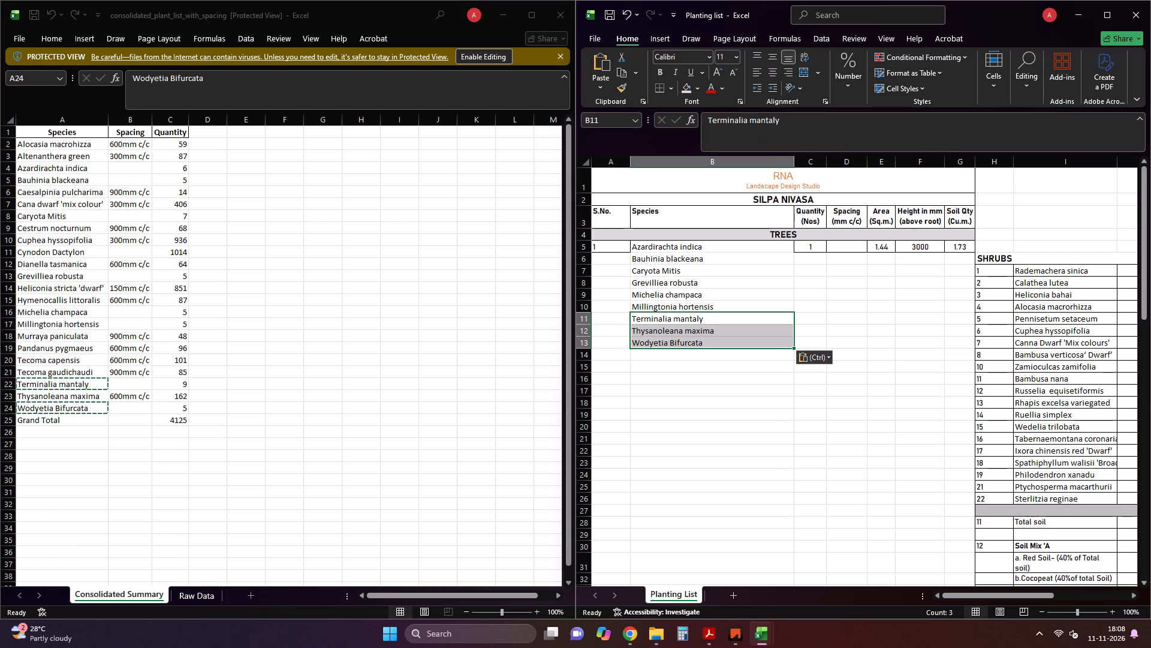
left_click(695, 371)
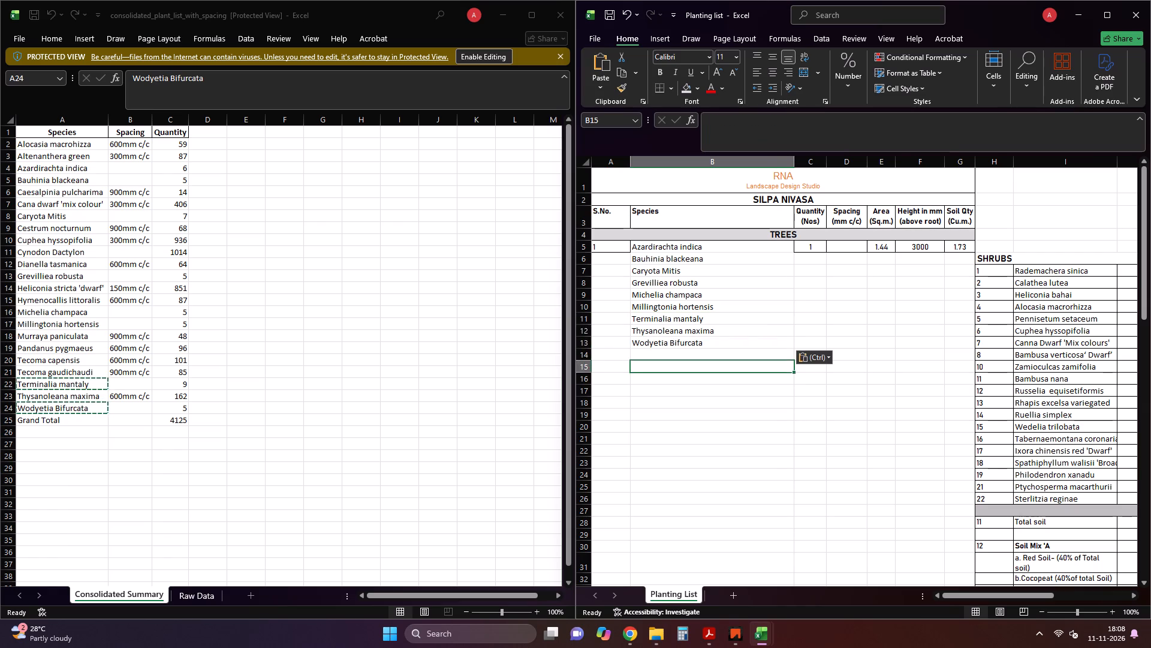
Clear Thysanoleana maxima from B12 and move Wodyetia Bifurcata up into that cell, directly below Terminalia mantaly.
left_click(695, 331)
key("Delete")
left_click(692, 367)
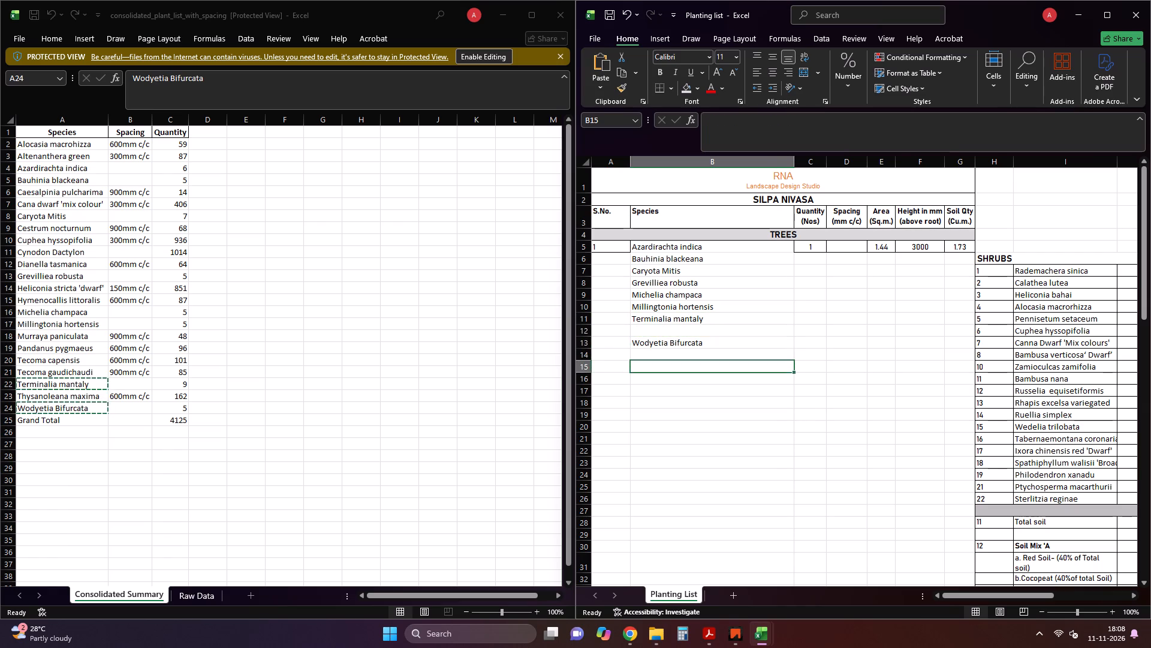
left_click(668, 342)
left_click(685, 334)
left_click(685, 330)
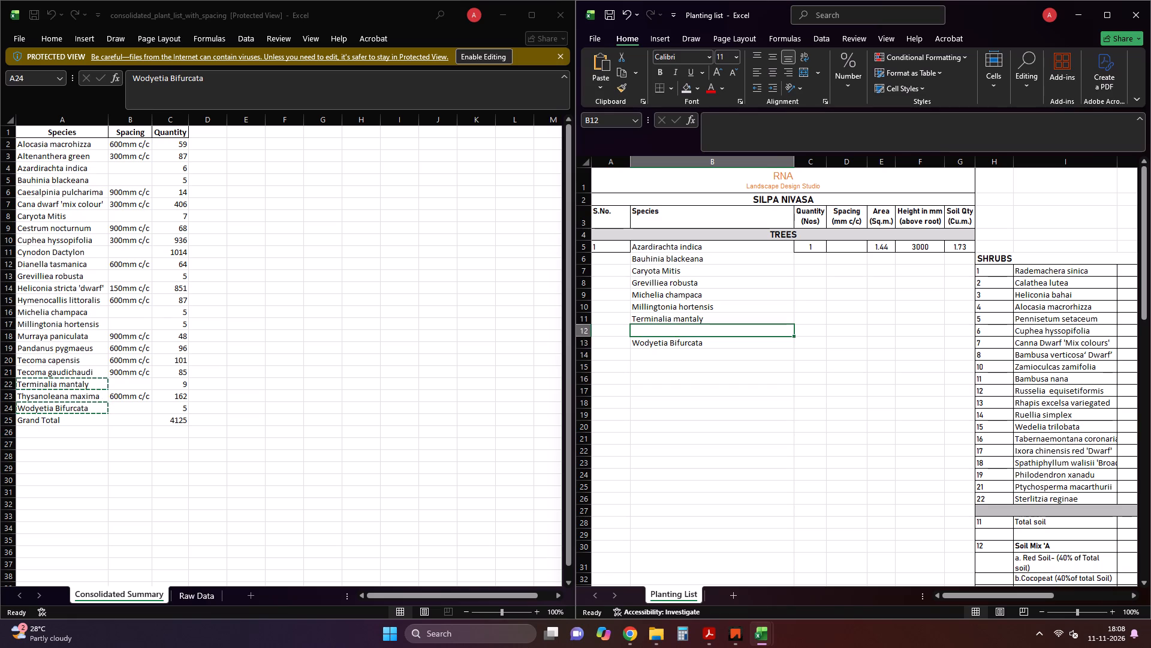
left_click(688, 384)
left_click(697, 348)
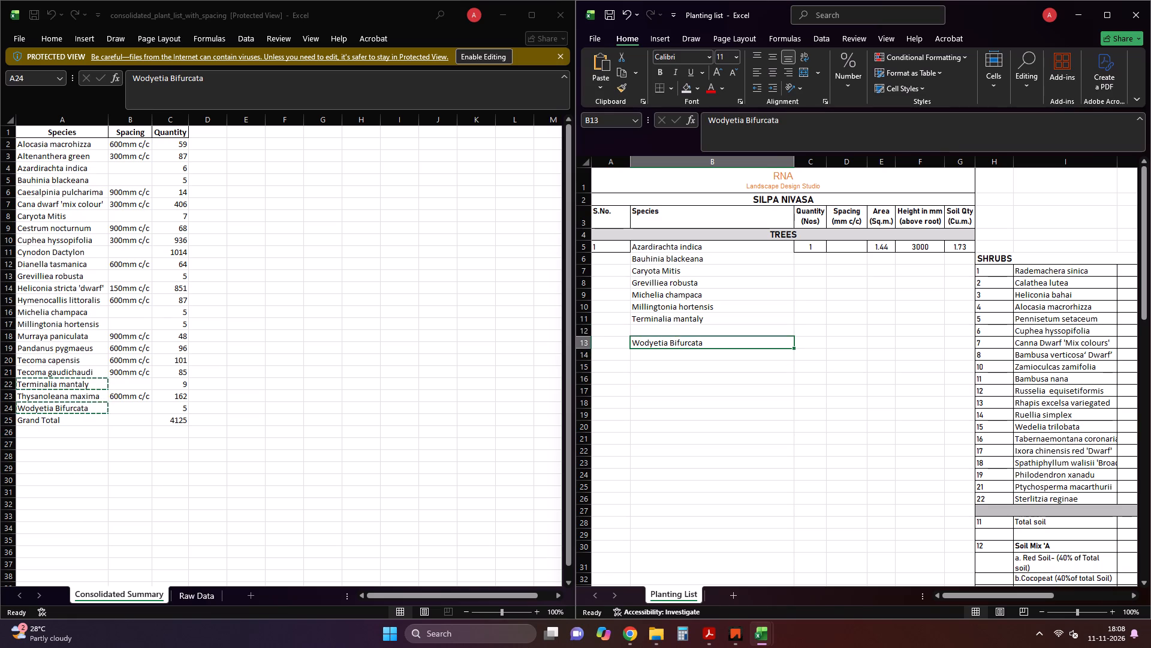
left_click_drag(710, 338, 710, 326)
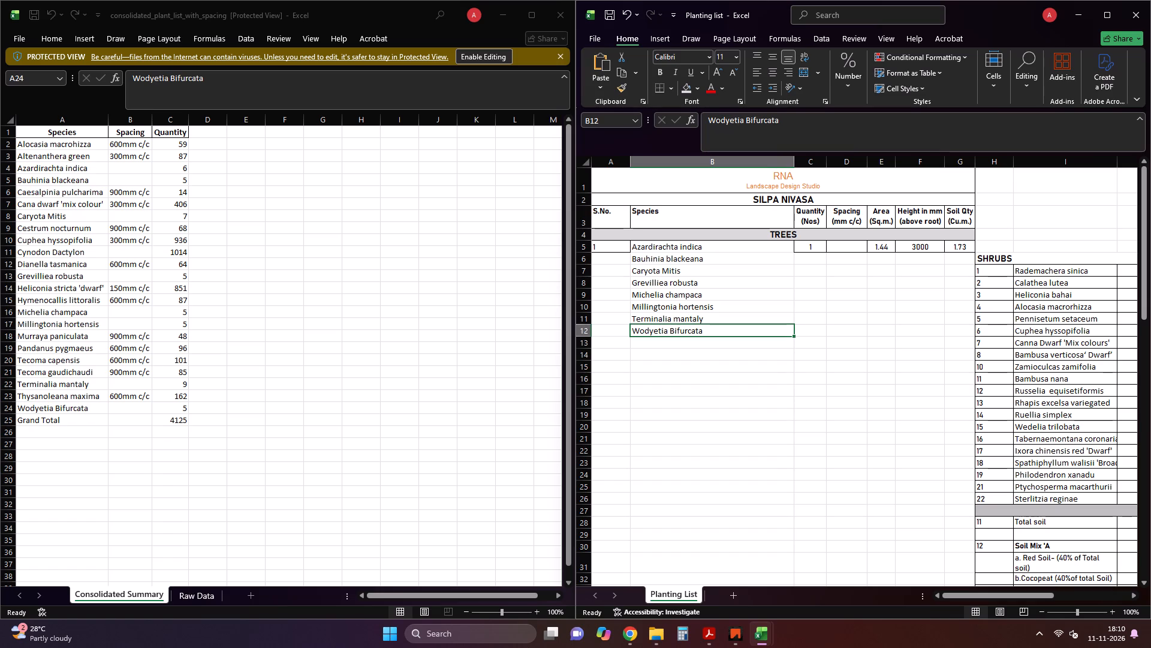
left_click(680, 400)
Copy the quantities 6 and 5 for Azardirachta indica and Bauhinia blackeana from the consolidated list into C5 and C6.
left_click(163, 431)
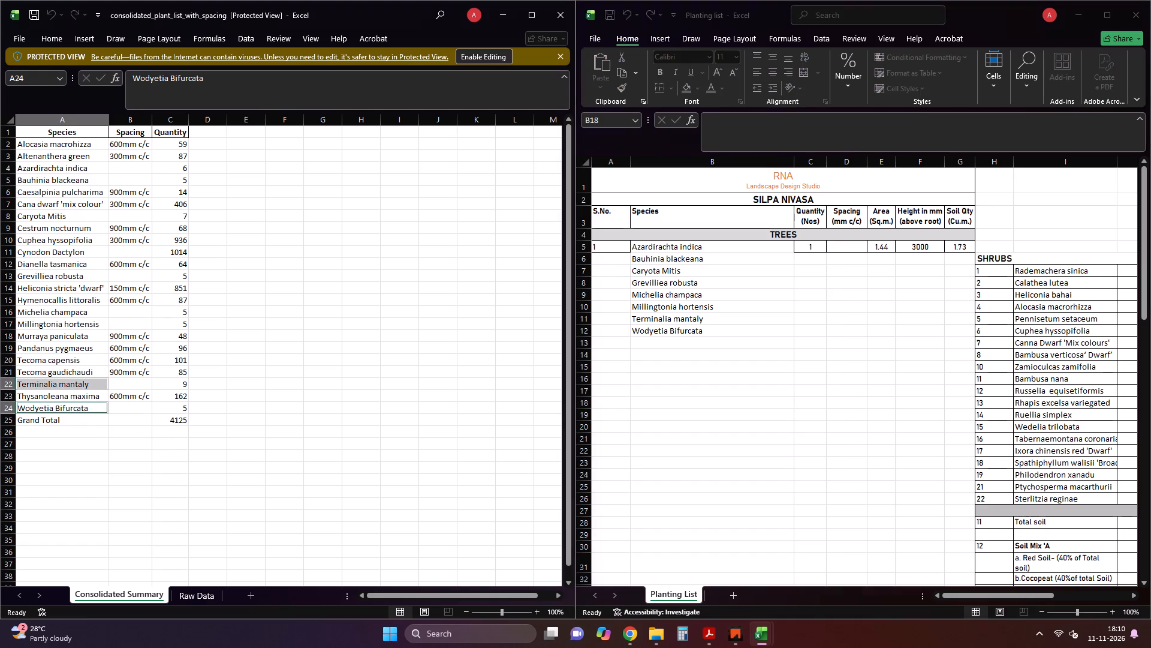
left_click(179, 406)
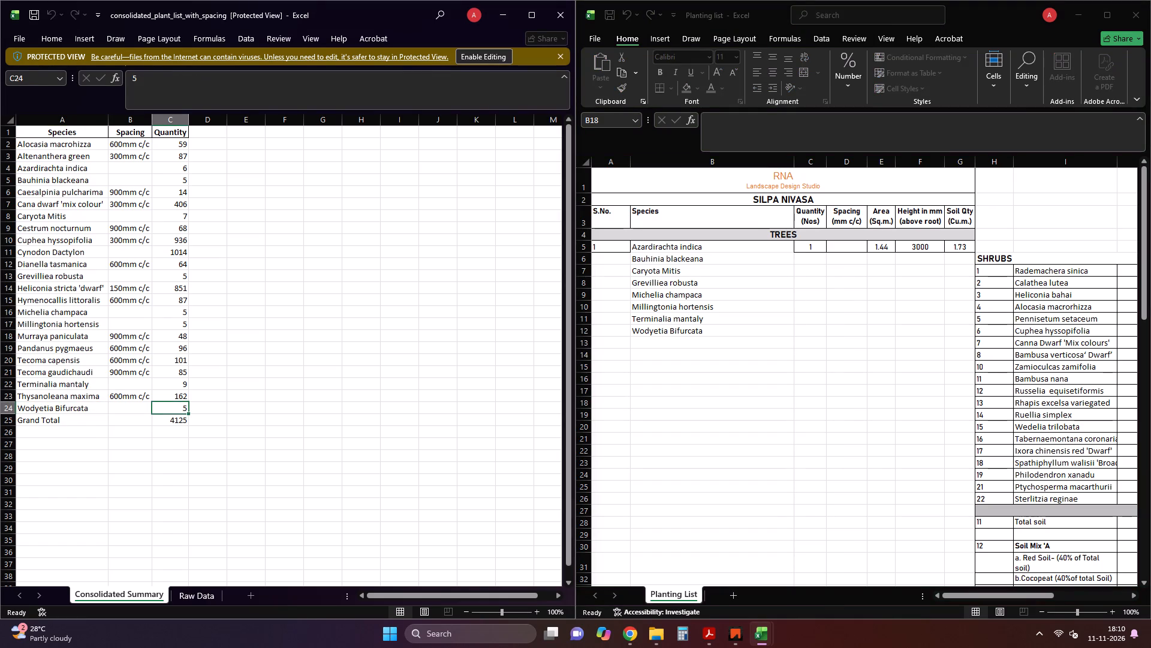
left_click(229, 383)
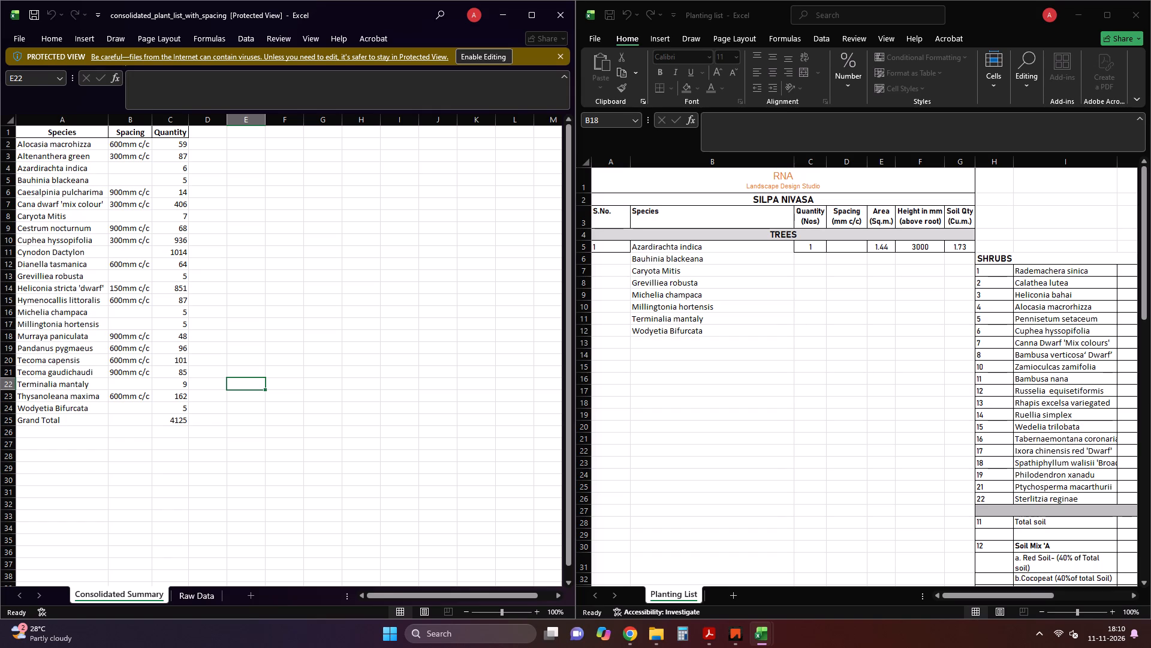
left_click(177, 167)
left_click_drag(179, 170, 179, 182)
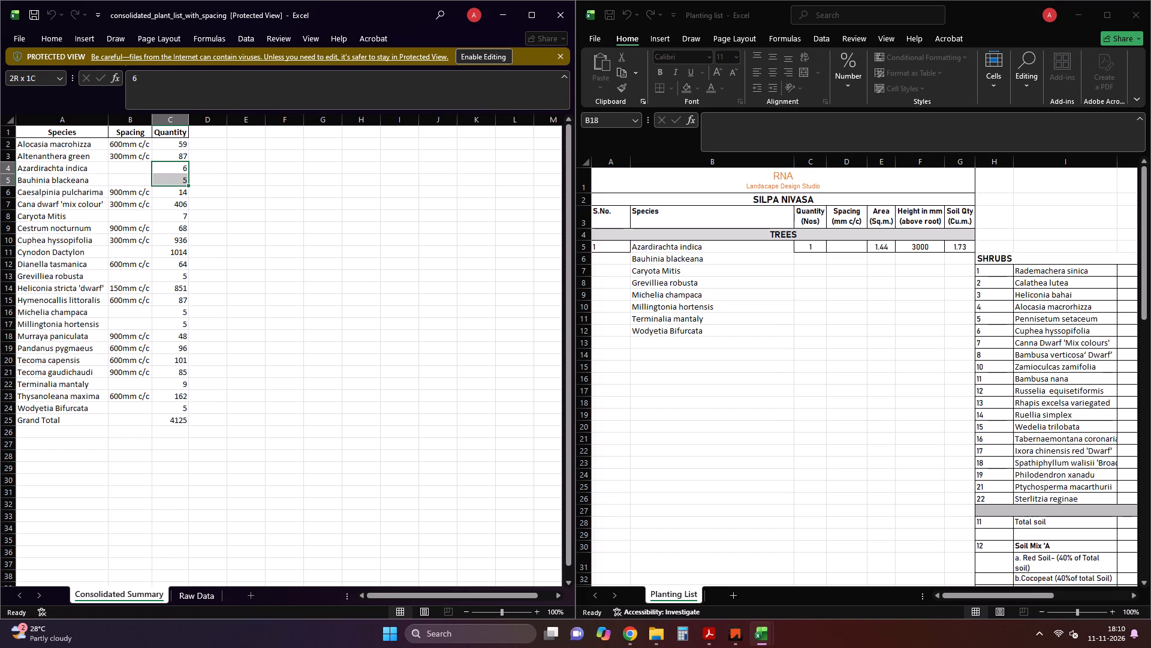
key("ctrl+c")
left_click(824, 243)
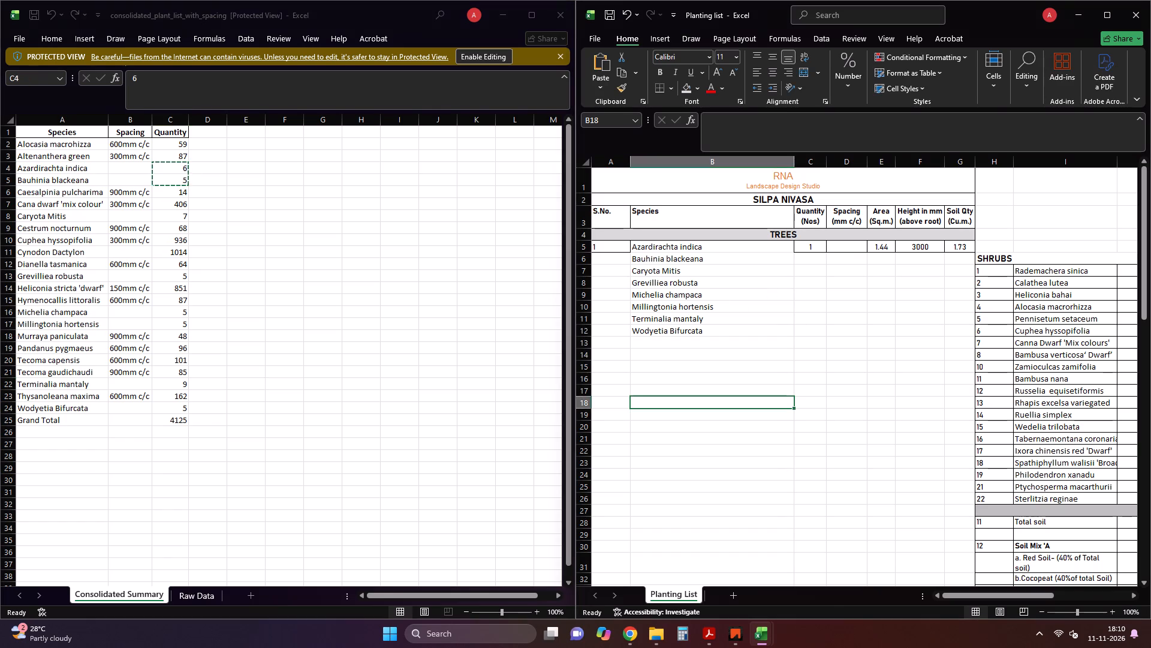
left_click(809, 247)
key("ctrl+v")
left_click(824, 307)
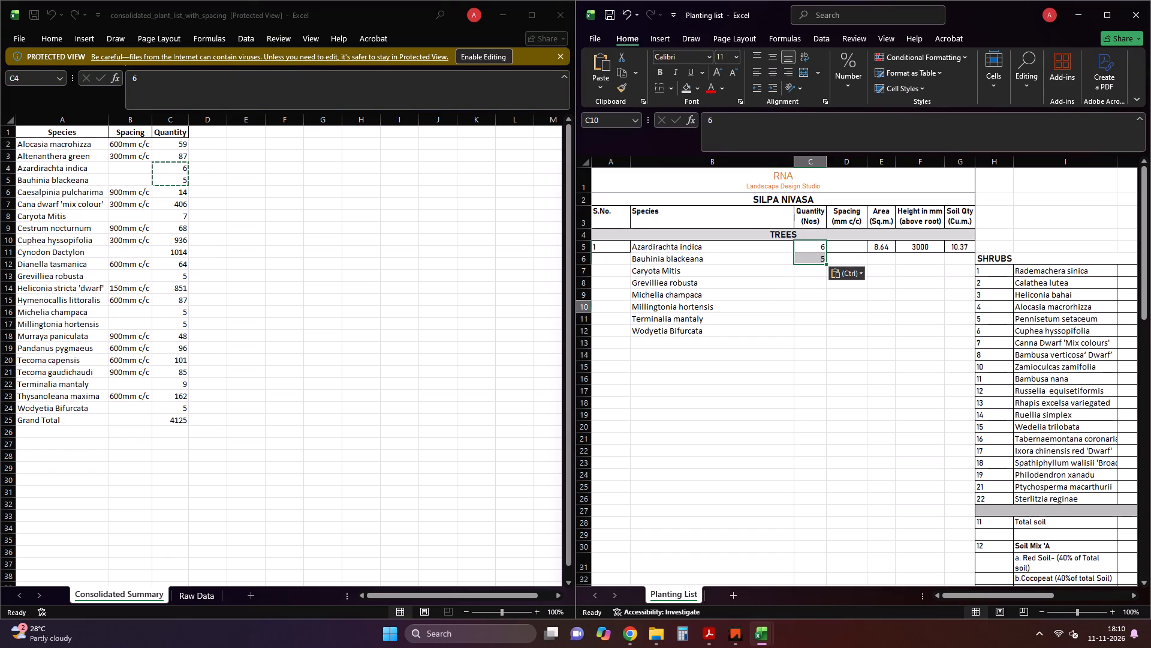
Fill the Spacing, Area, Height and Soil Qty cells of row 5 down to row 12 for all the tree species.
left_click_drag(852, 248, 939, 247)
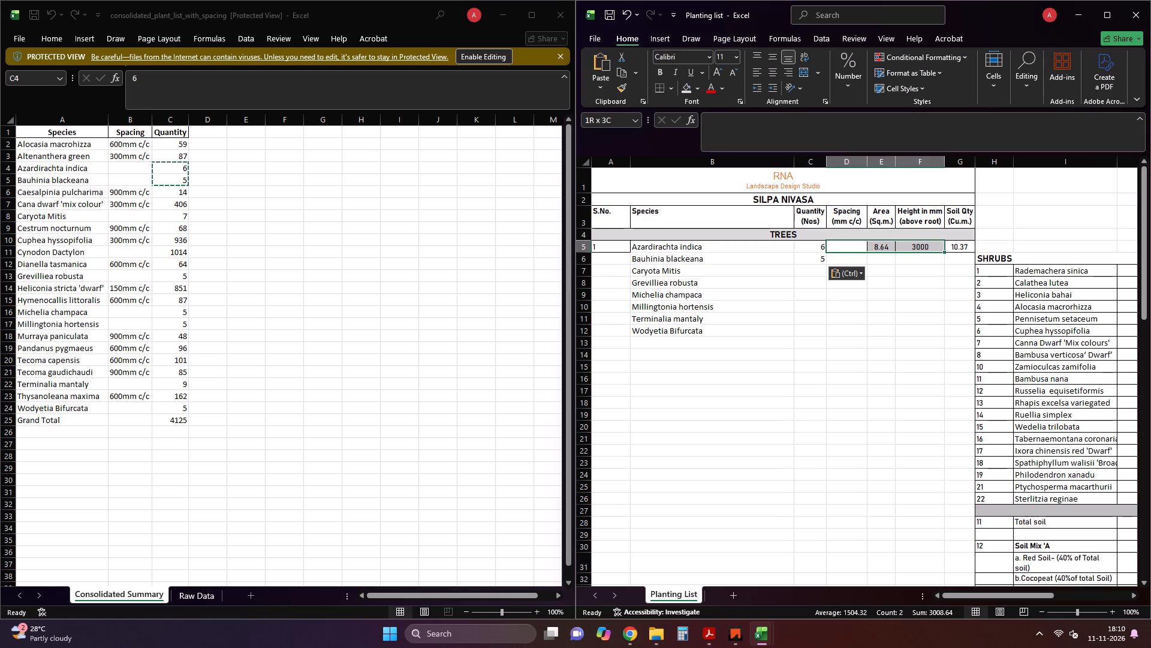
left_click_drag(939, 247, 960, 243)
left_click_drag(974, 251, 972, 256)
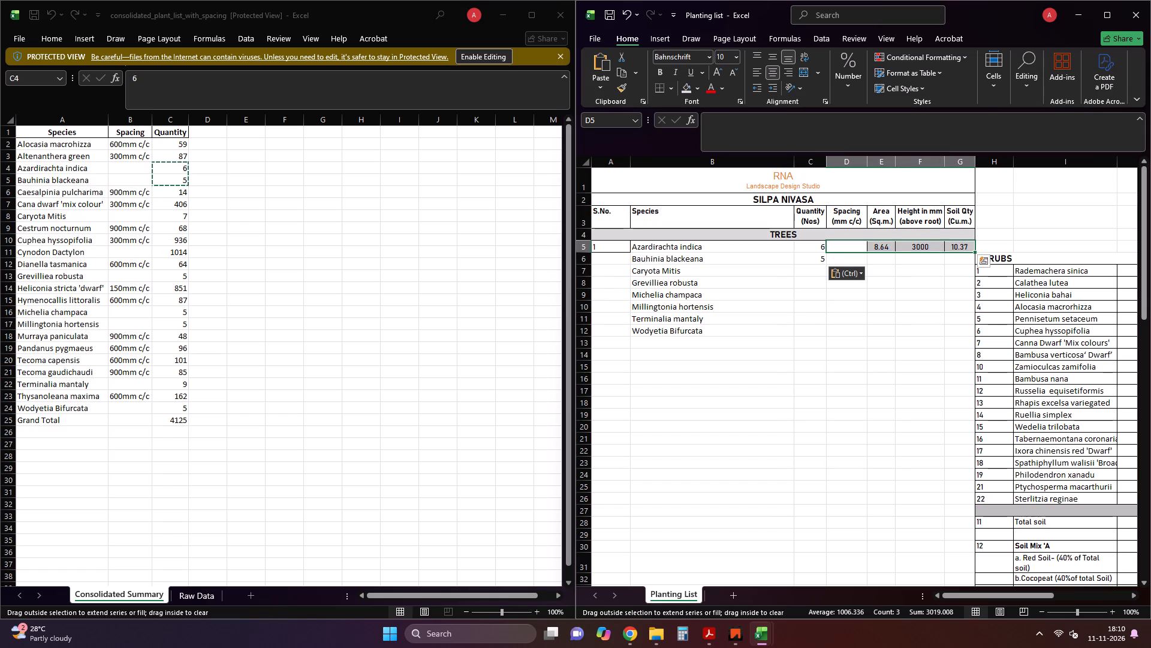
left_click_drag(972, 256, 965, 335)
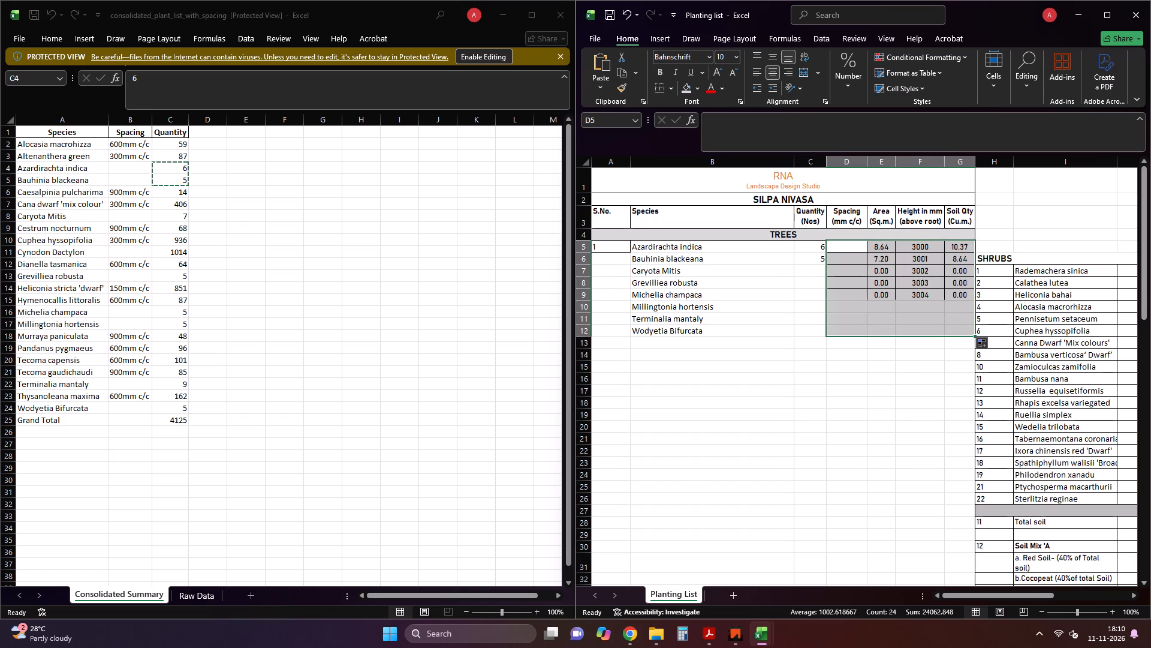
left_click(829, 401)
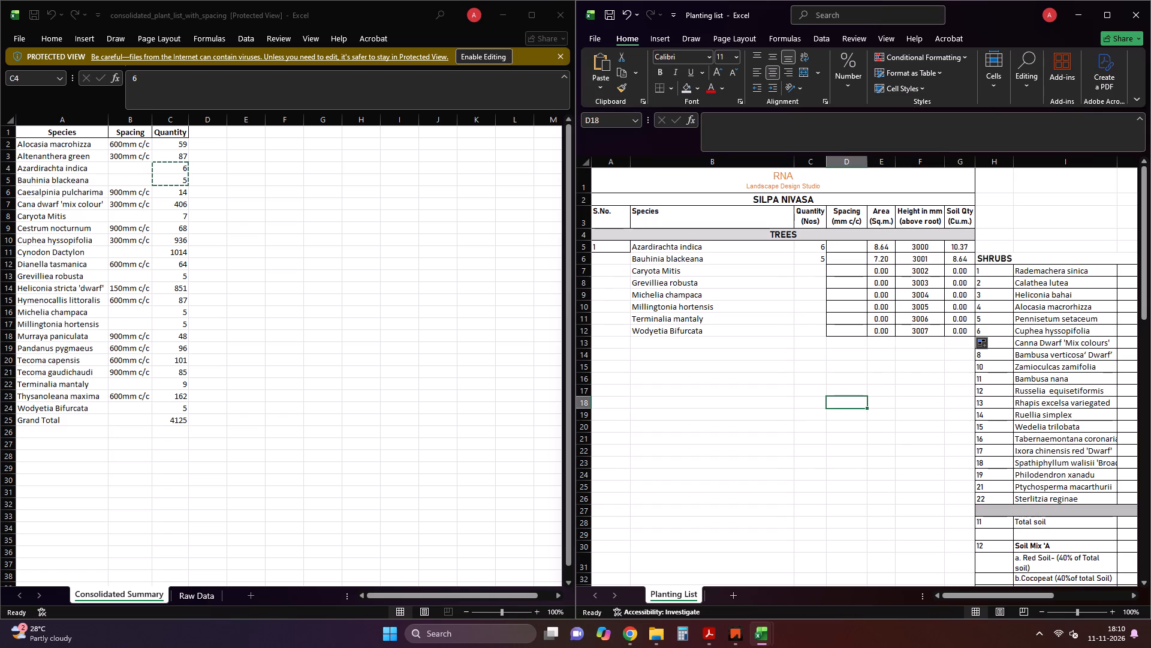
Fill the 3000 mm height from F5 down to F12 as copied cells so every tree has the same height.
left_click(935, 251)
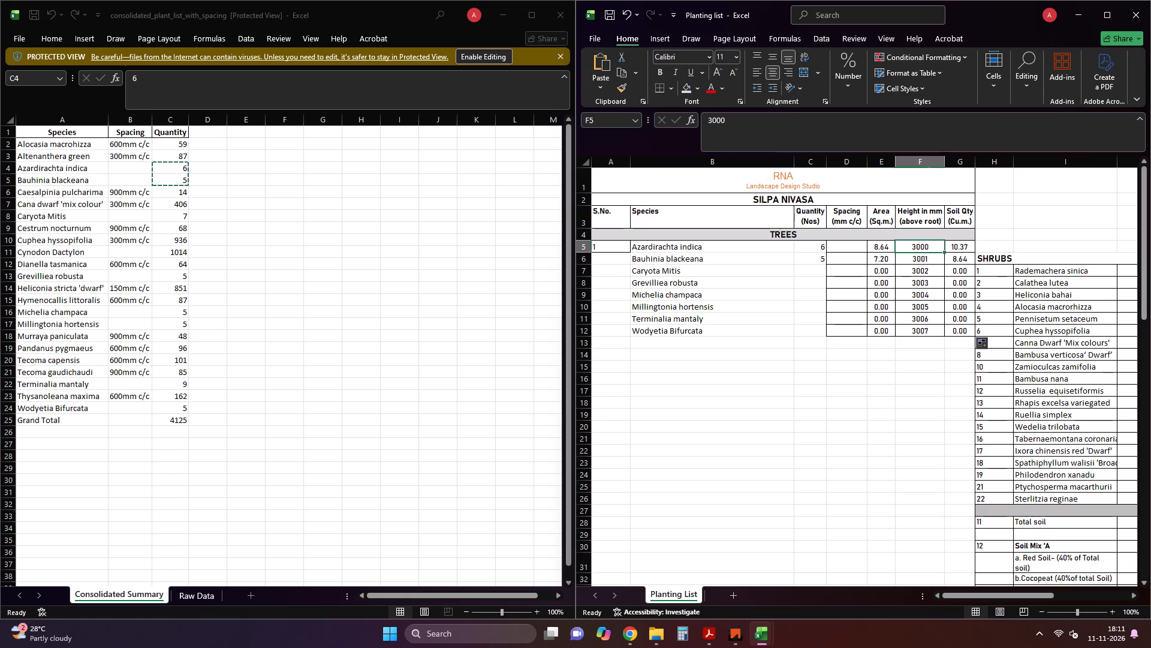
left_click_drag(943, 250, 938, 331)
left_click(953, 344)
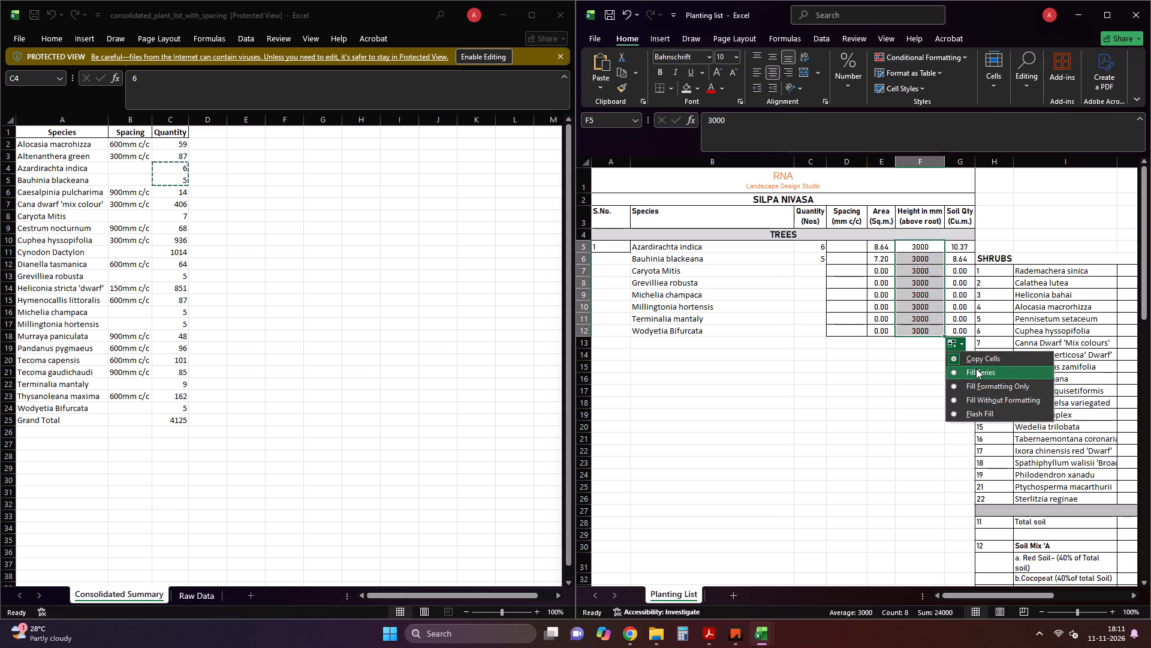
left_click(977, 360)
left_click(849, 426)
key("Escape")
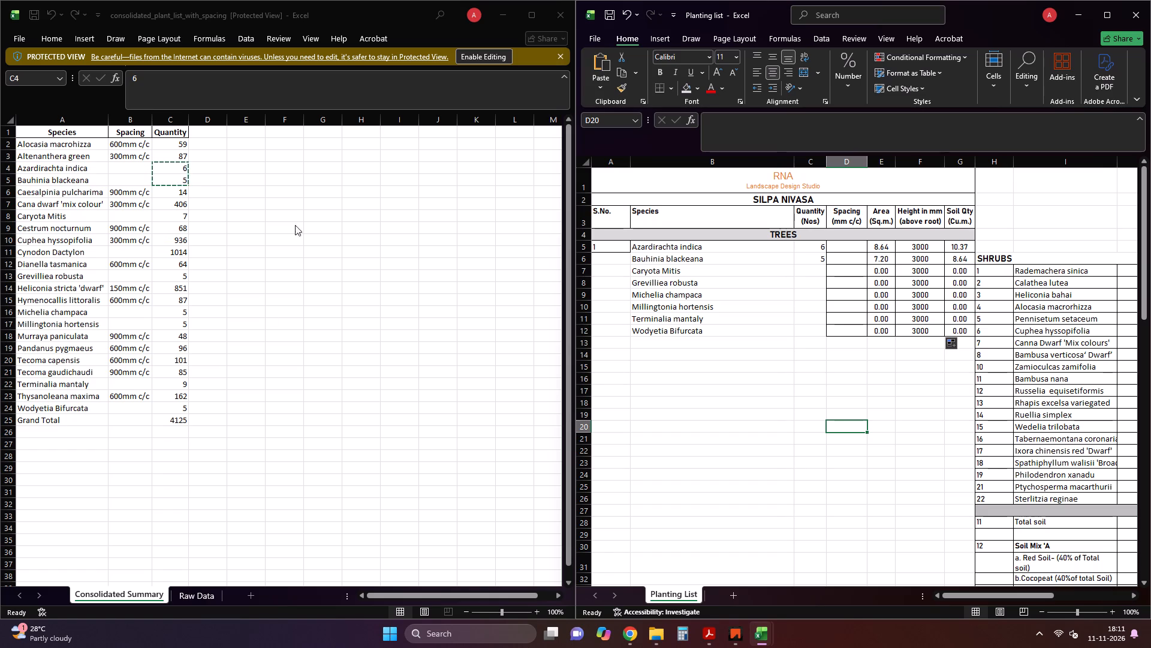
Copy the quantities 7 for Caryota Mitis and 5 for Grevilliea robusta from the consolidated list into C7 and C8.
left_click(323, 205)
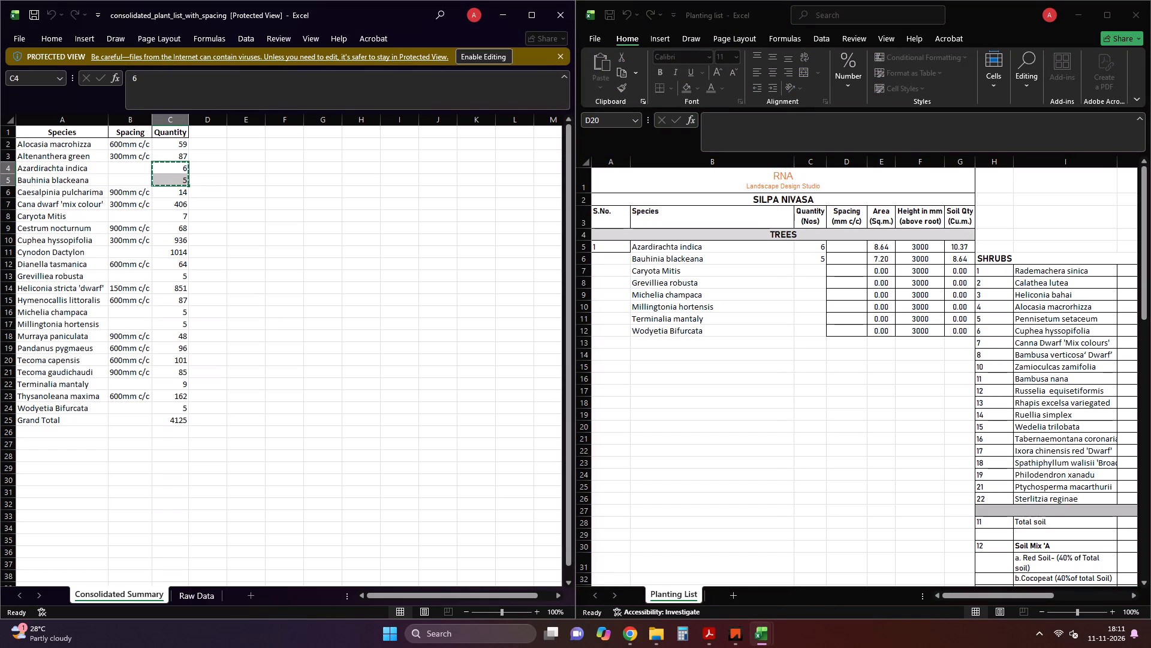
left_click(179, 219)
key("ctrl+c")
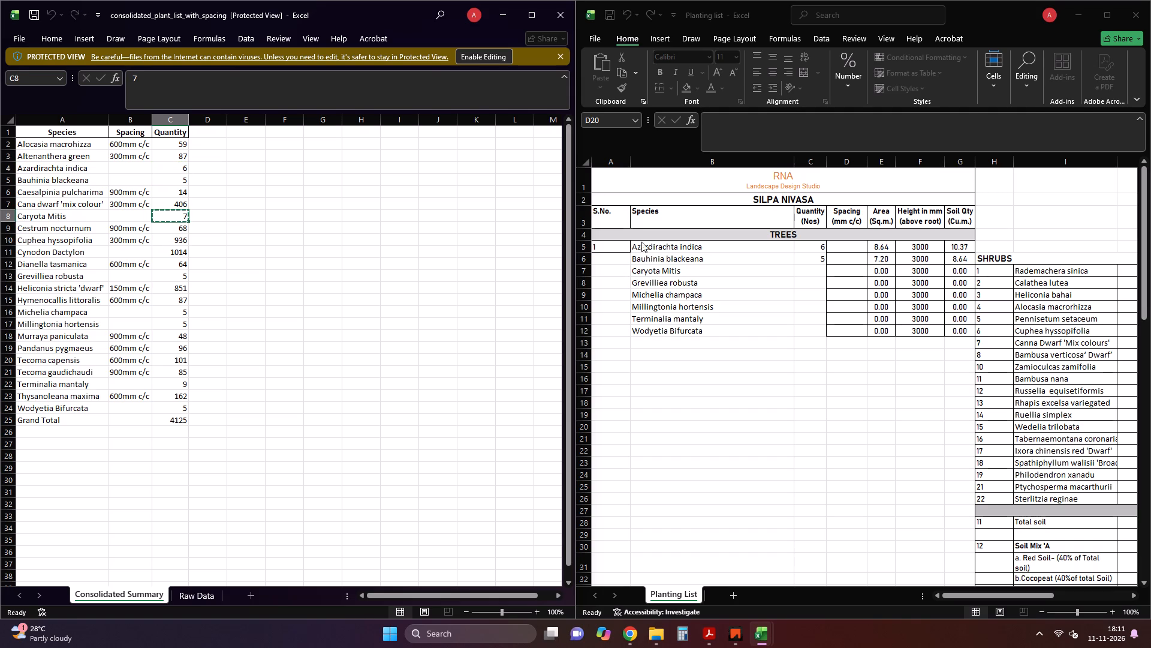
left_click(772, 276)
left_click(819, 270)
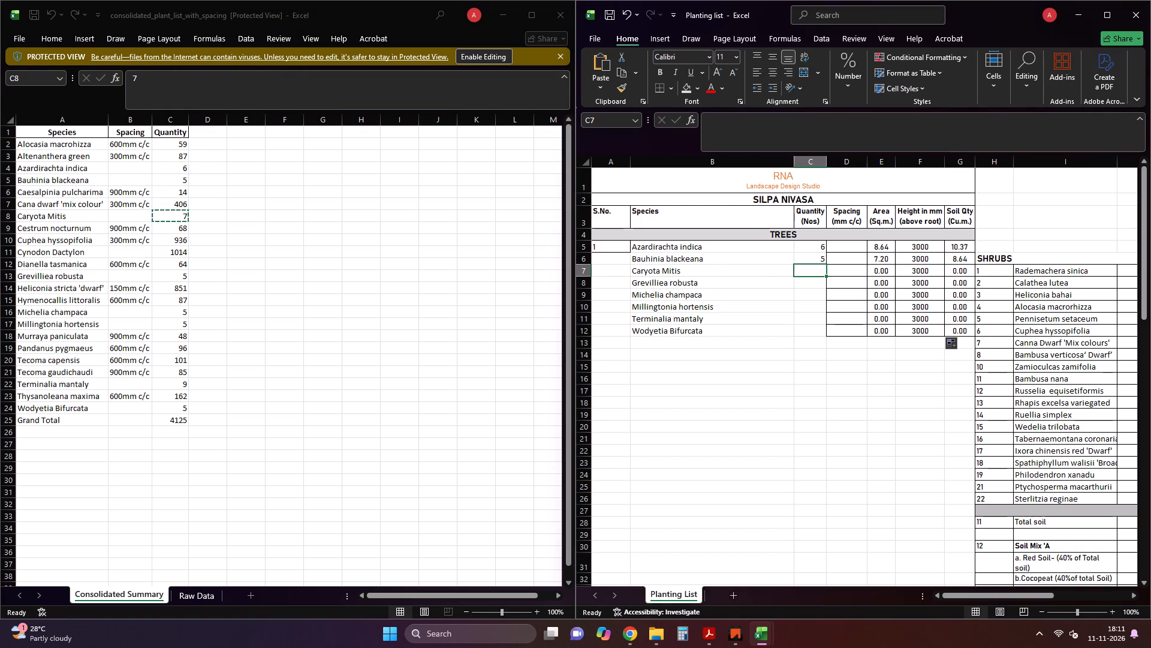
key("ctrl+v")
left_click(750, 328)
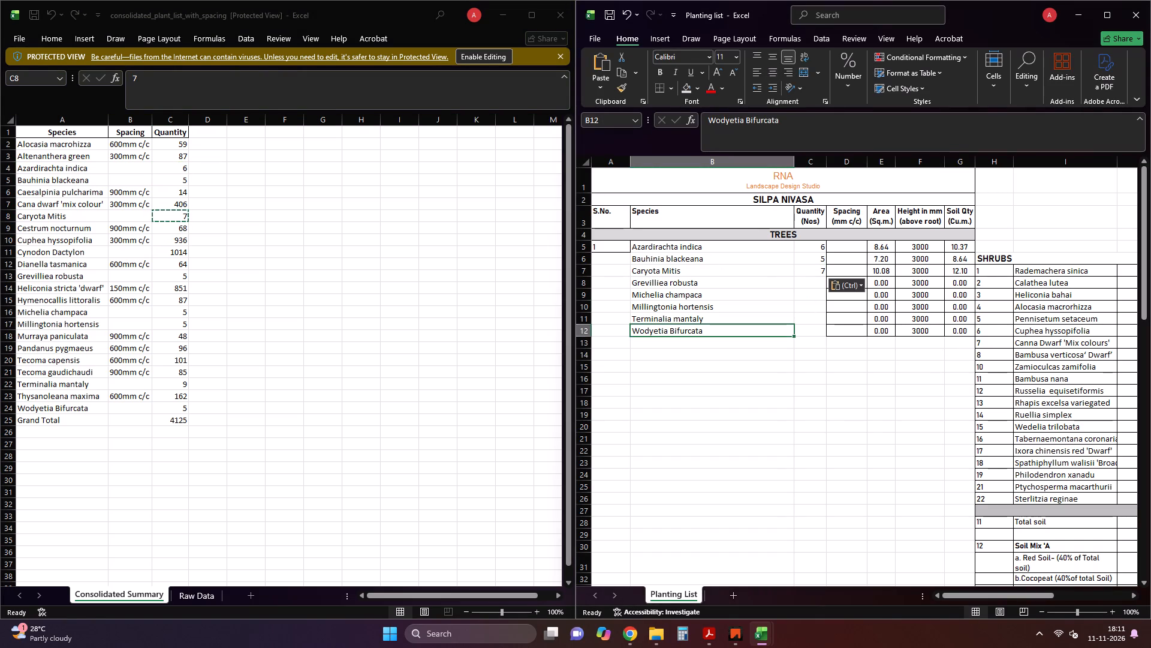
left_click(42, 270)
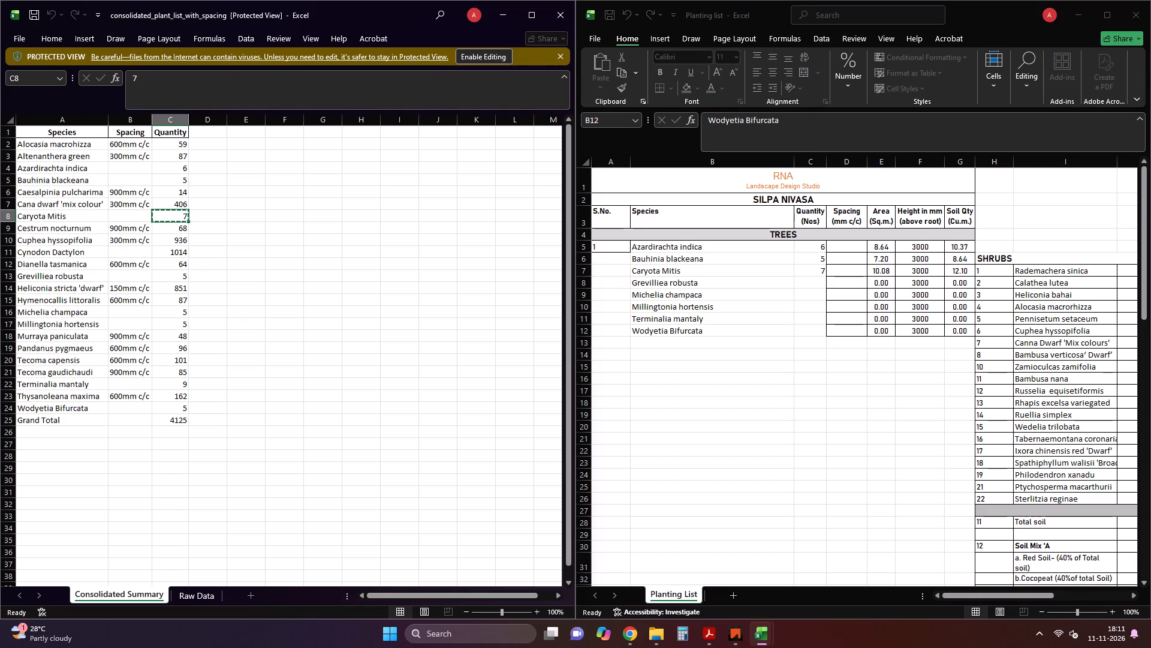
left_click(170, 278)
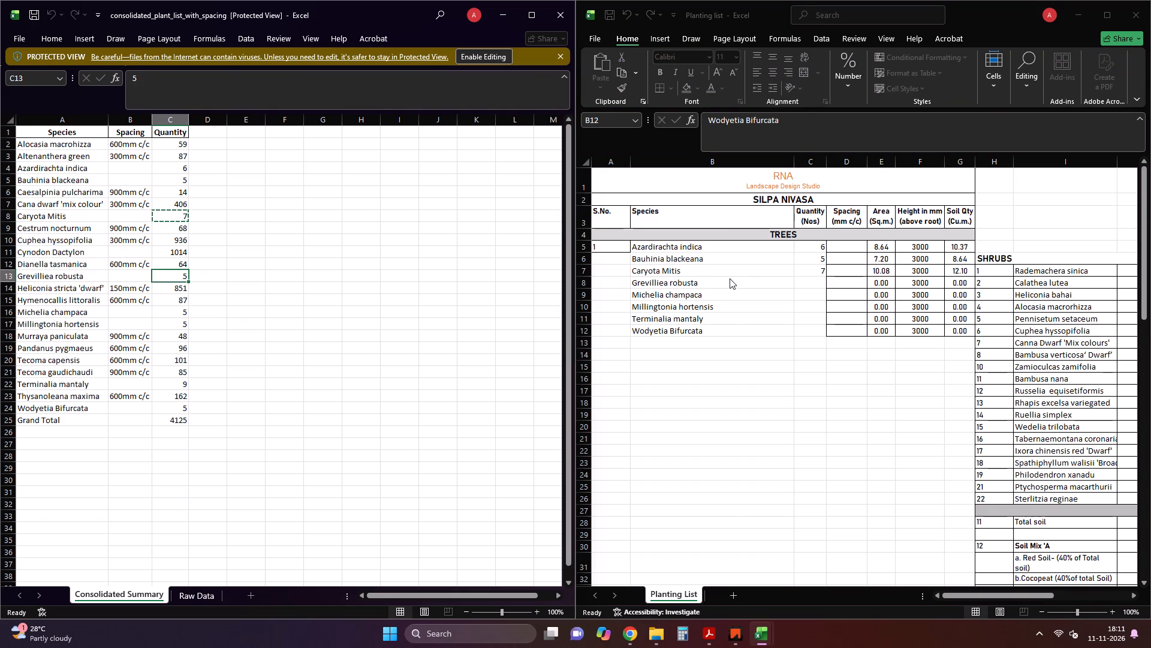
key("ctrl+c")
double_click(816, 280)
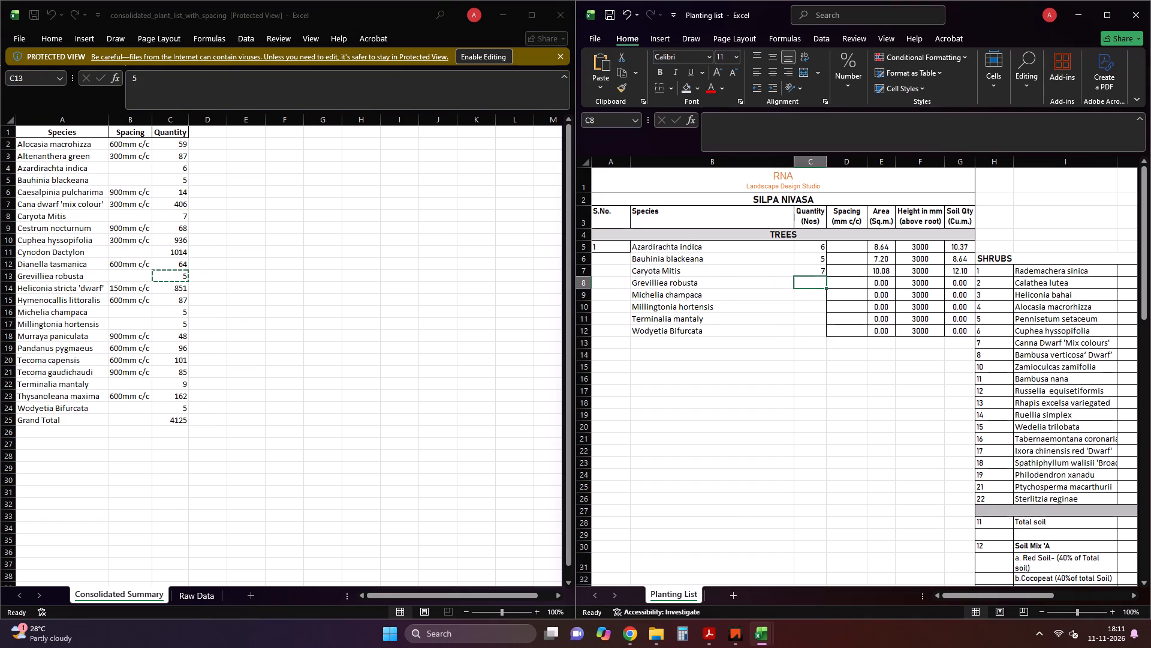
key("ctrl+v")
left_click(787, 341)
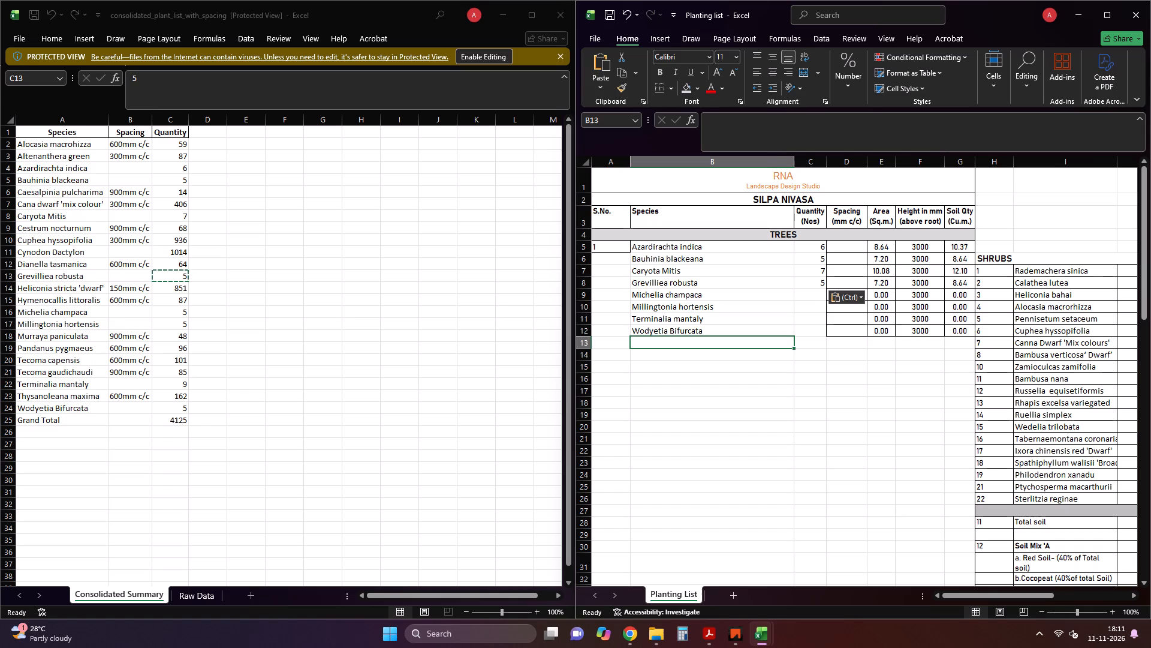
Enter the quantities 5, 5, 9 and 5 in C9 to C12 for Michelia champaca, Millingtonia hortensis, Terminalia mantaly and Wodyetia Bifurcata.
left_click(58, 311)
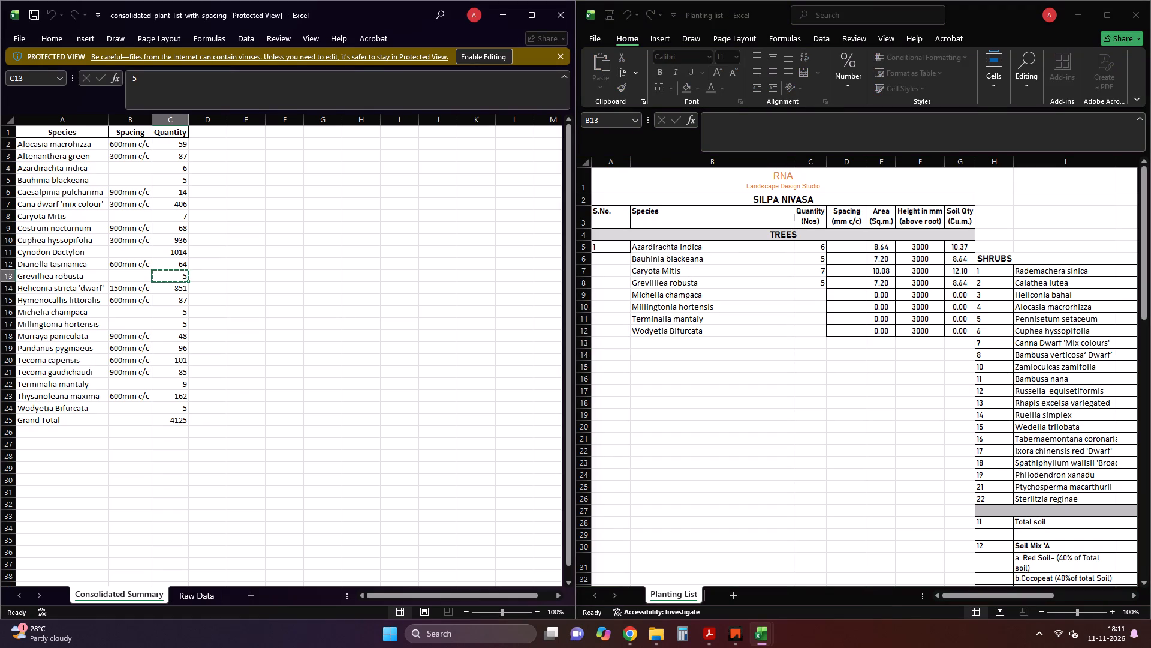
left_click(809, 289)
left_click(810, 295)
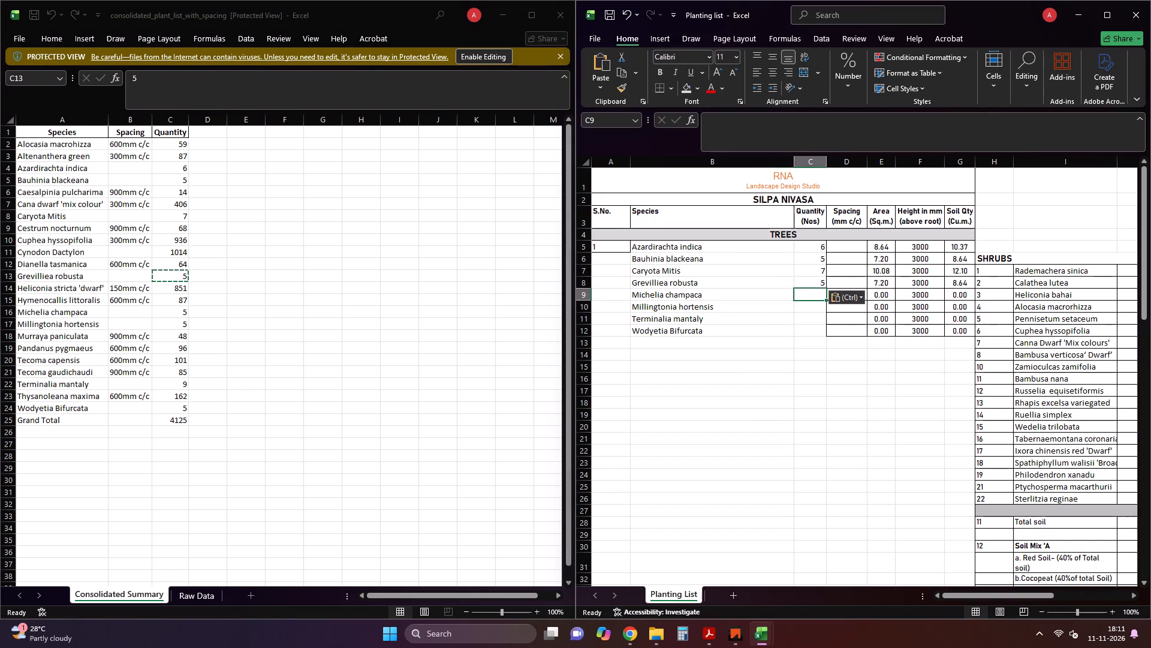
key("5")
left_click(822, 309)
key("5")
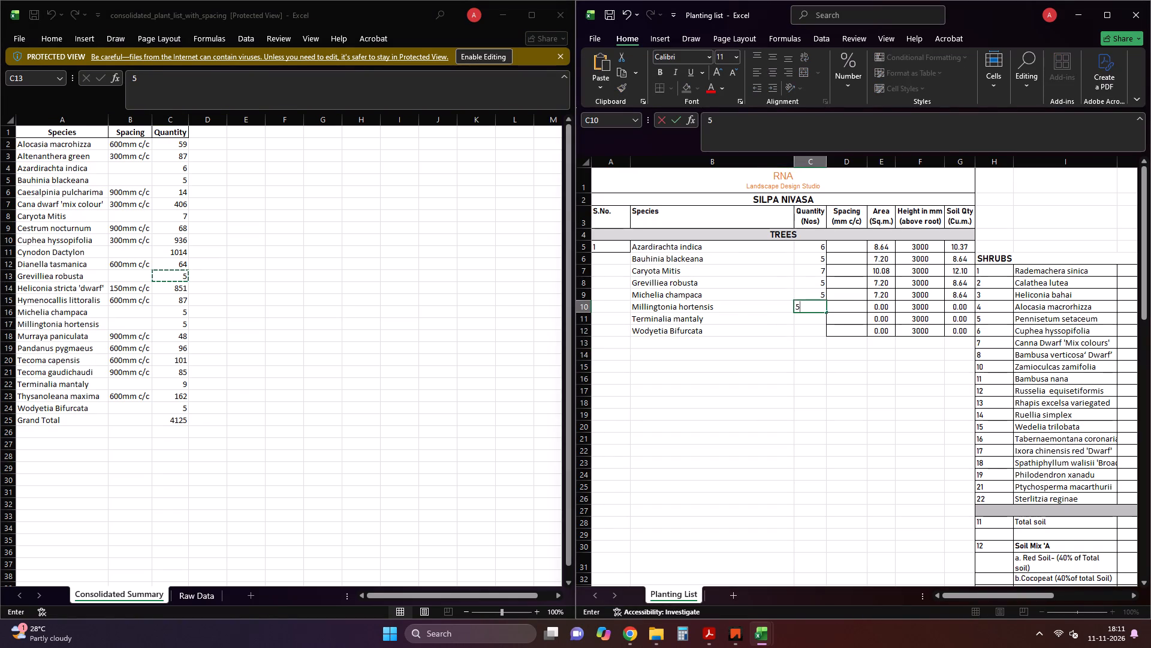
left_click(819, 322)
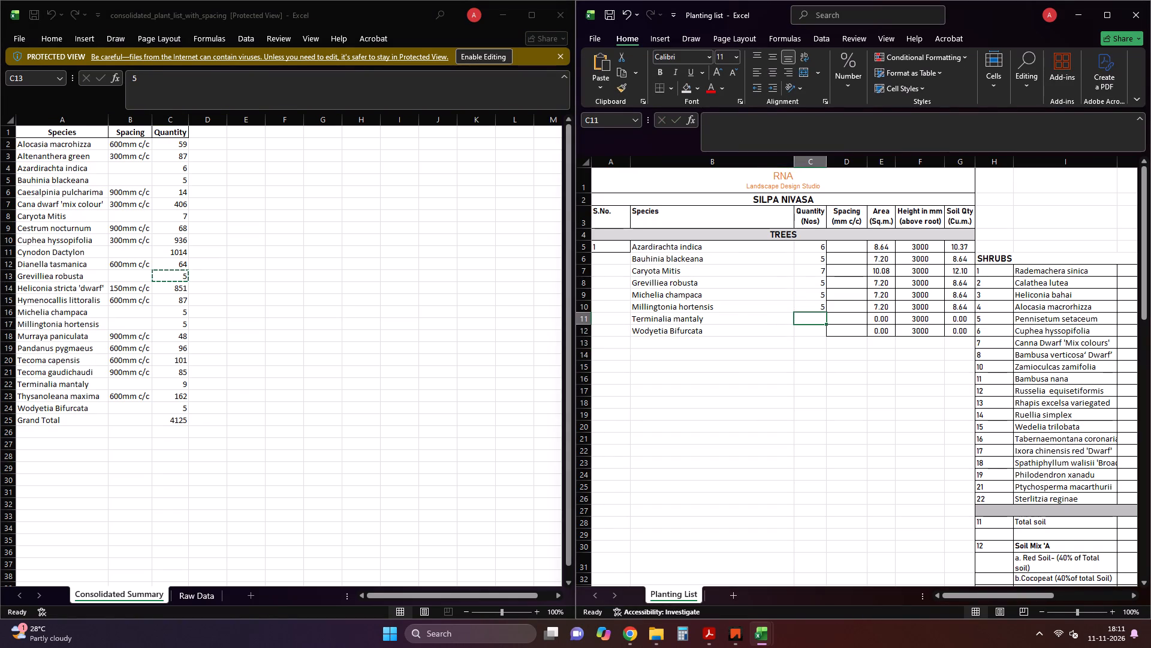
key("9")
left_click(818, 331)
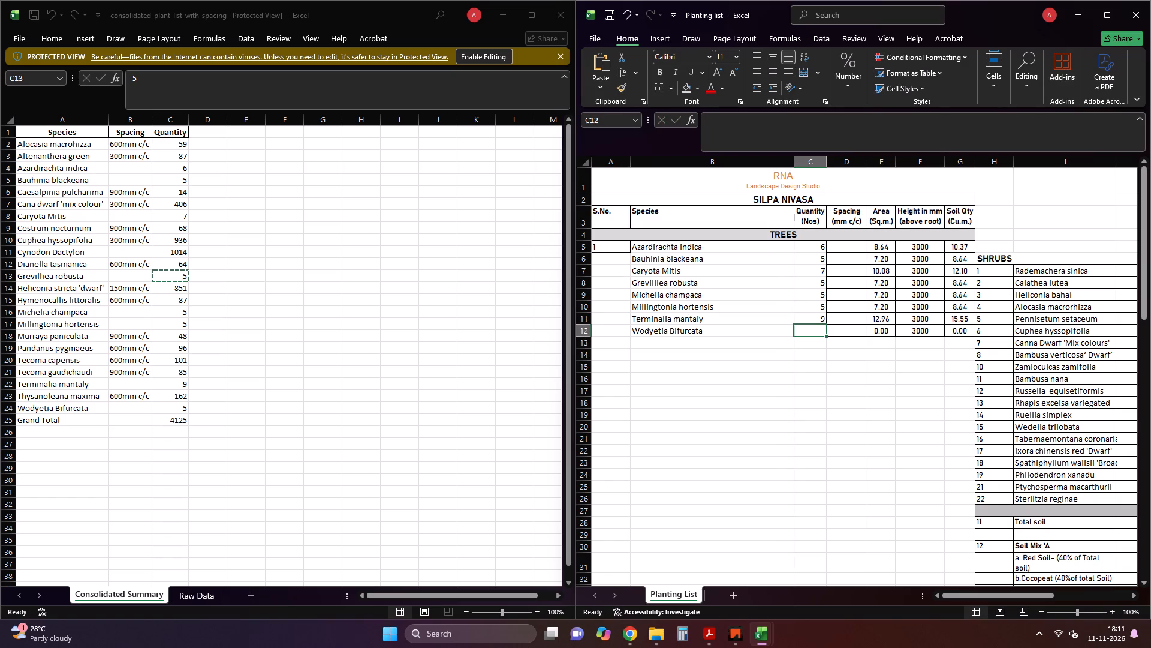
key("5")
left_click(813, 358)
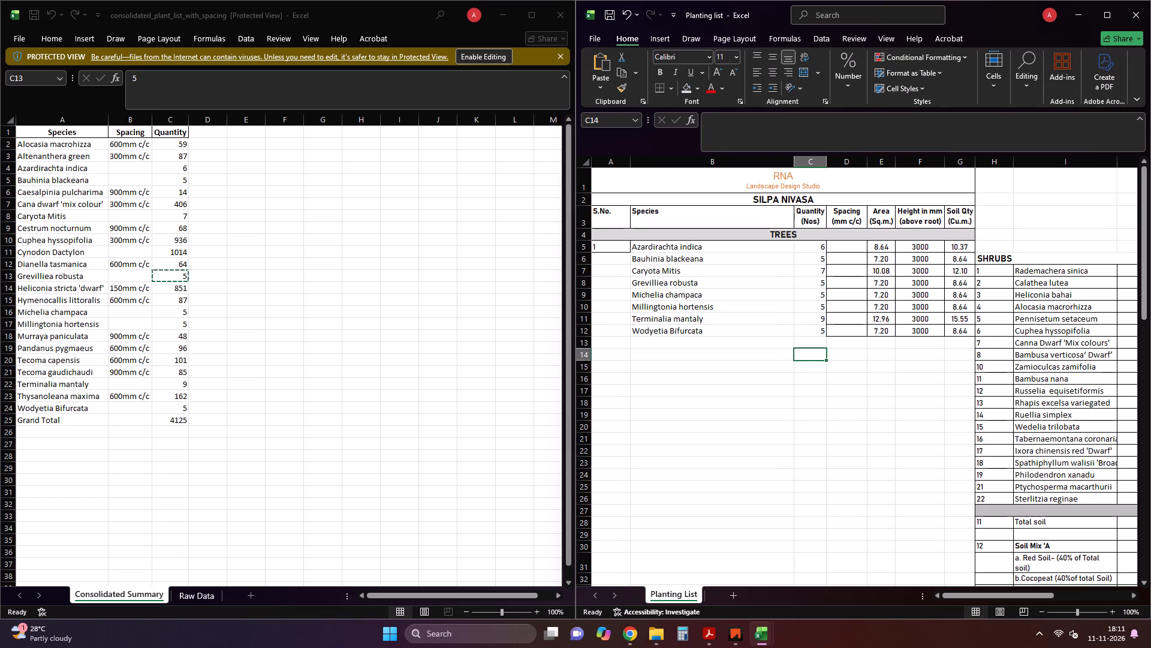
left_click(819, 407)
key("Escape")
Centre the tree quantities horizontally in cells C5 to C12.
left_click_drag(809, 249, 812, 282)
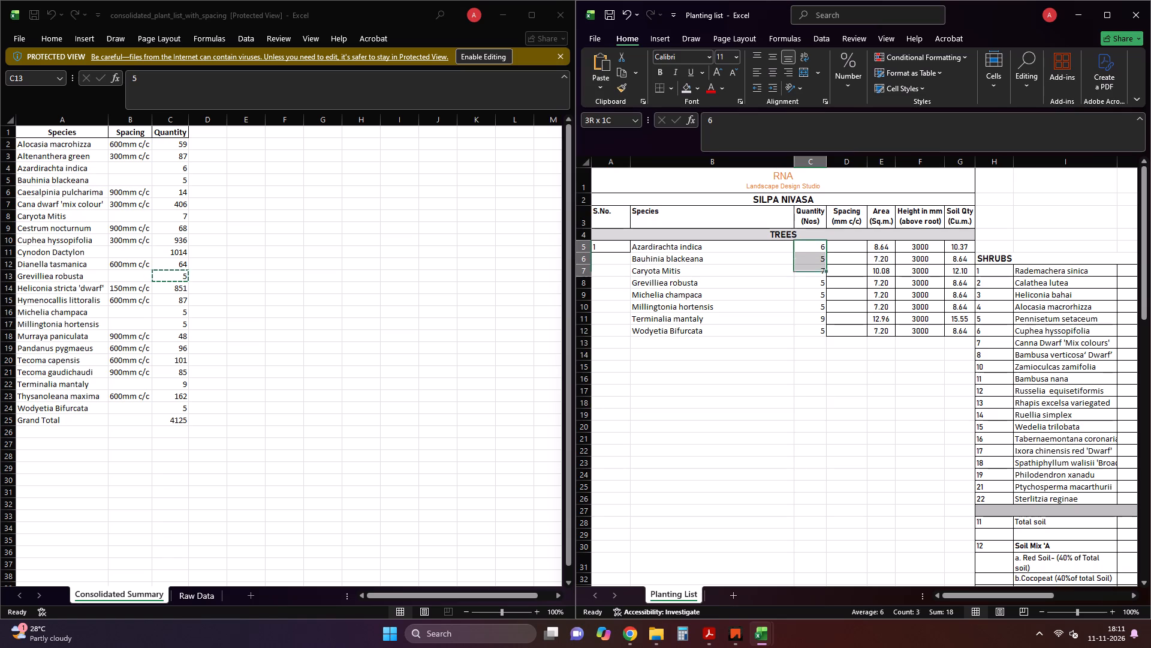
left_click_drag(812, 282, 821, 333)
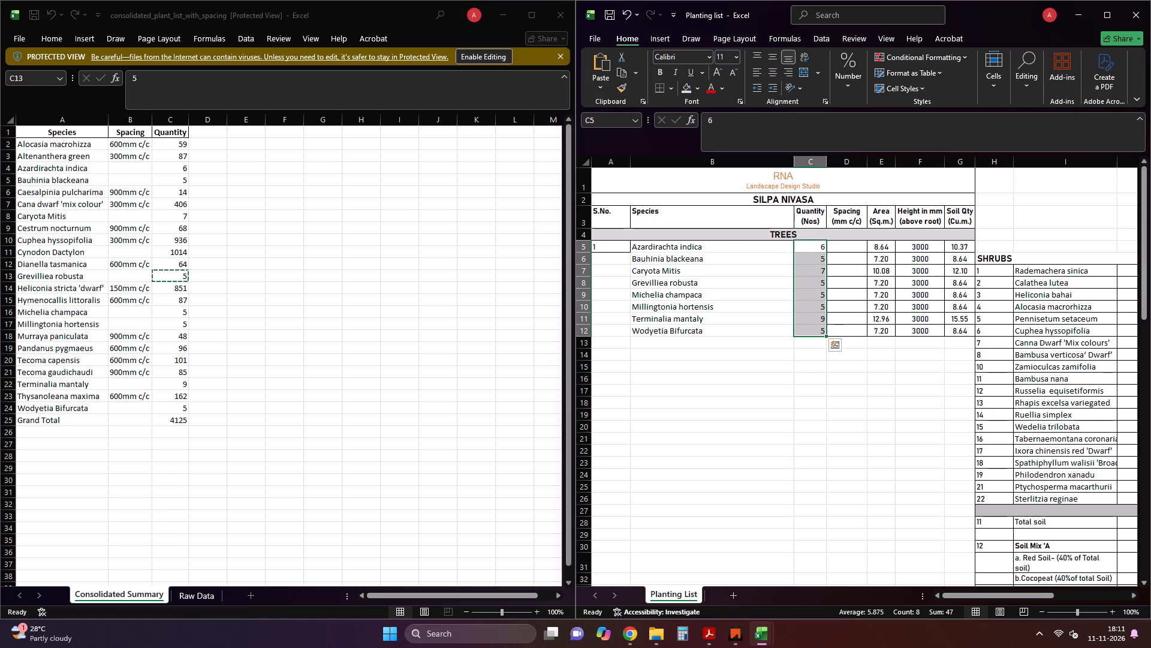
left_click(769, 72)
left_click(750, 293)
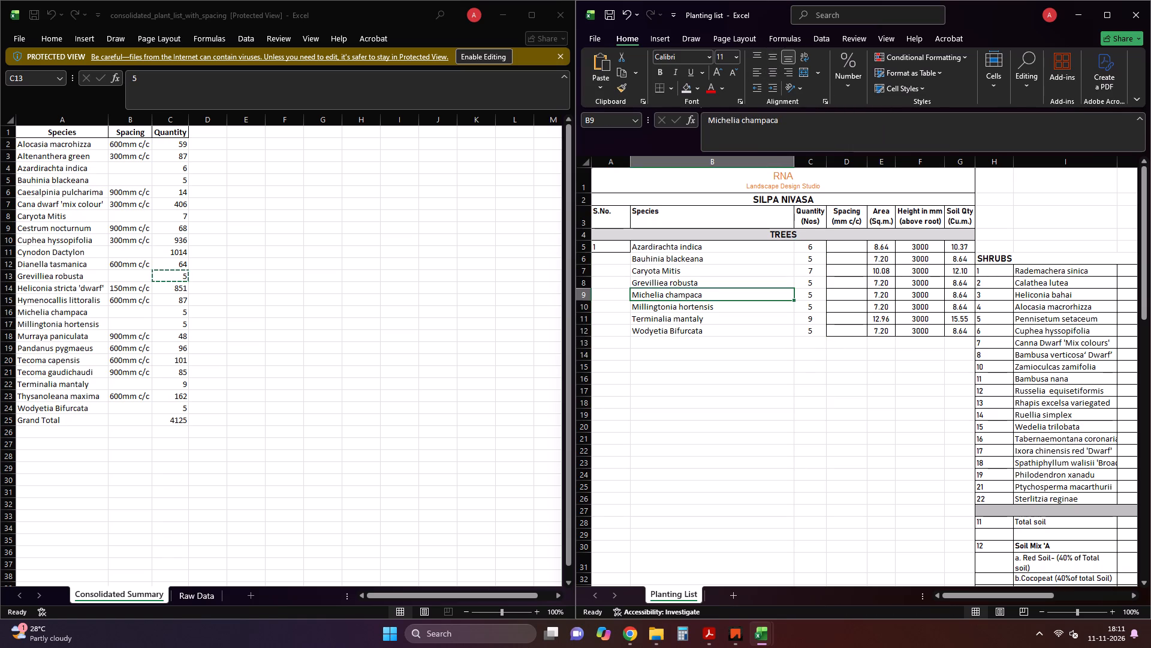
left_click(846, 401)
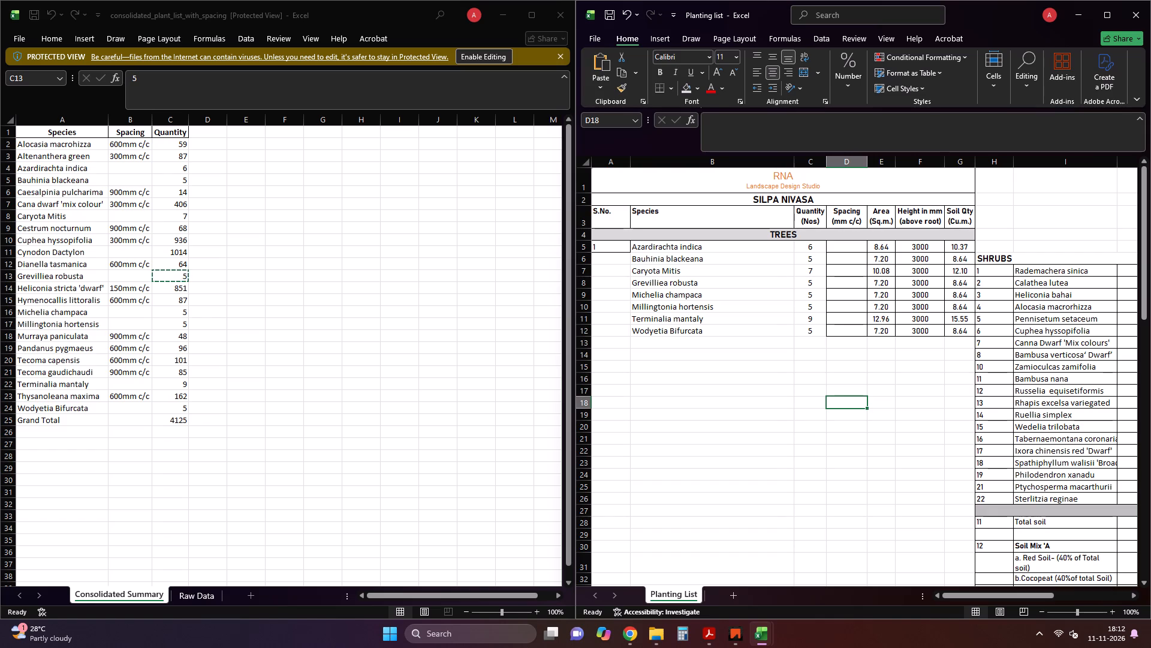
Set the height to 4000 mm for Azardirachta indica and Bauhinia blackeana in F5 and F6.
left_click_drag(913, 247, 914, 261)
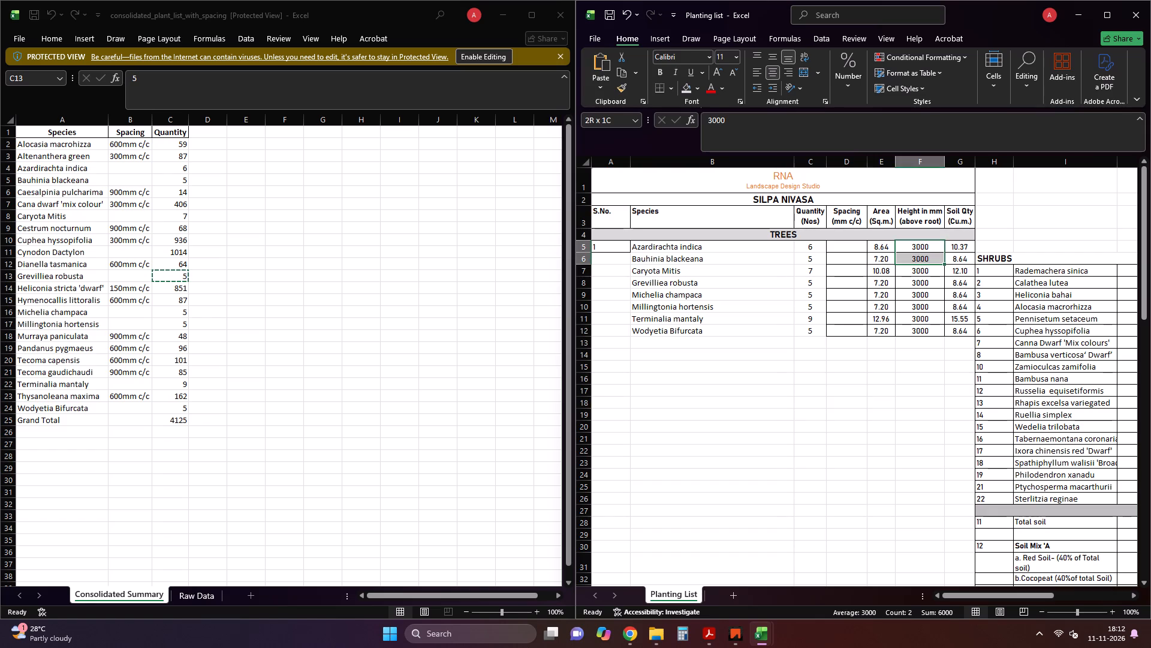
left_click_drag(914, 261, 914, 262)
type("4000")
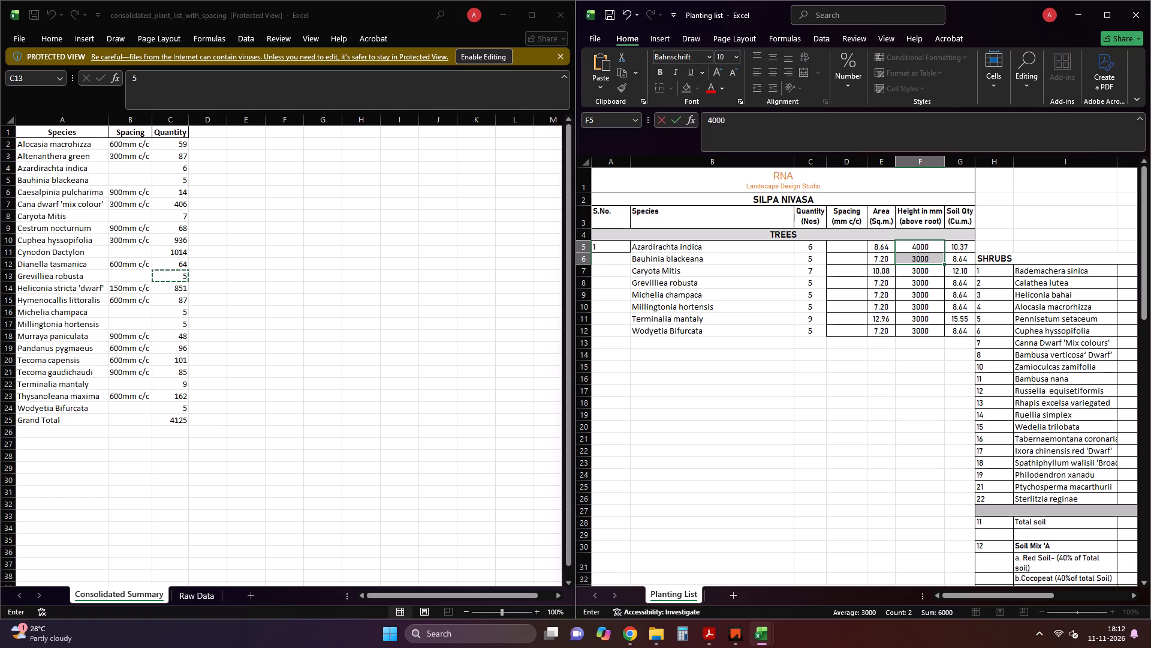
left_click(920, 260)
left_click(934, 245)
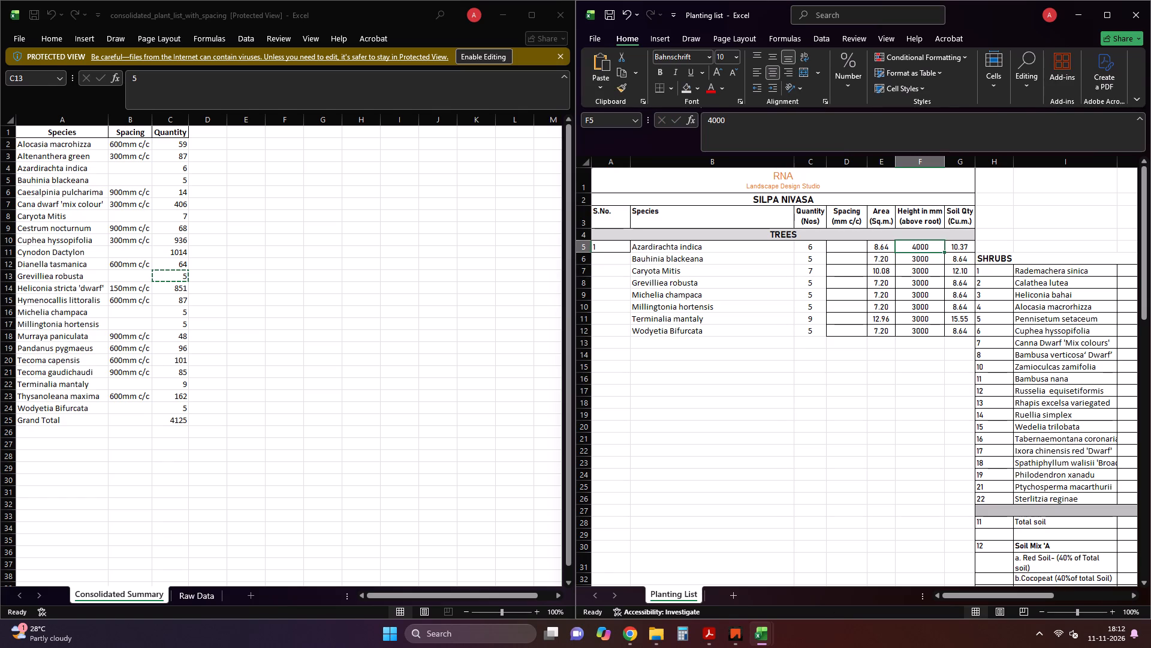
left_click_drag(944, 251, 941, 259)
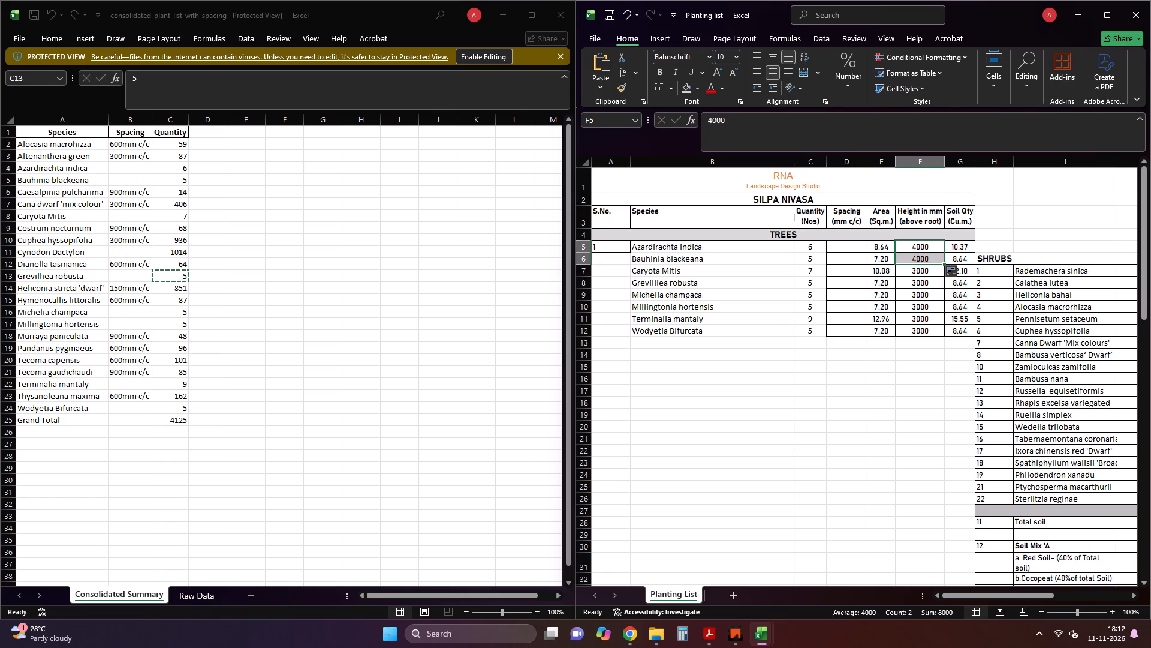
Set the height to 4000 mm for Millingtonia hortensis, Terminalia mantaly and Michelia champaca in F10, F11 and F9.
left_click(924, 285)
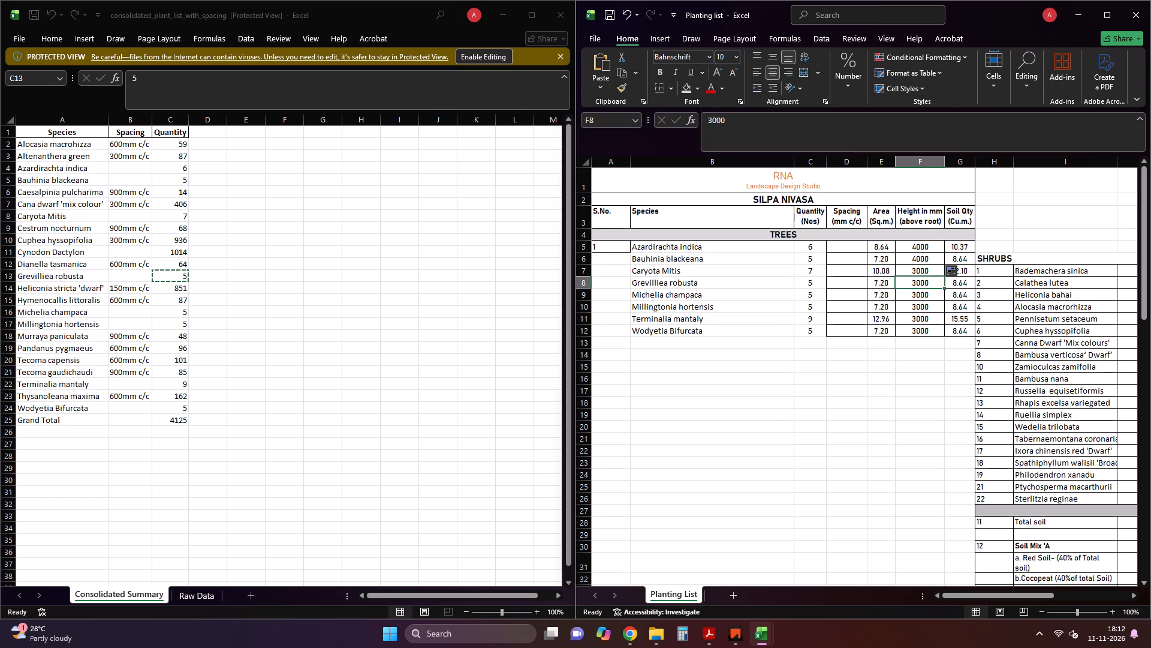
left_click(921, 295)
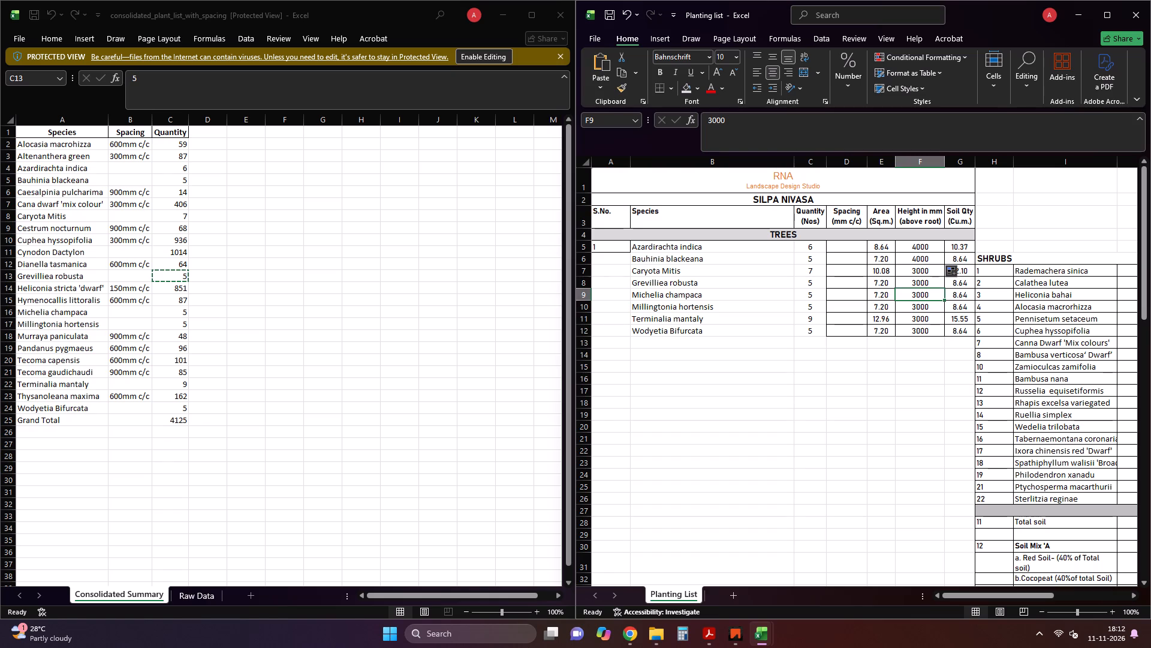
left_click(915, 308)
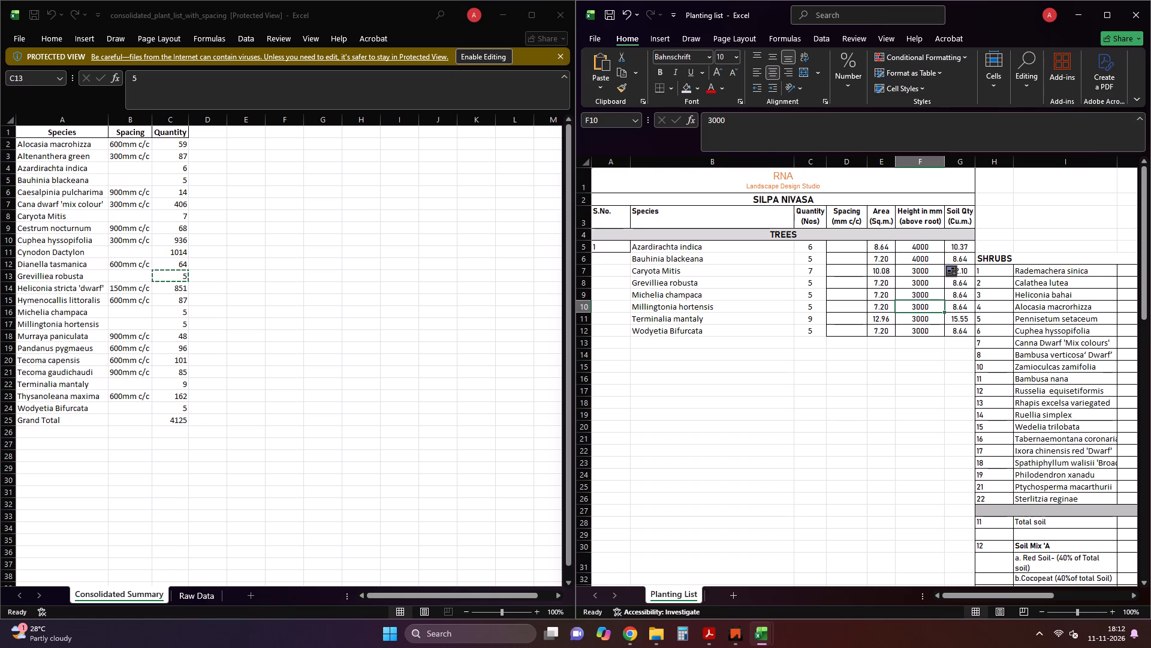
type("4000")
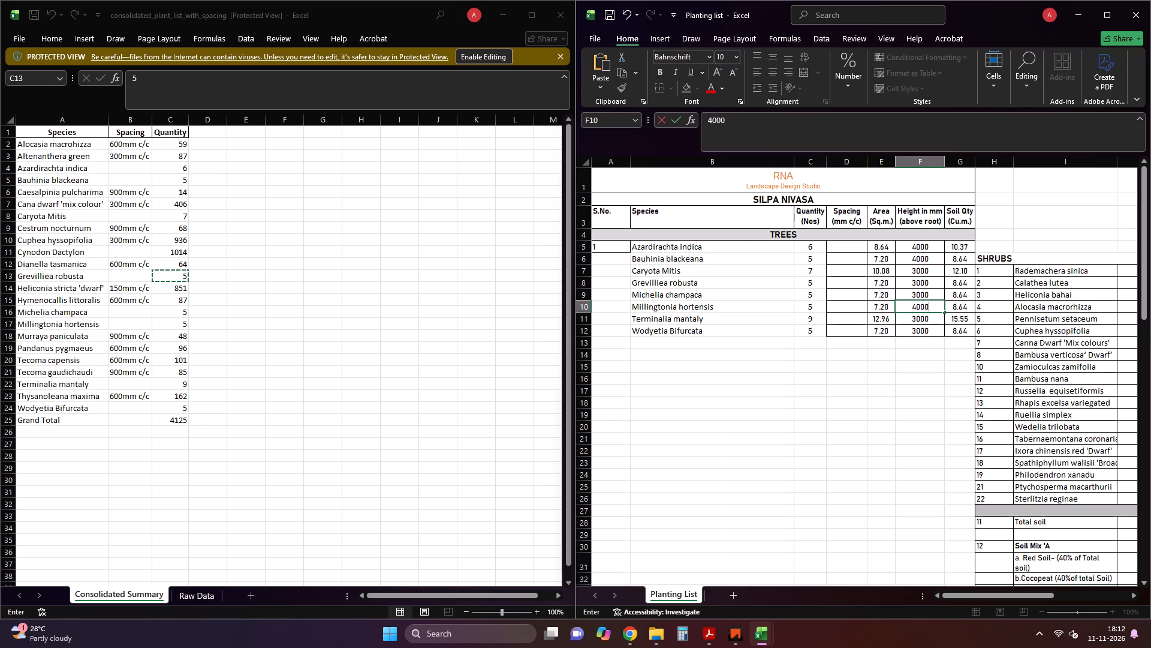
left_click_drag(944, 312, 941, 319)
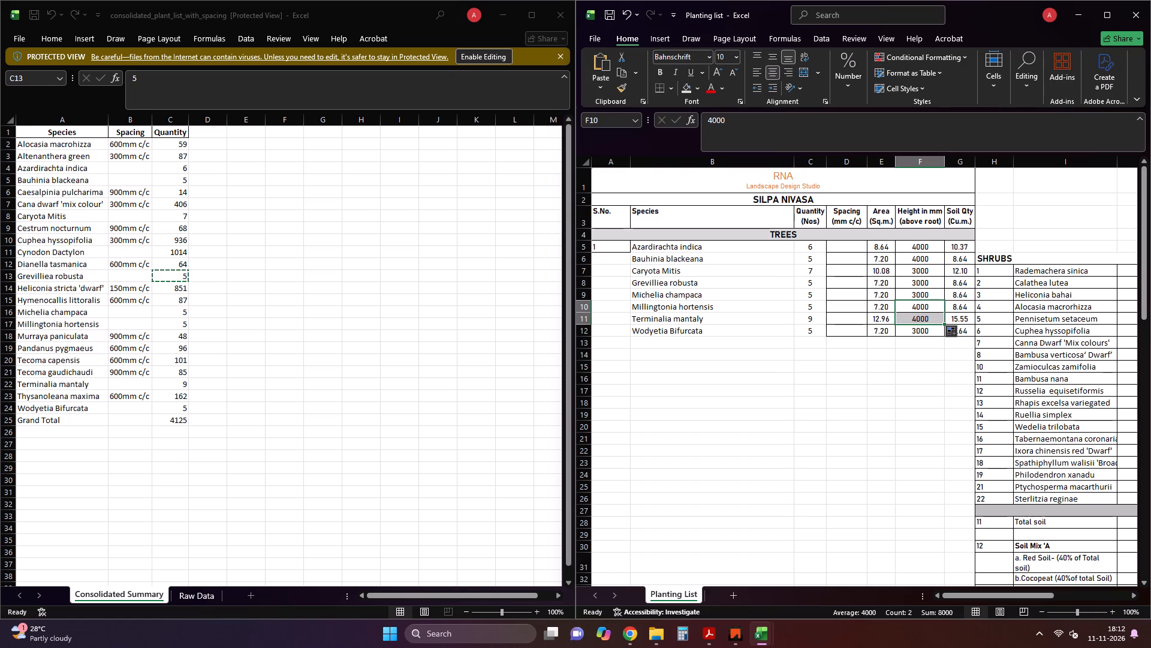
left_click(930, 358)
left_click(921, 296)
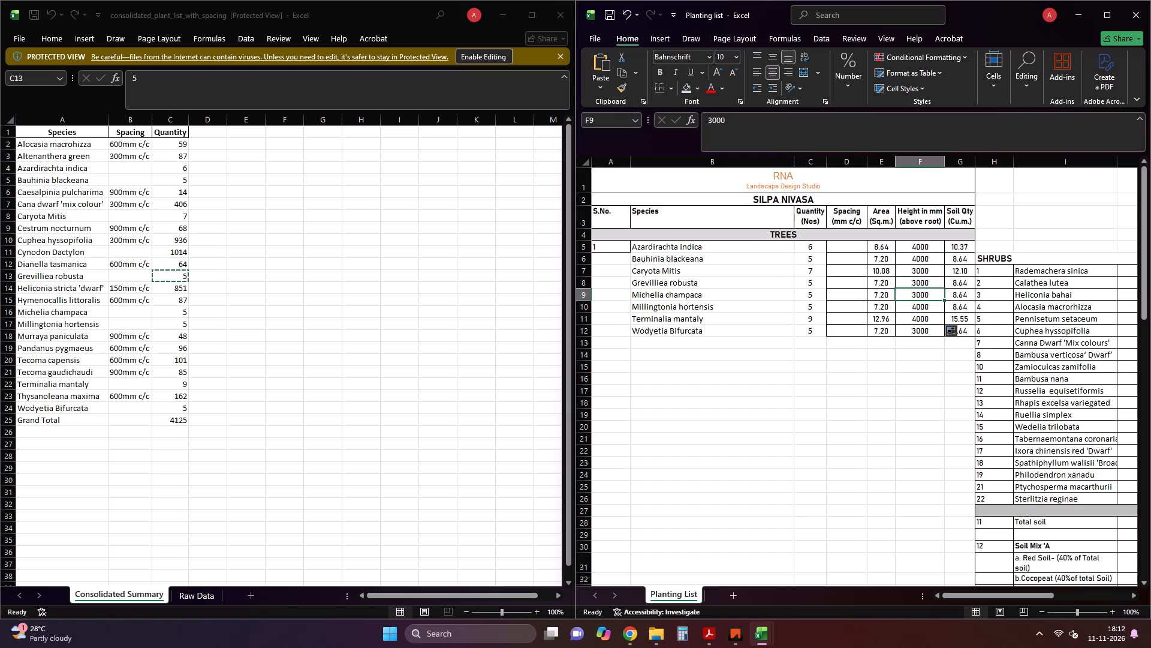
type("4000")
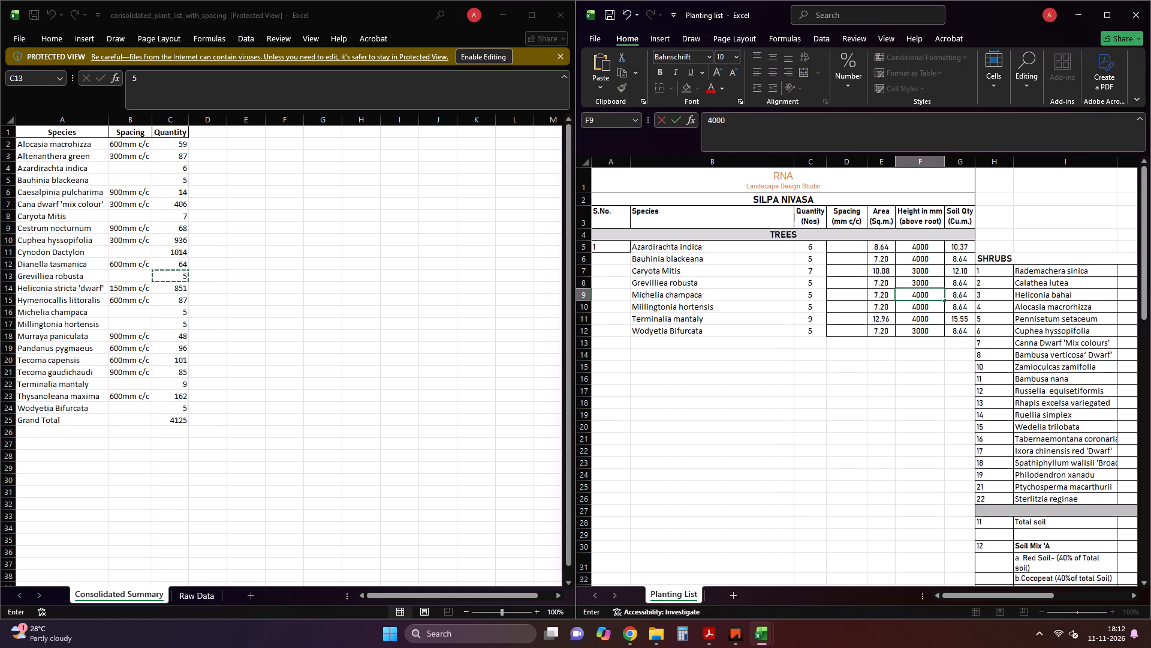
left_click(913, 359)
left_click(923, 332)
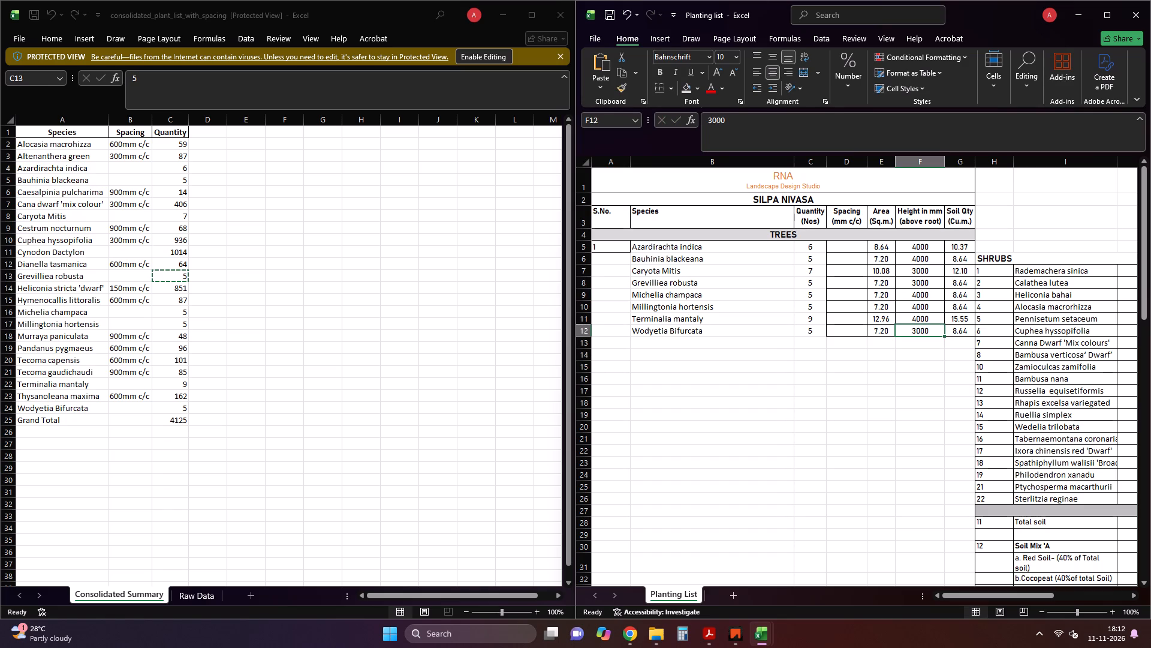
left_click(923, 347)
key("Escape")
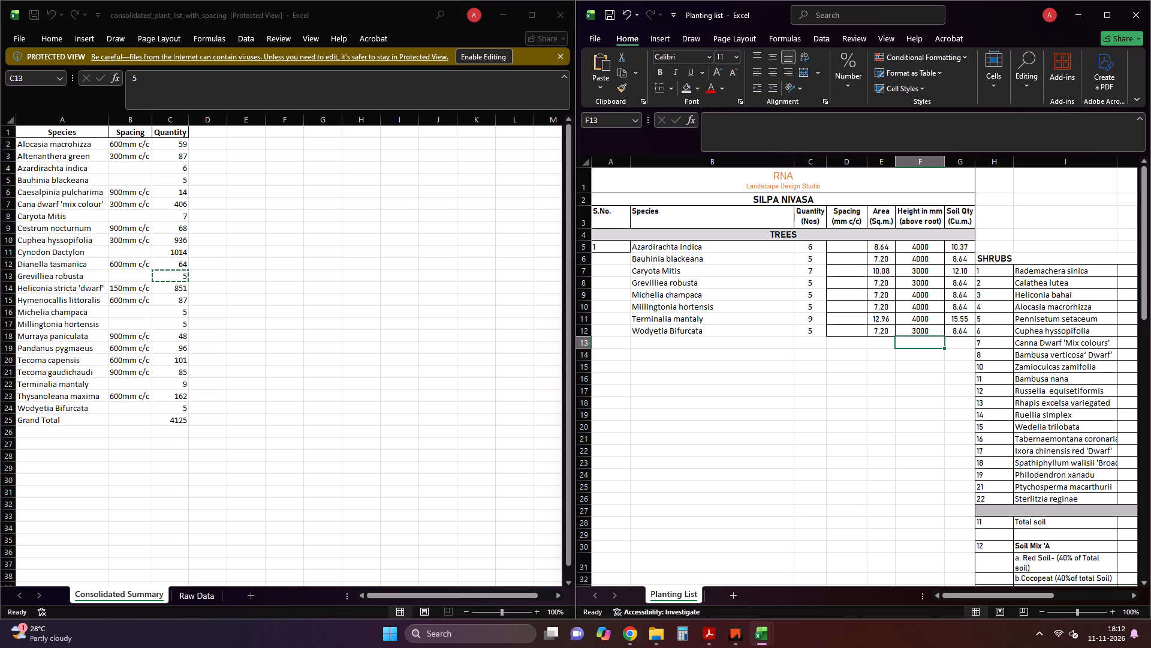
Apply all borders to the tree serial number, species and quantity cells A5 to C12.
left_click_drag(612, 247, 800, 328)
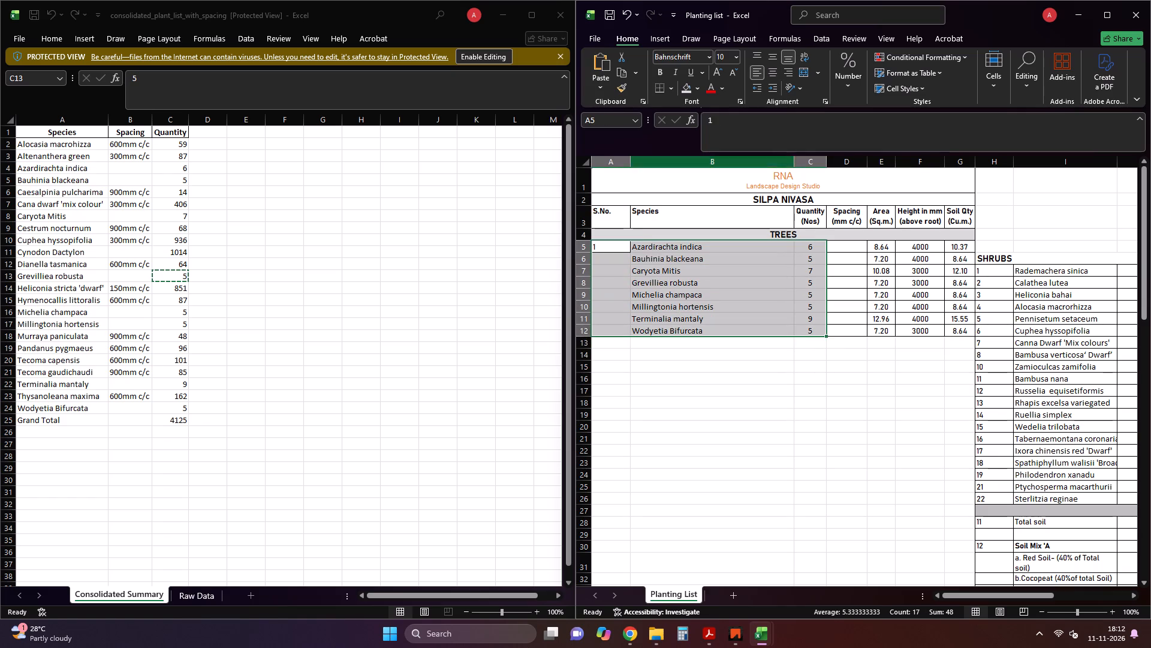
left_click(672, 94)
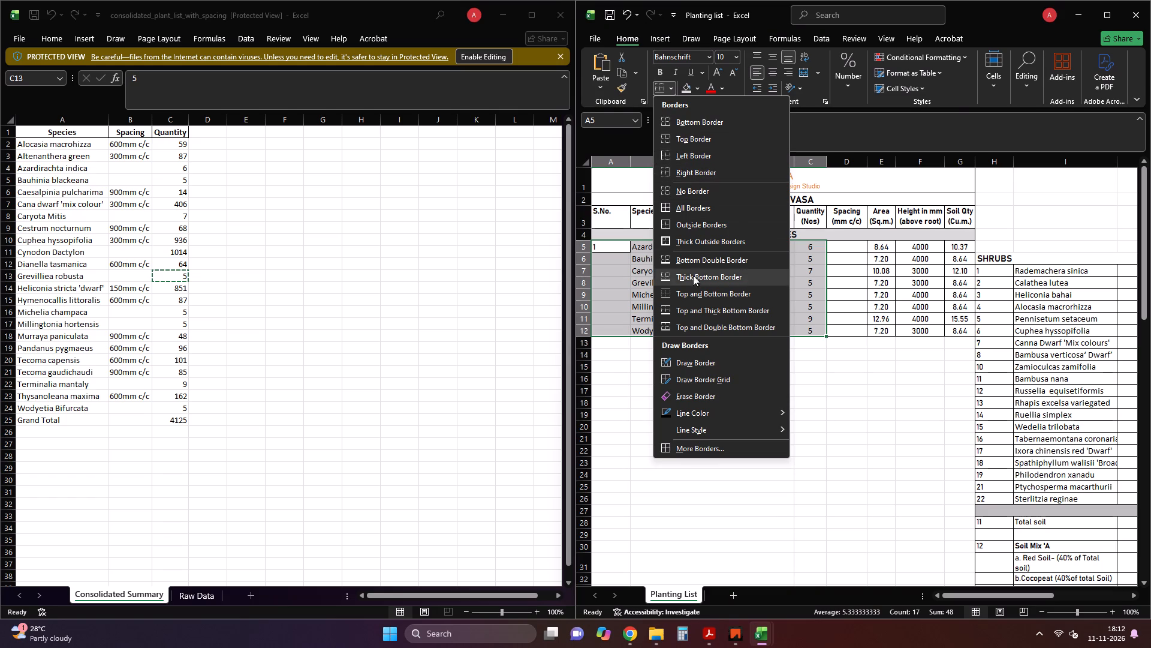
left_click(694, 211)
left_click(709, 400)
Fill the tree serial numbers as a series from 1 to 8 in cells A5 to A12.
left_click(616, 247)
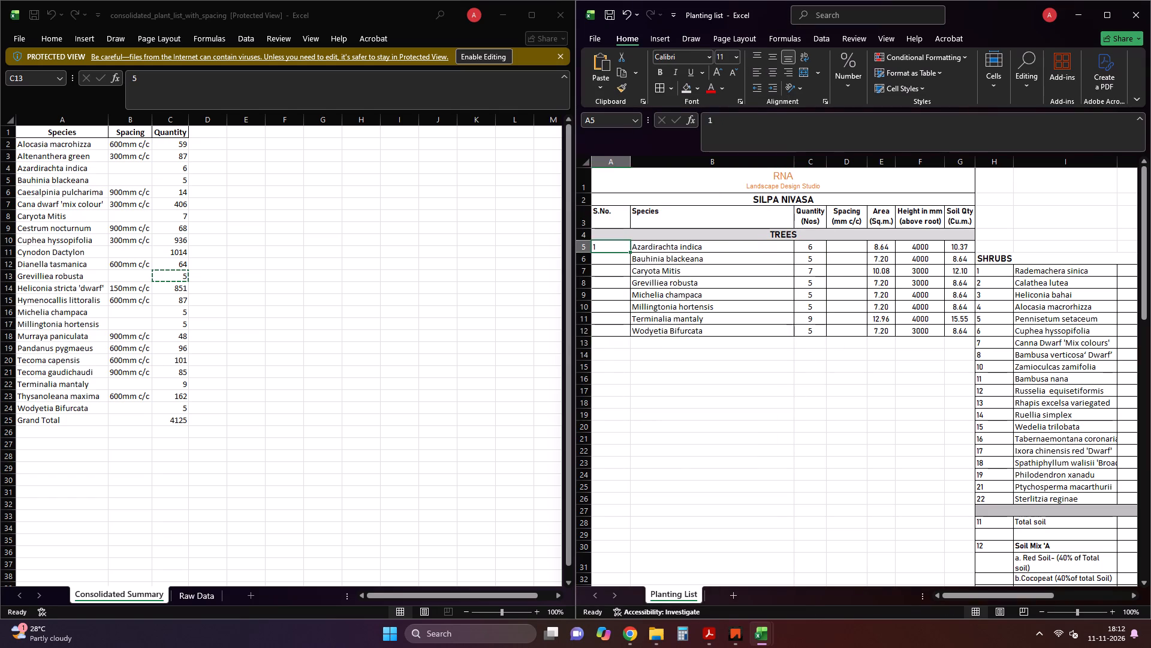
left_click_drag(628, 252, 627, 278)
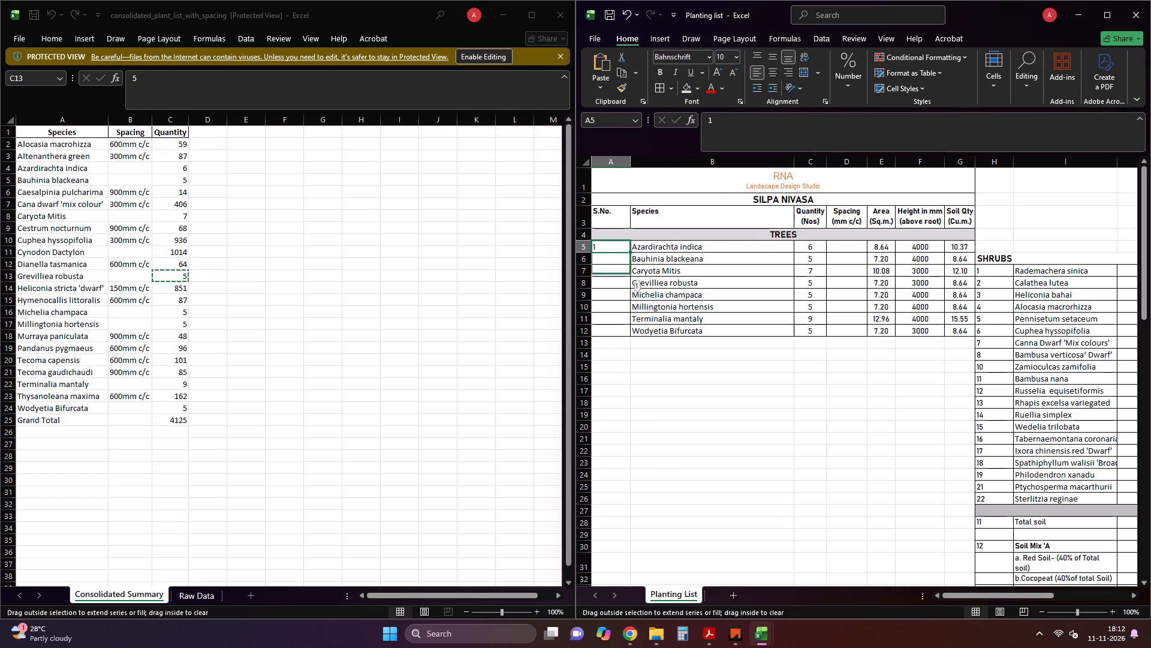
left_click_drag(627, 278, 620, 330)
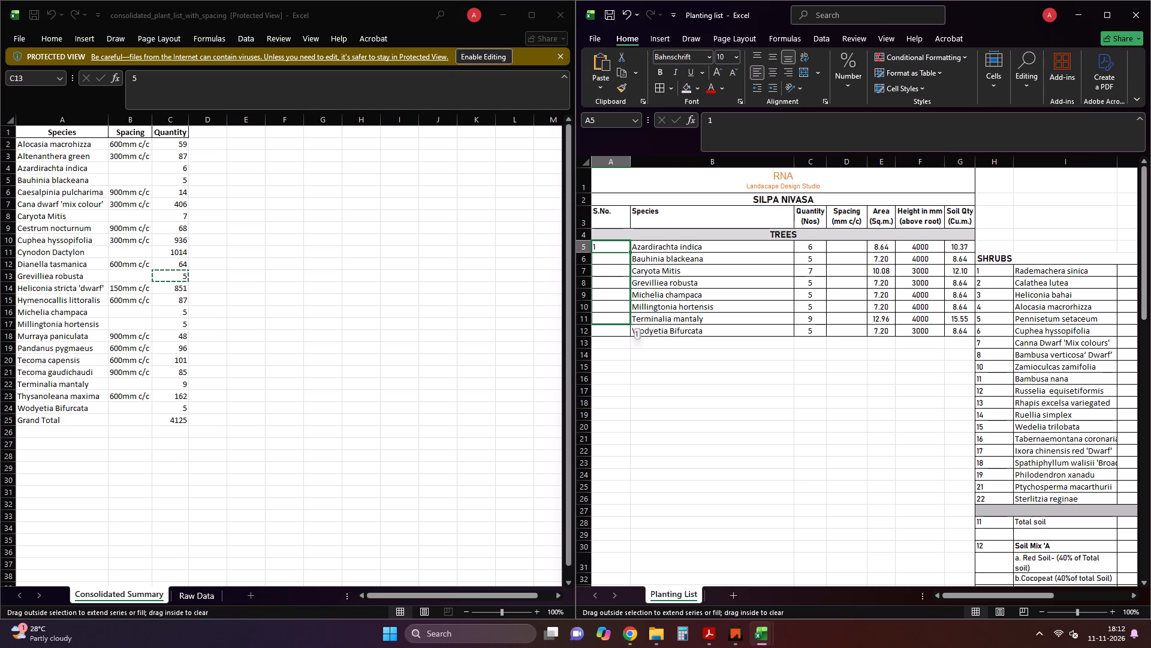
left_click_drag(620, 330, 620, 332)
left_click(640, 343)
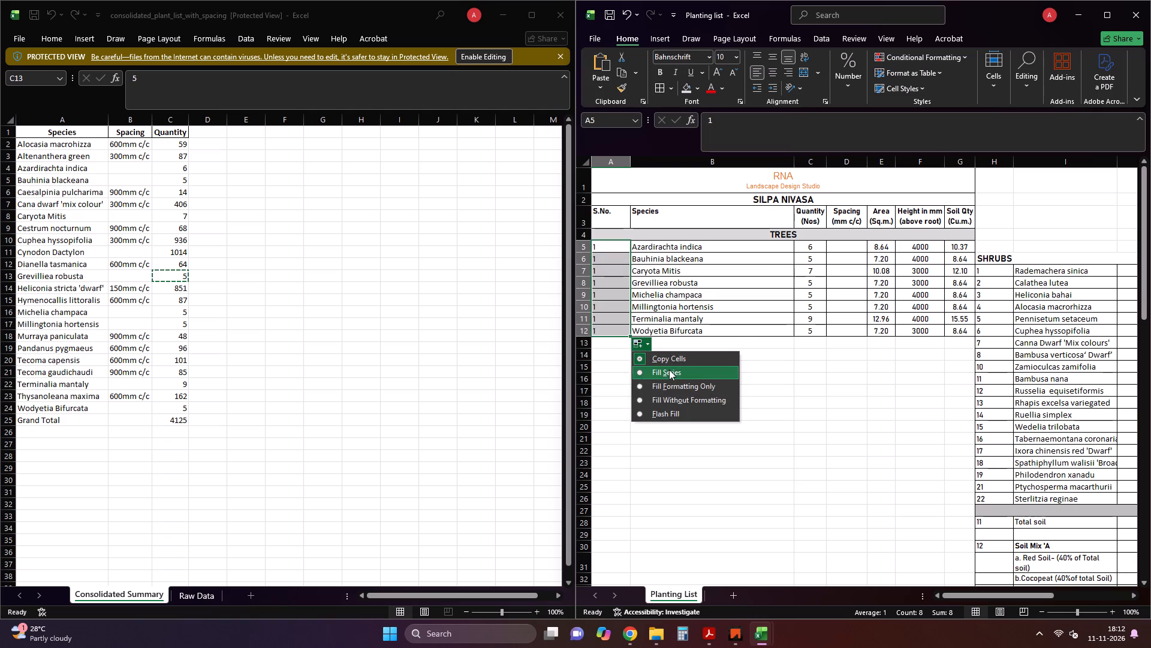
left_click(669, 370)
left_click(700, 374)
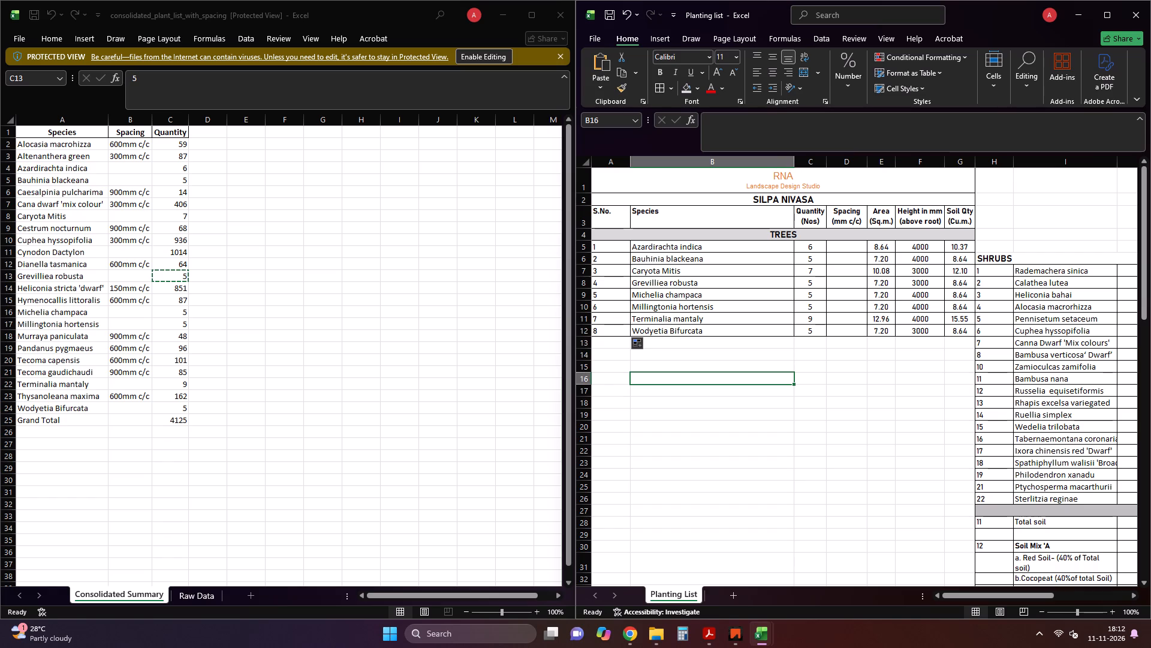
left_click(762, 407)
Merge and centre cells A13 to G13 below the last tree row.
left_click(609, 343)
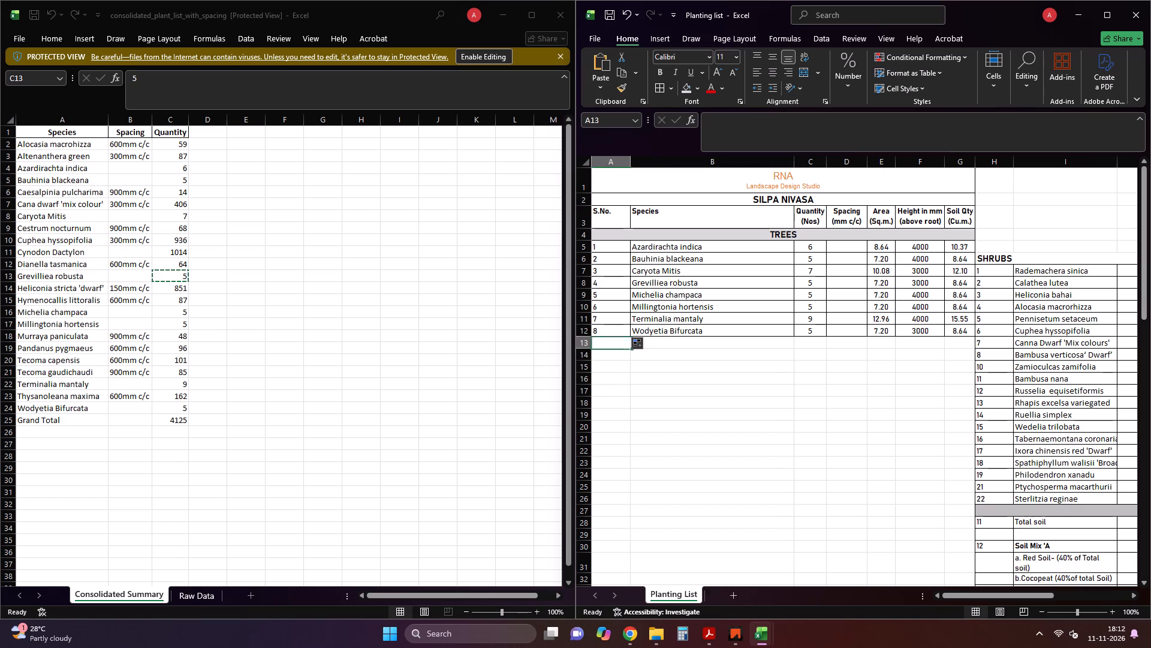
left_click_drag(609, 341, 951, 340)
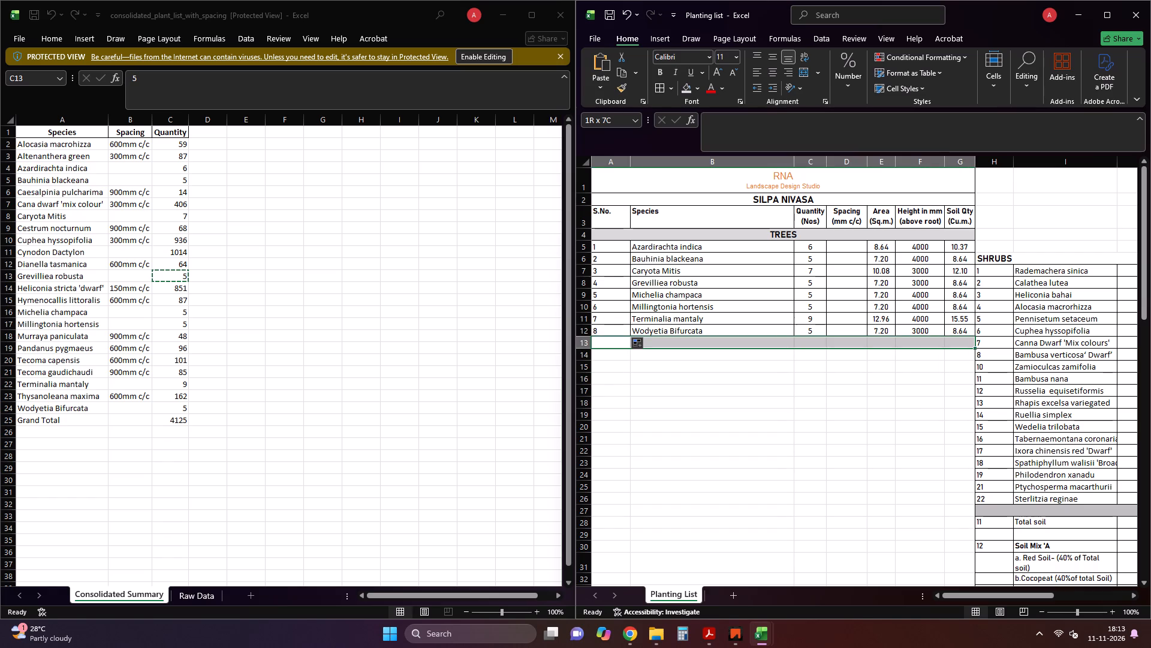
left_click_drag(951, 340, 952, 340)
left_click(802, 75)
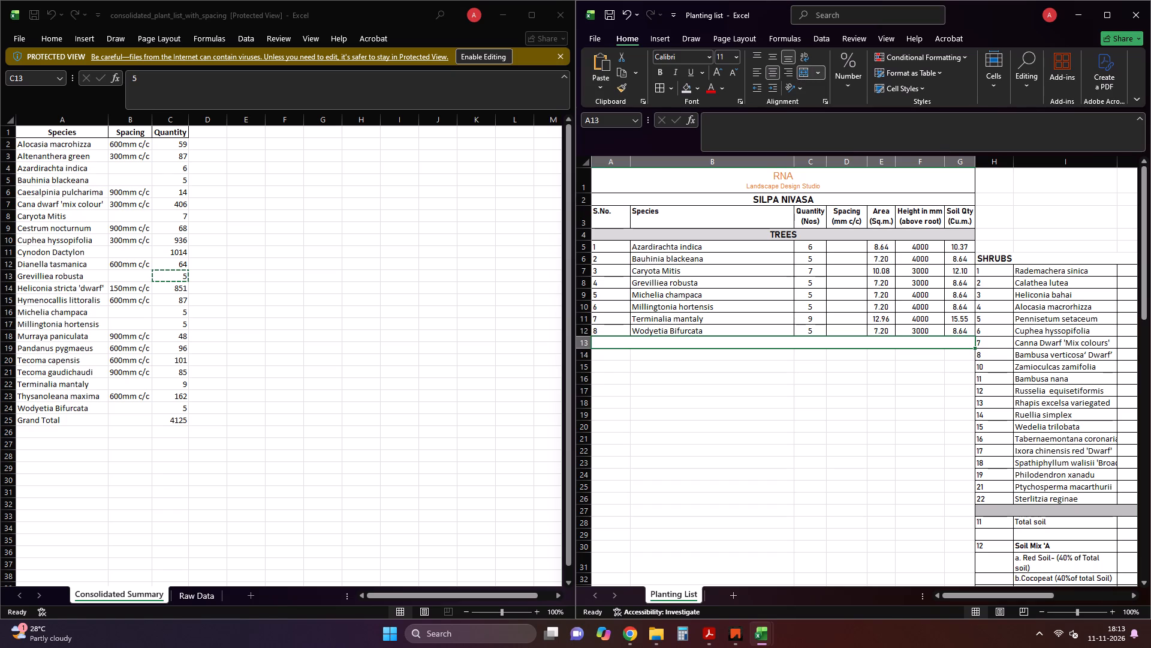
left_click(822, 428)
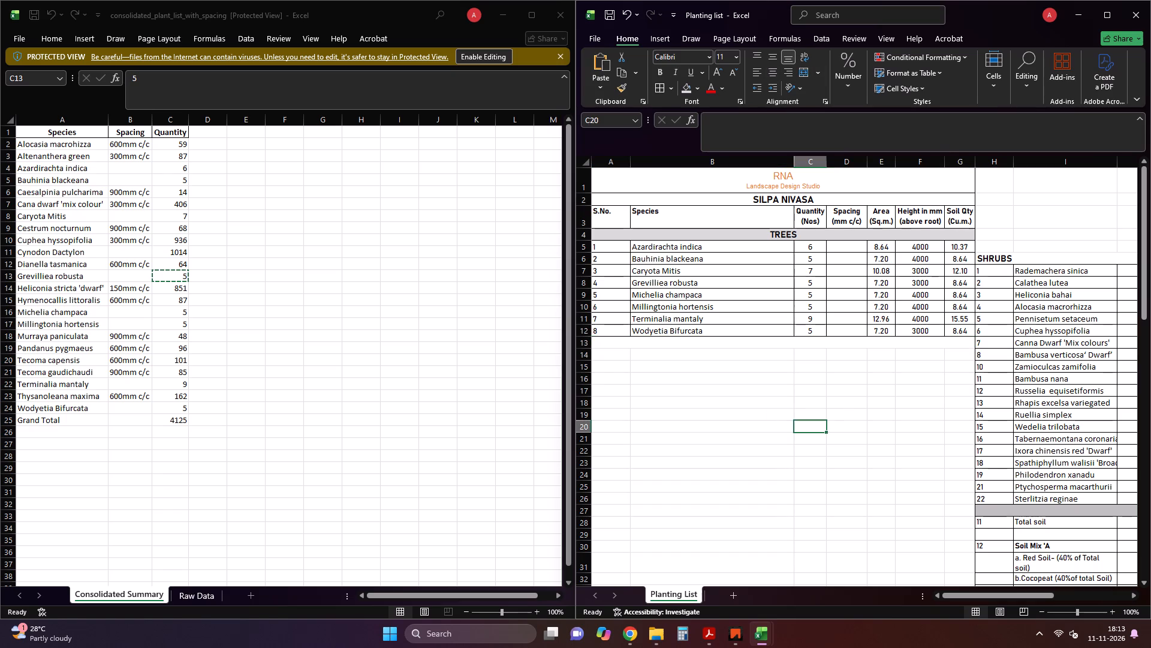
Copy the TREES heading band to row 13 and change its text to SHRUB.
left_click(997, 261)
left_click(816, 230)
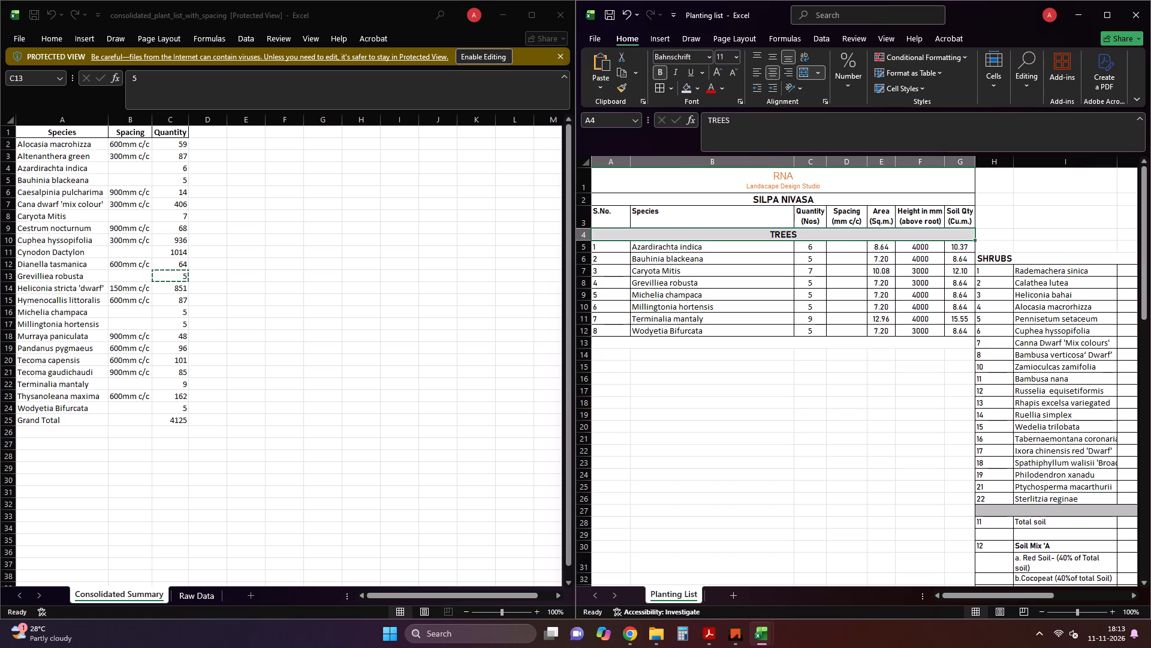
key("ctrl+c")
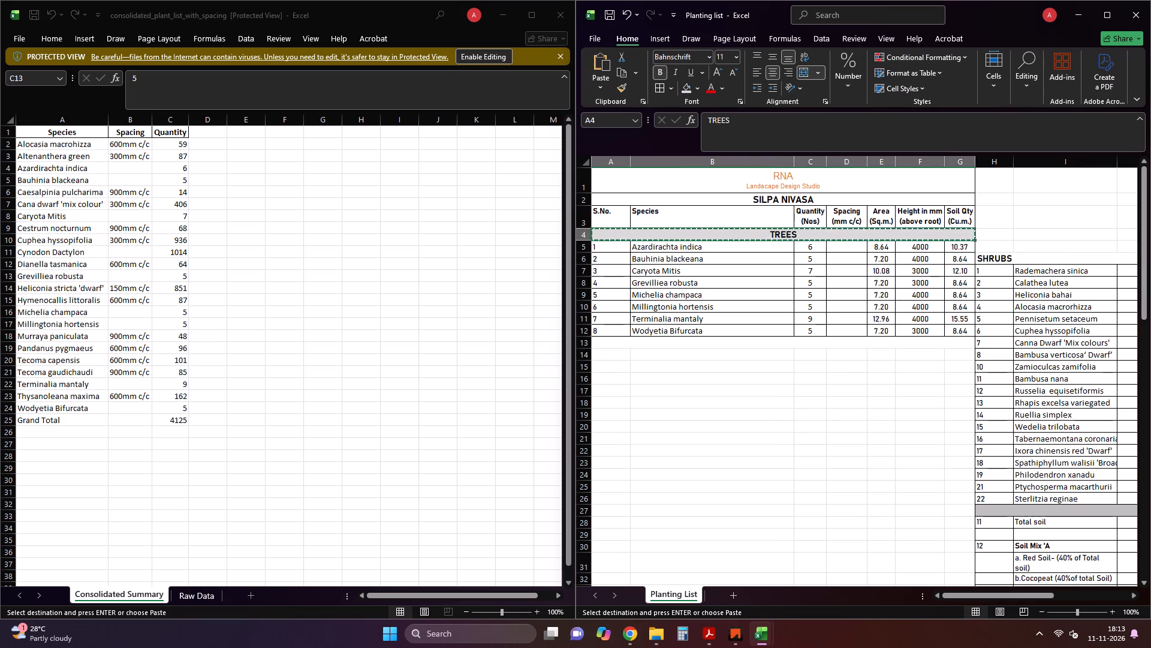
left_click(751, 342)
key("ctrl+v")
left_click(801, 400)
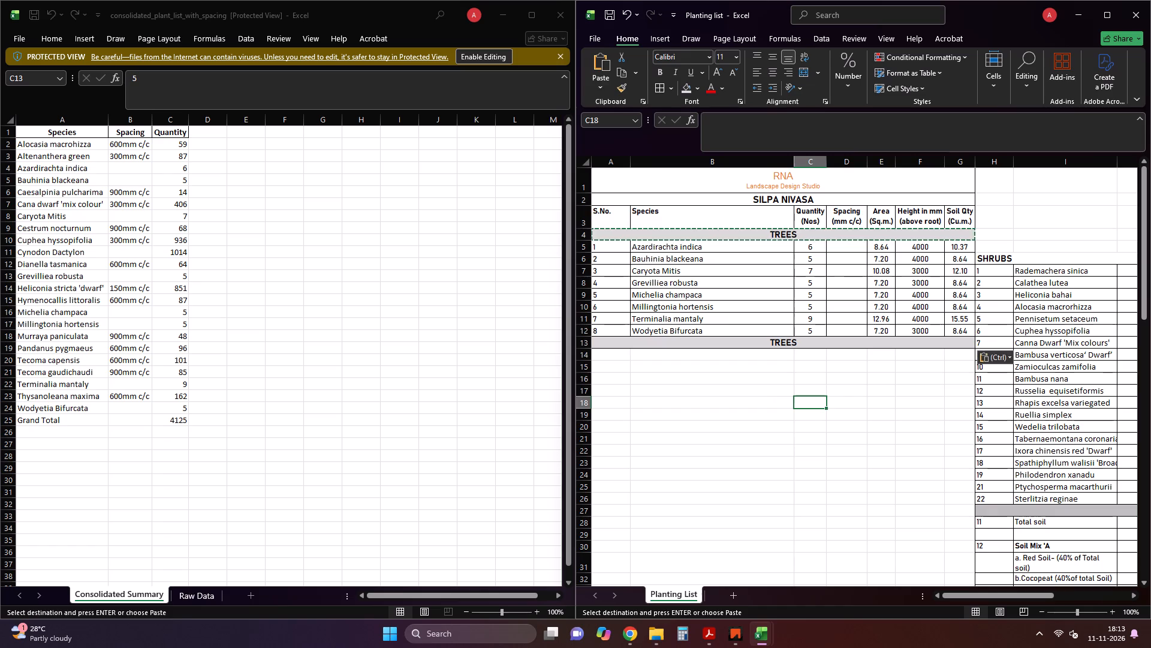
key("Escape")
left_click(785, 345)
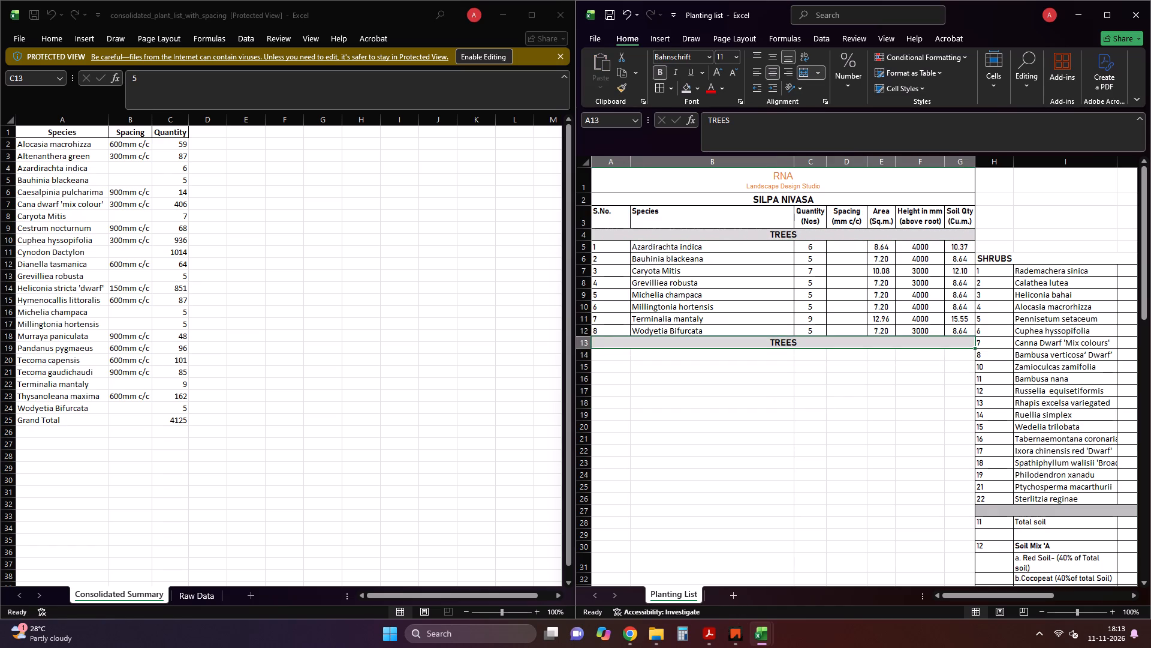
key("s")
type("HRUB")
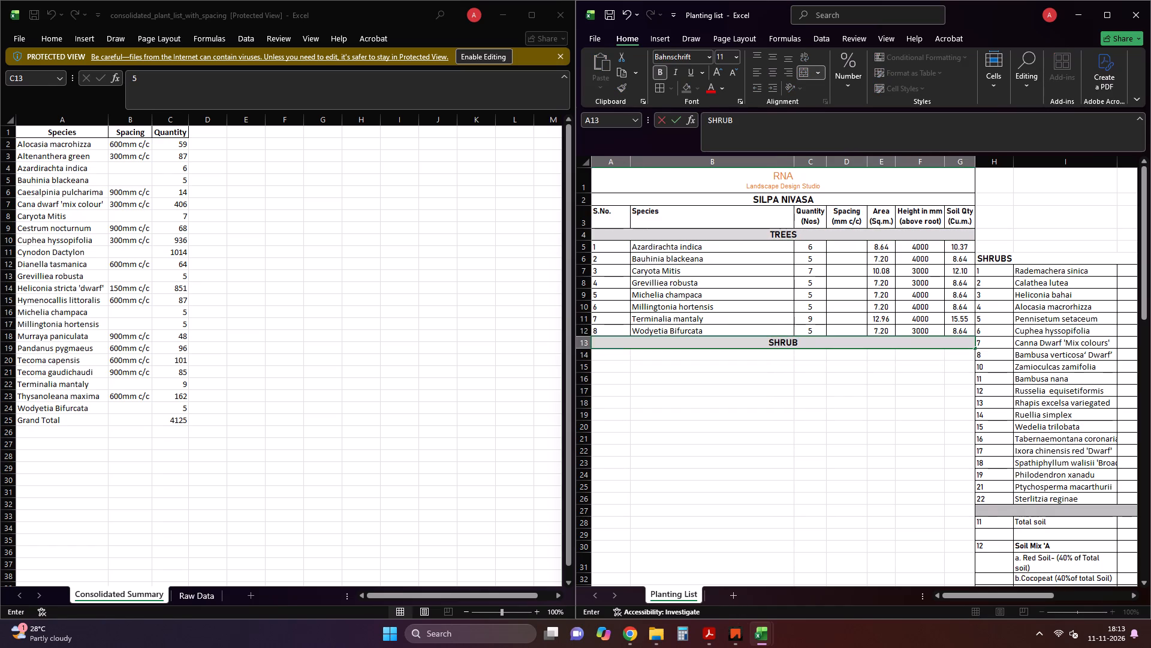
left_click(775, 392)
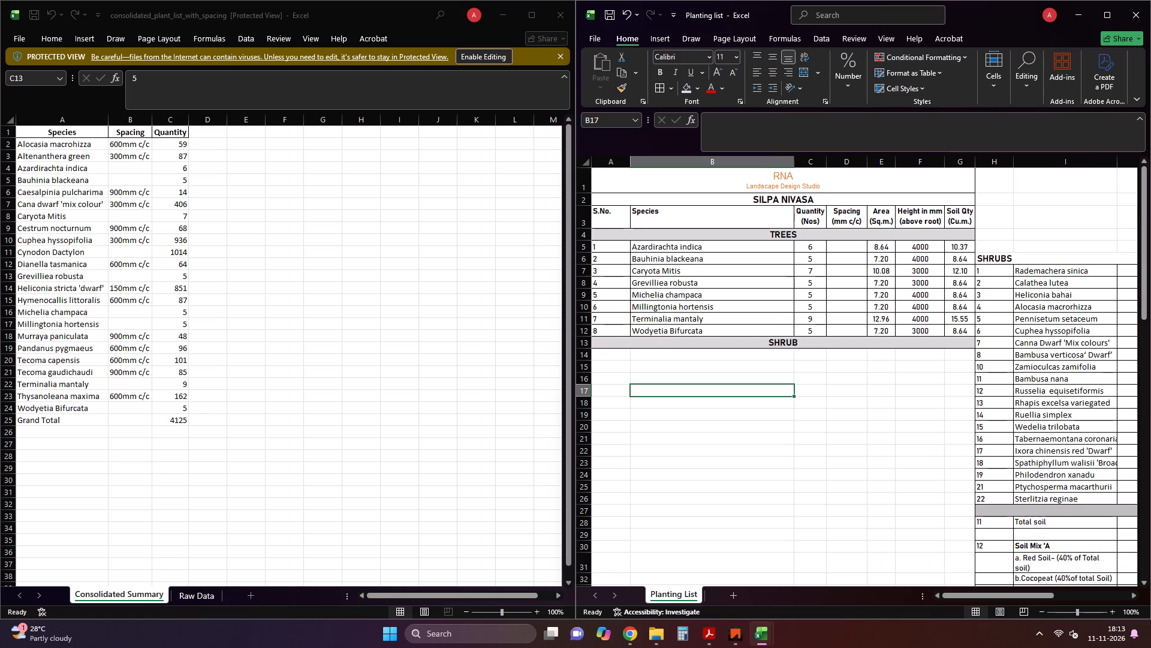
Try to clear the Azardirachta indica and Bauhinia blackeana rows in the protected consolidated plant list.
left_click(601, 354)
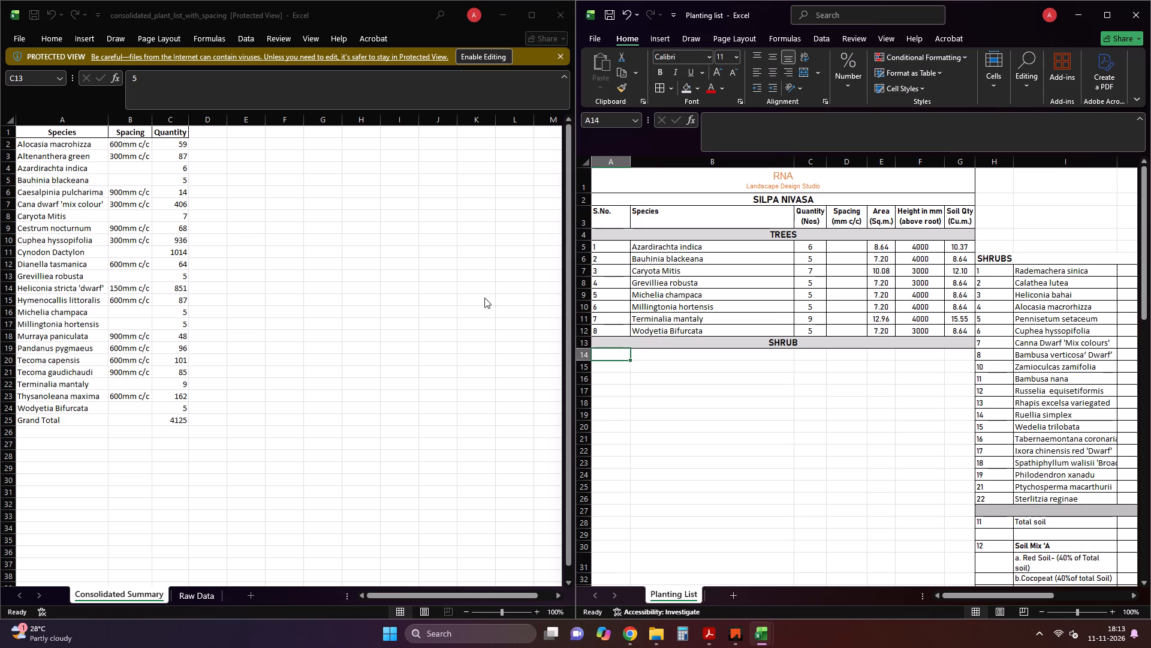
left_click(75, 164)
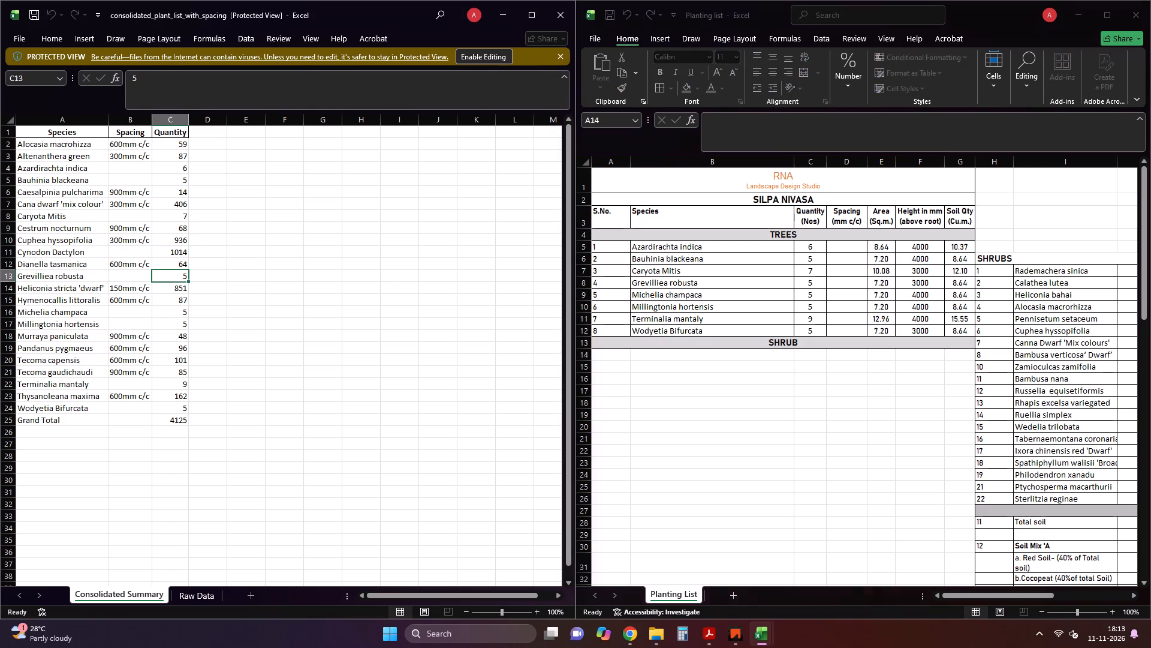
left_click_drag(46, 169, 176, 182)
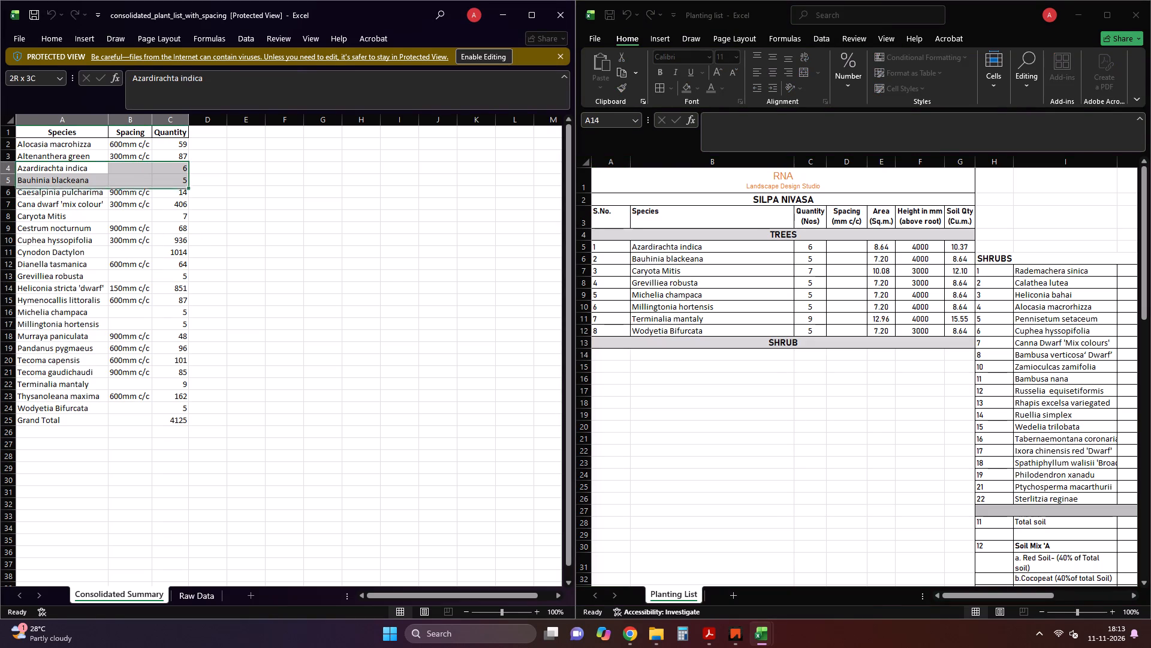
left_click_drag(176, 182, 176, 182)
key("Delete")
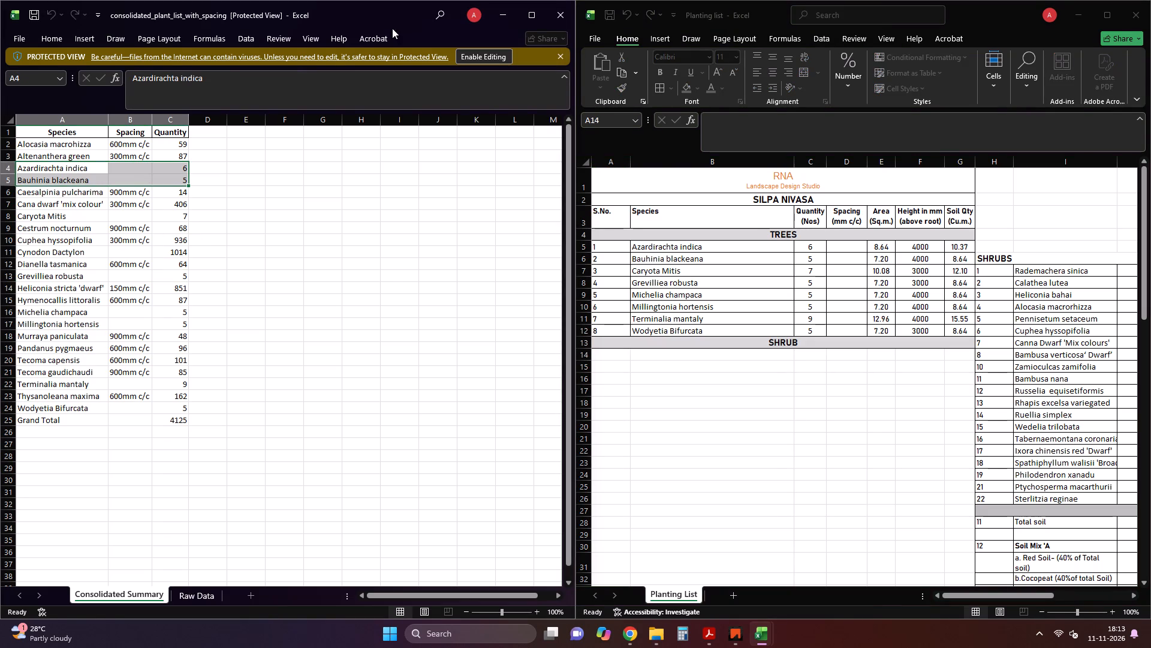
Enable editing of the consolidated plant list workbook and place it beside the planting list again.
left_click(484, 53)
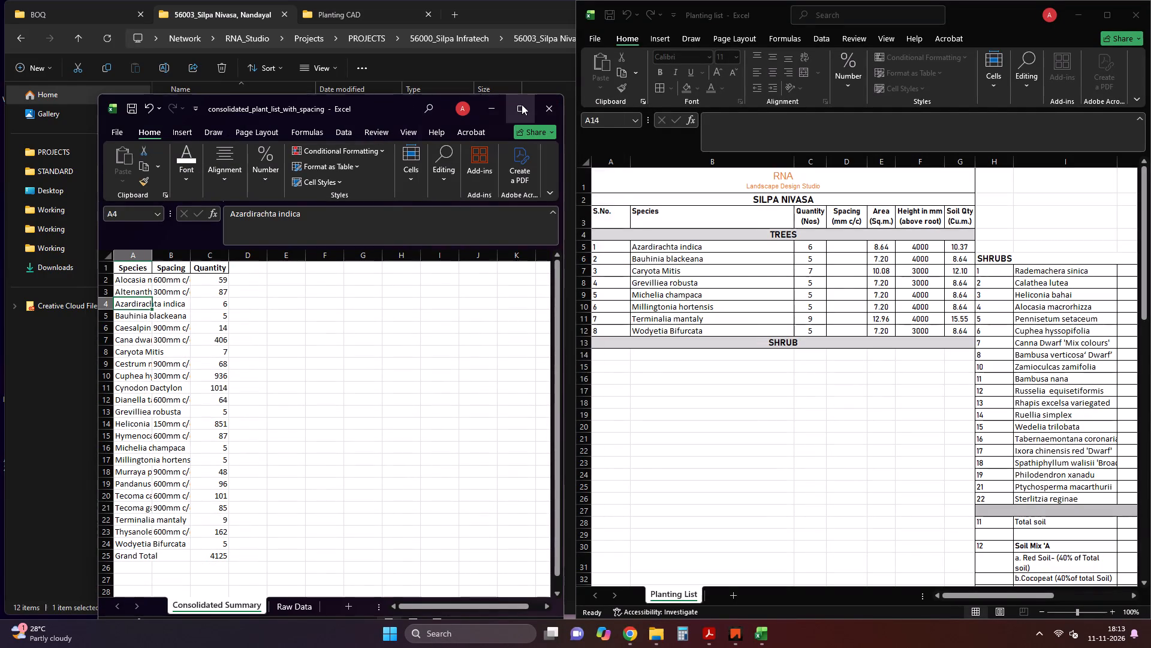
left_click(439, 134)
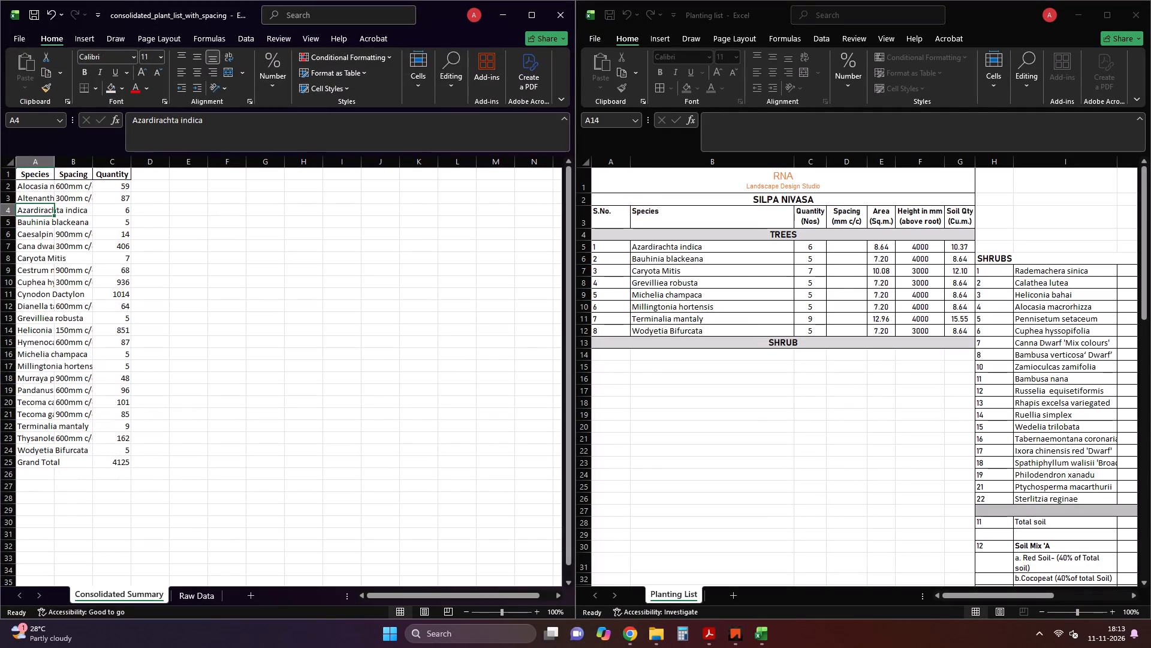
Widen the Species, Spacing and Quantity columns of the consolidated plant list so their contents show in full.
double_click(53, 162)
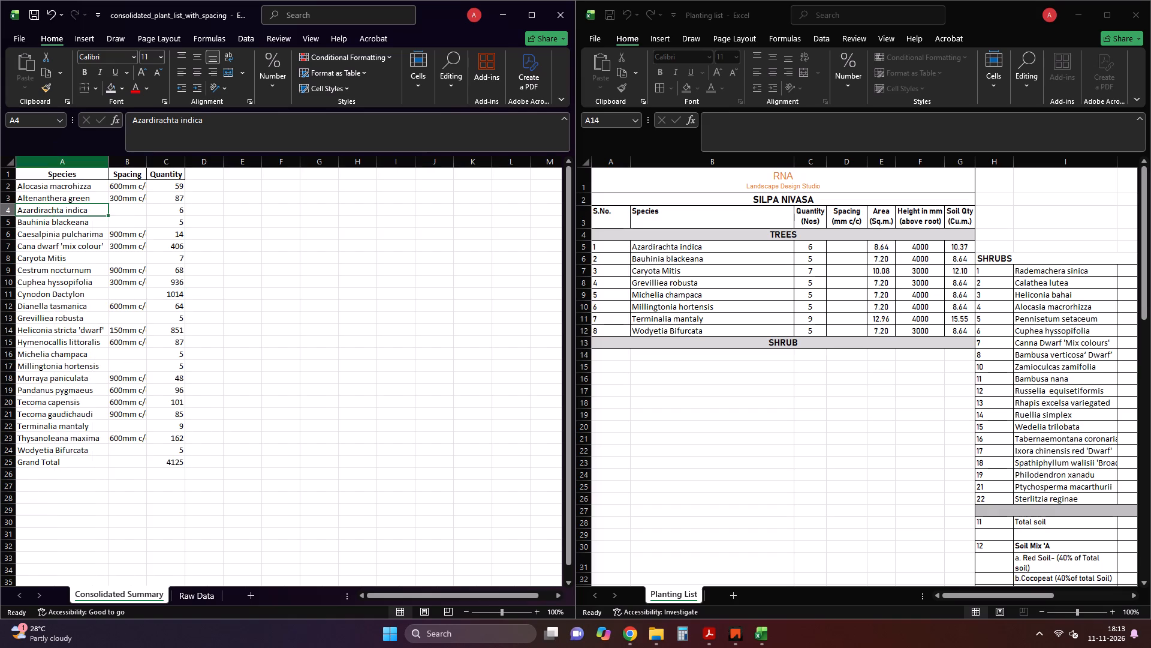
double_click(146, 163)
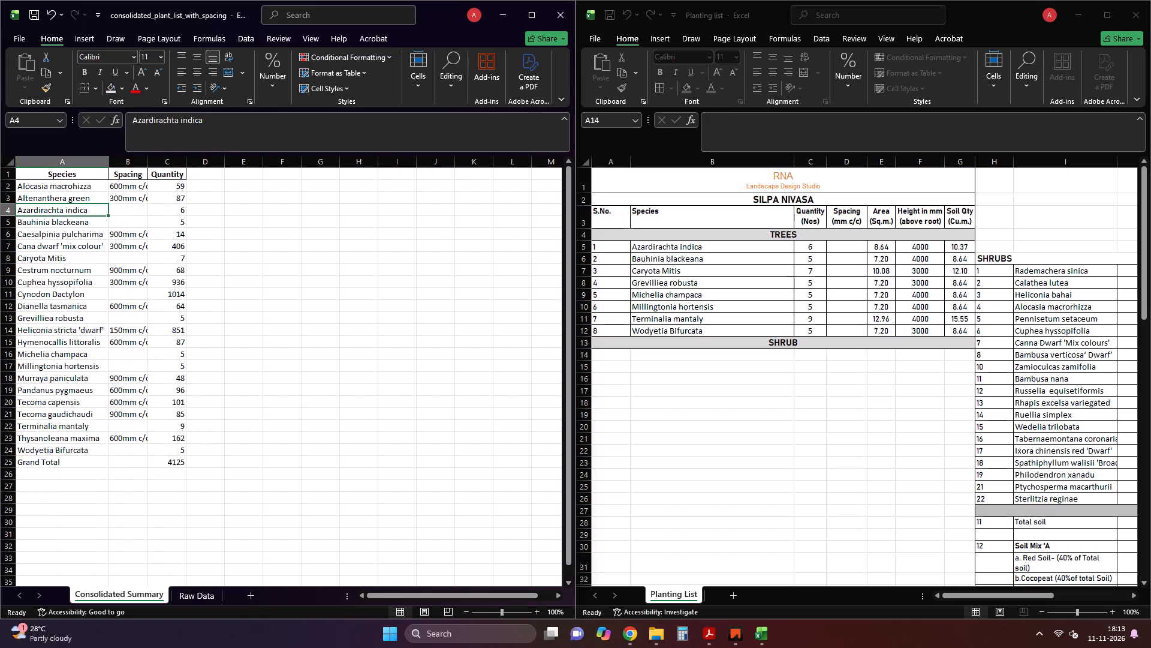
left_click_drag(149, 160, 163, 160)
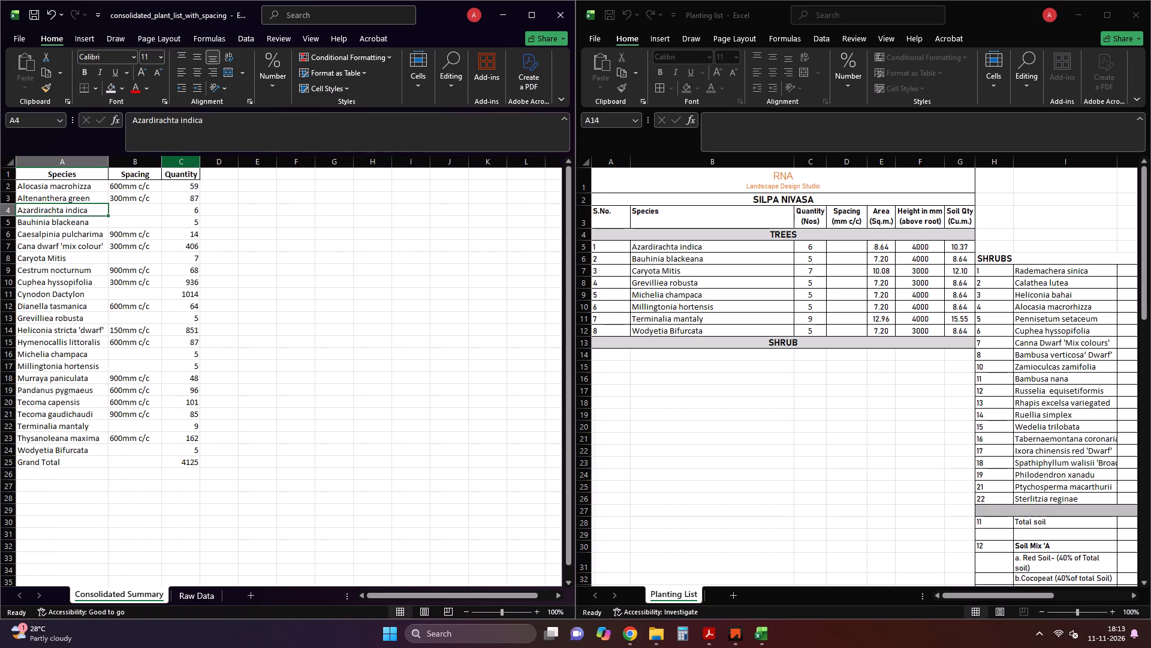
left_click_drag(200, 160, 210, 161)
left_click(210, 161)
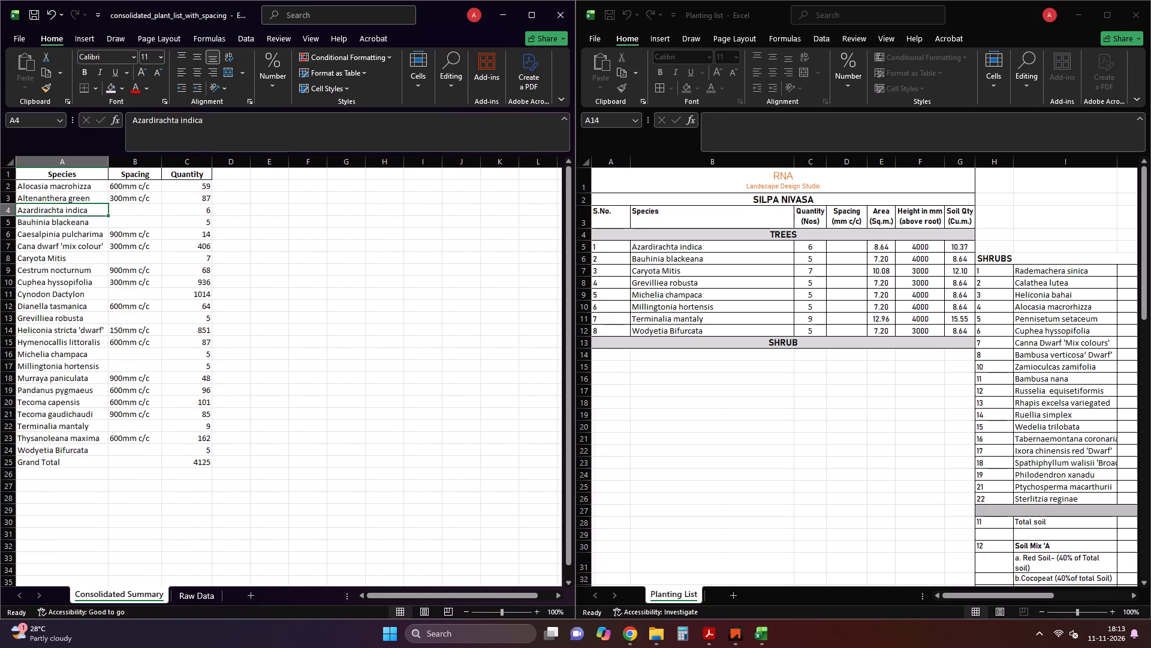
Clear the Azardirachta indica, Bauhinia blackeana and Caryota Mitis entries from the consolidated plant list.
left_click(71, 214)
left_click_drag(30, 212, 190, 221)
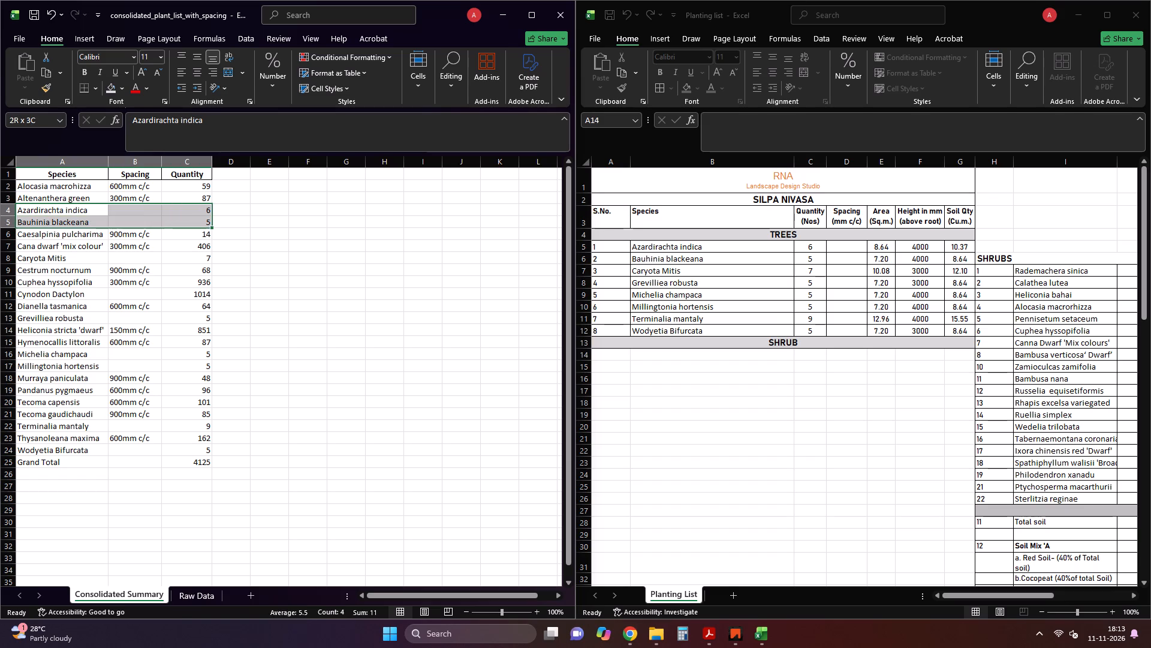
left_click_drag(190, 221, 206, 221)
key("Delete")
left_click(344, 238)
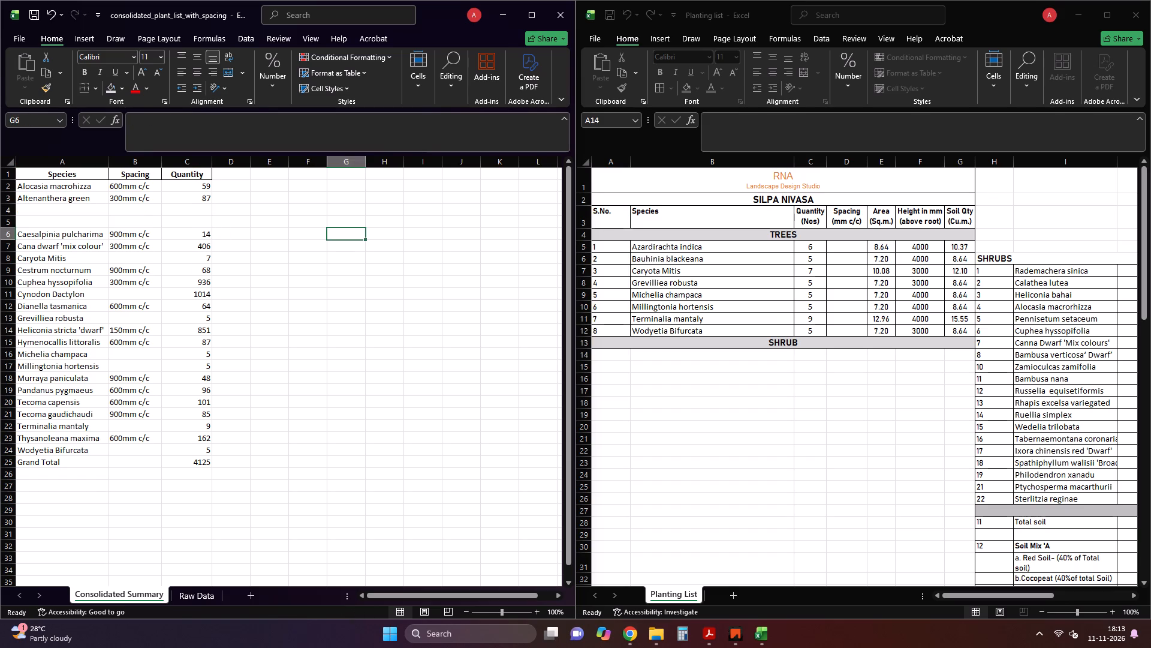
left_click_drag(84, 260, 191, 257)
key("Delete")
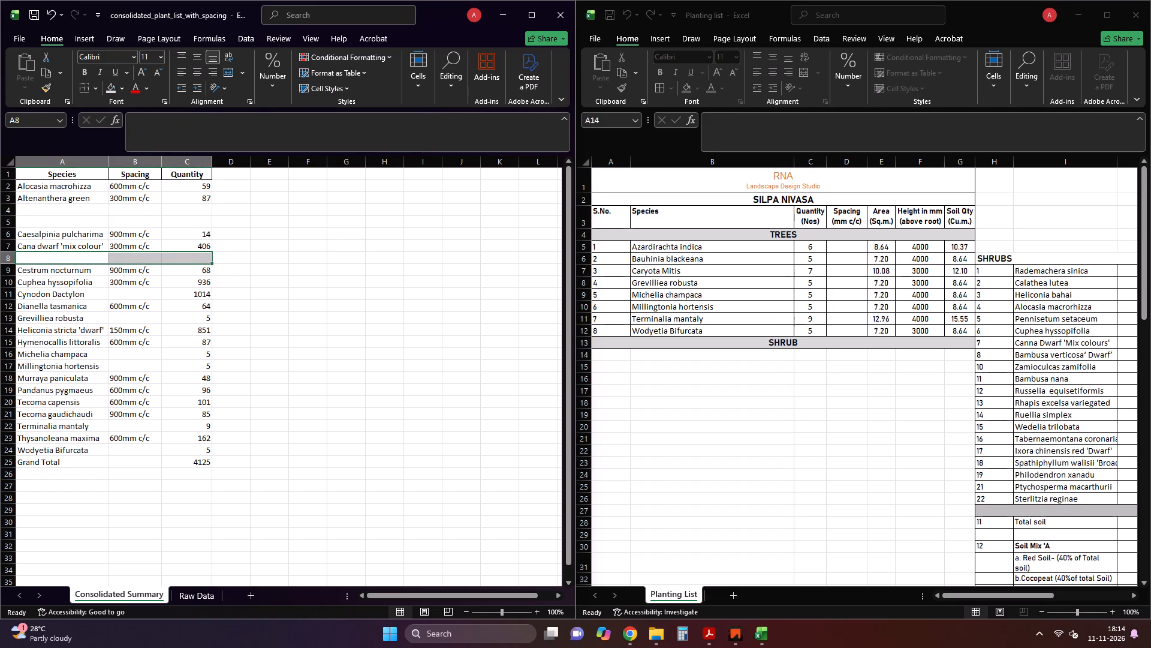
left_click(275, 252)
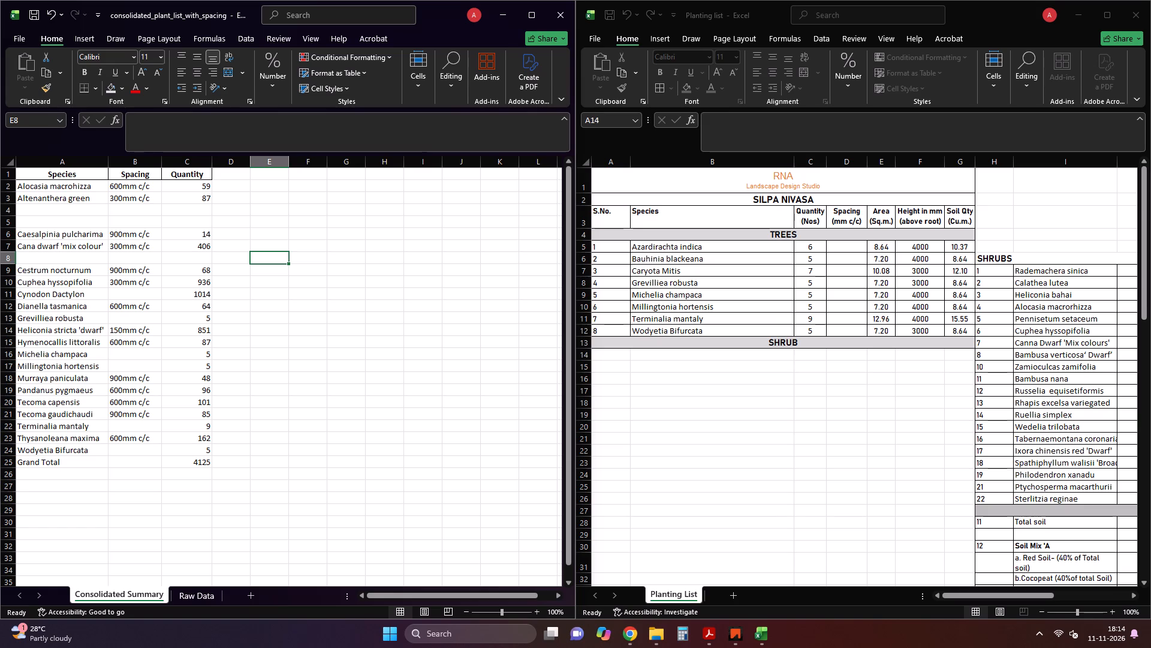
Clear the Grevilliea robusta, Michelia champaca, Millingtonia hortensis and Wodyetia Bifurcata entries from the consolidated plant list.
left_click_drag(71, 322, 182, 319)
key("Delete")
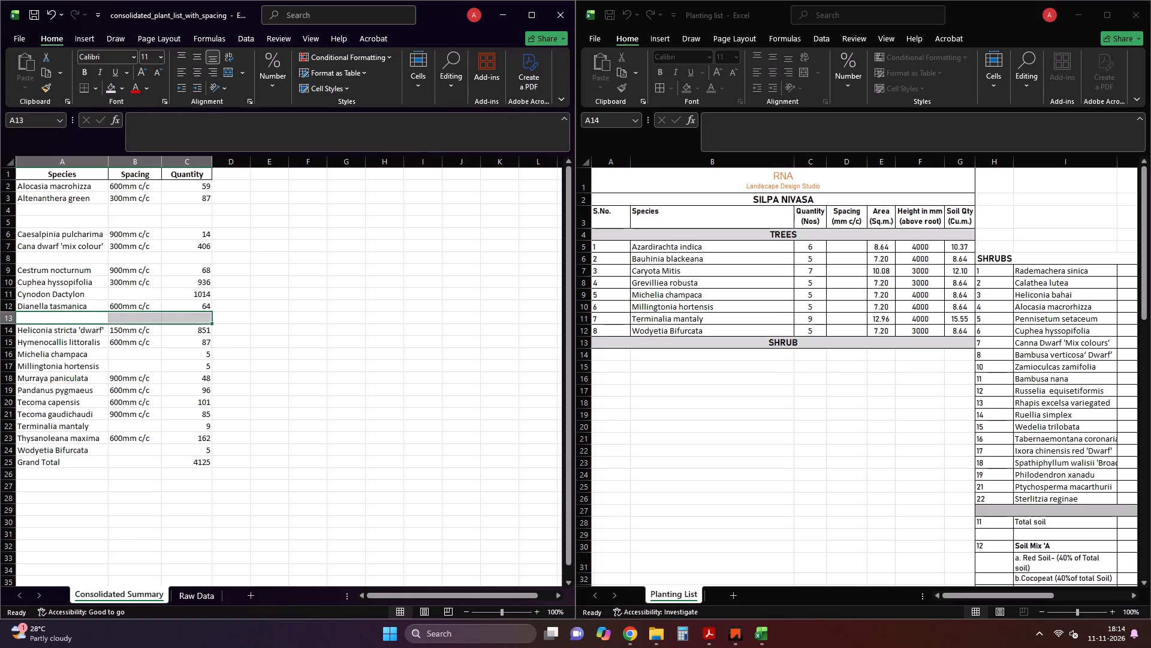
left_click_drag(56, 355, 191, 364)
key("Delete")
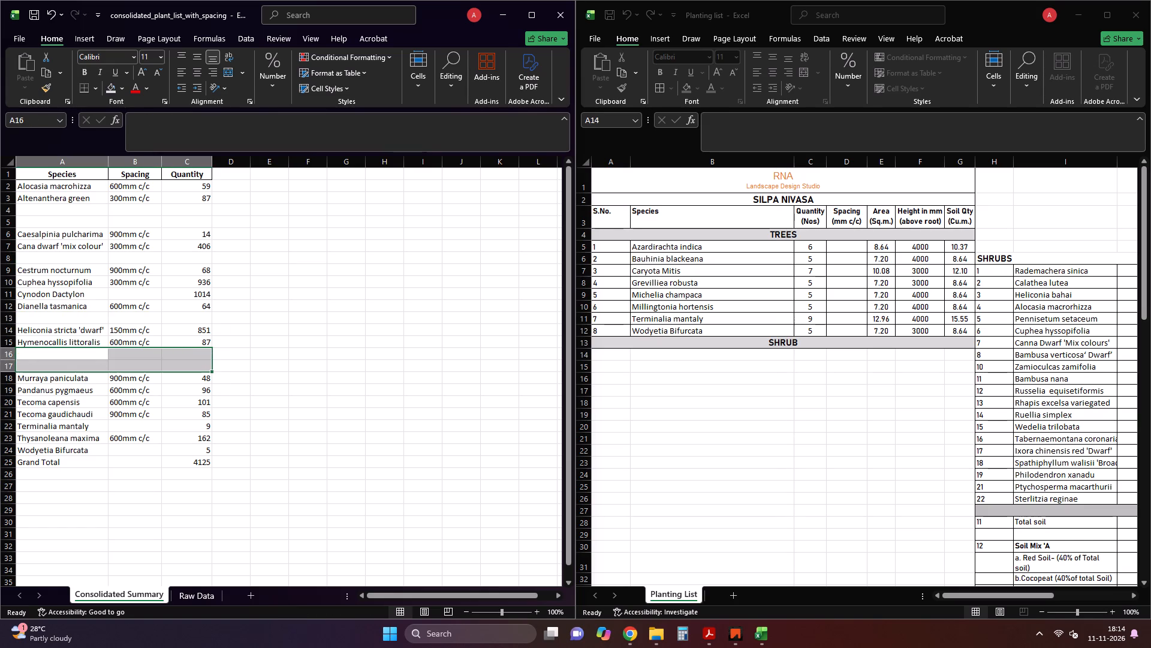
left_click_drag(82, 454, 186, 442)
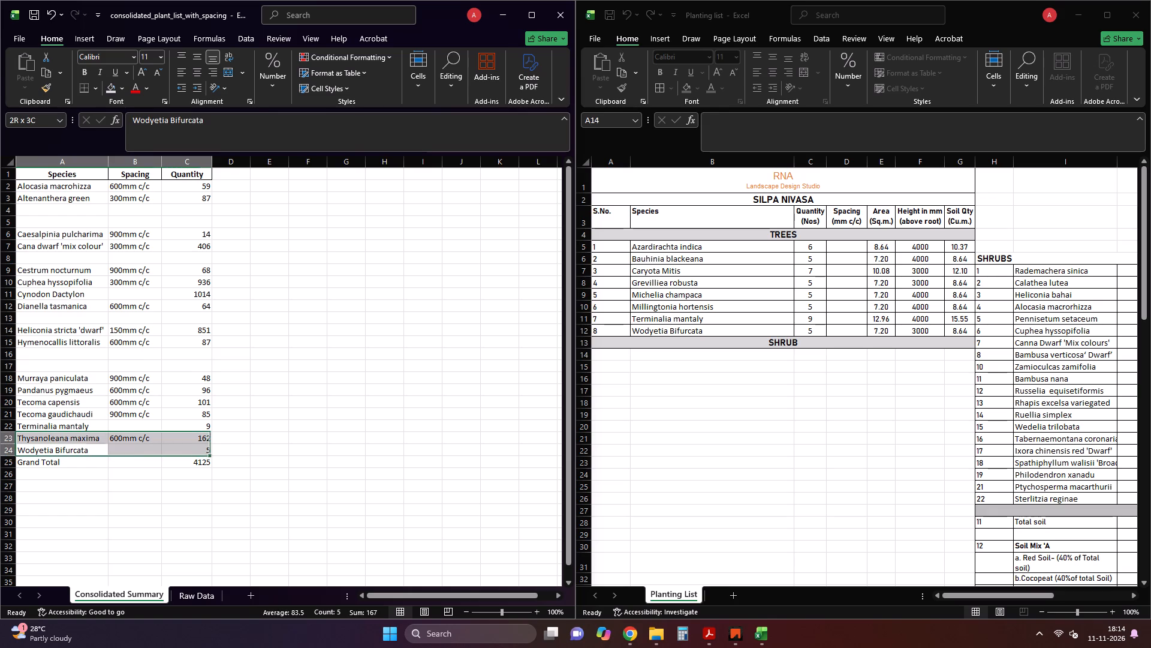
left_click_drag(186, 442, 200, 452)
key("Delete")
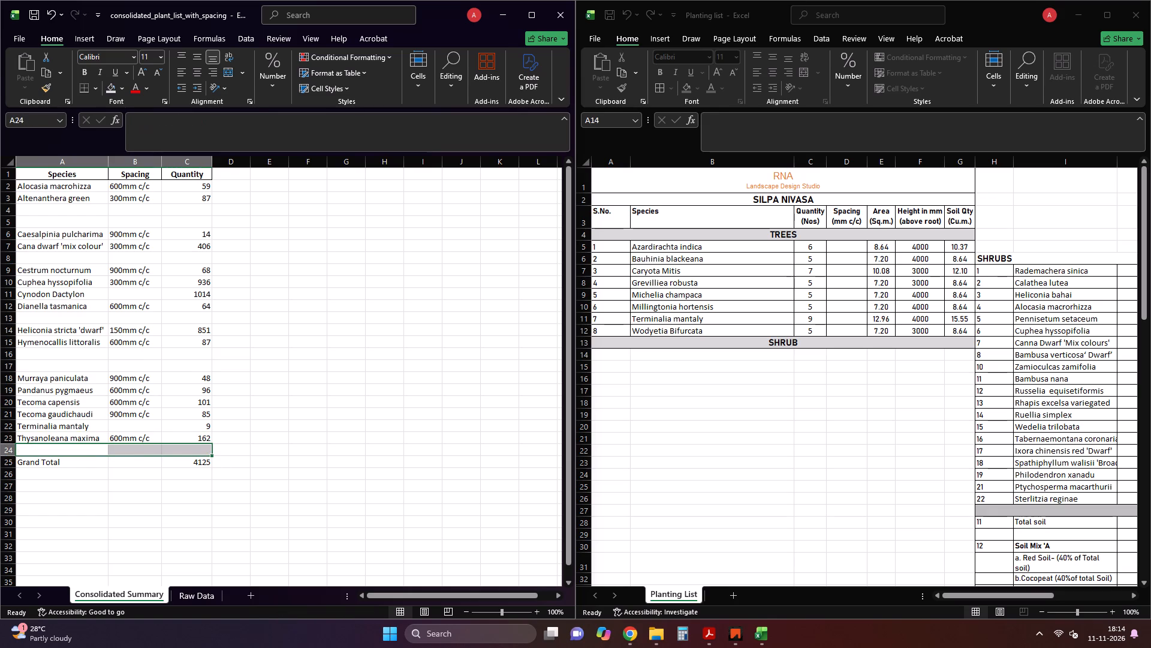
Clear the Terminalia mantaly entry from the consolidated plant list.
left_click_drag(86, 429, 183, 426)
key("Delete")
left_click(301, 350)
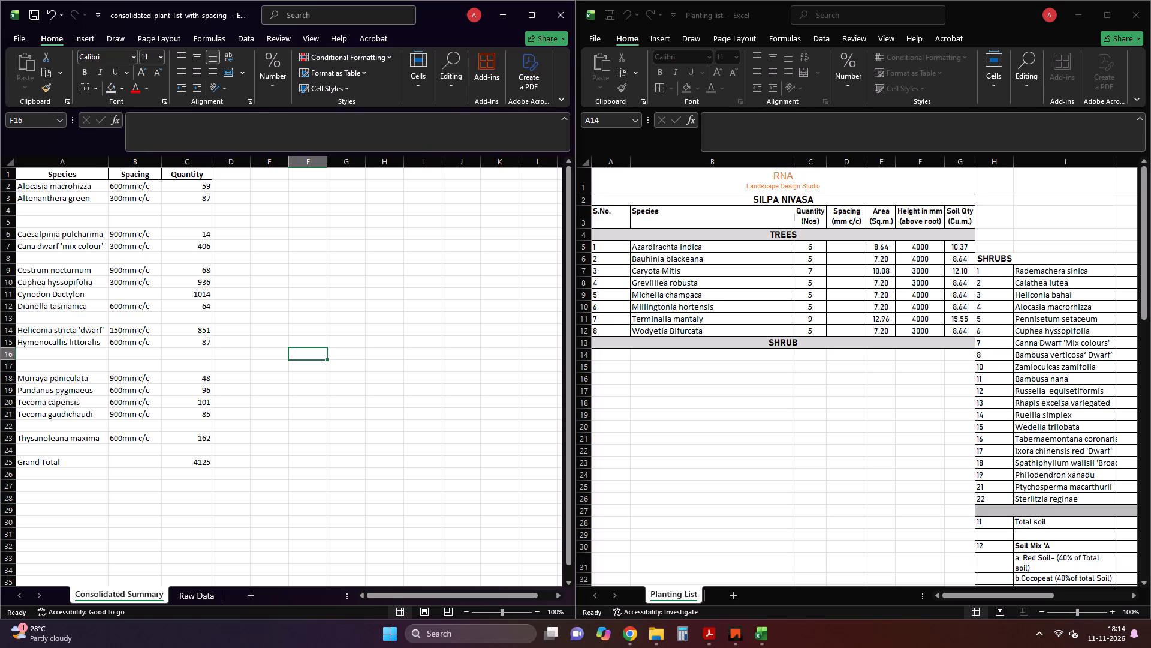
left_click(352, 277)
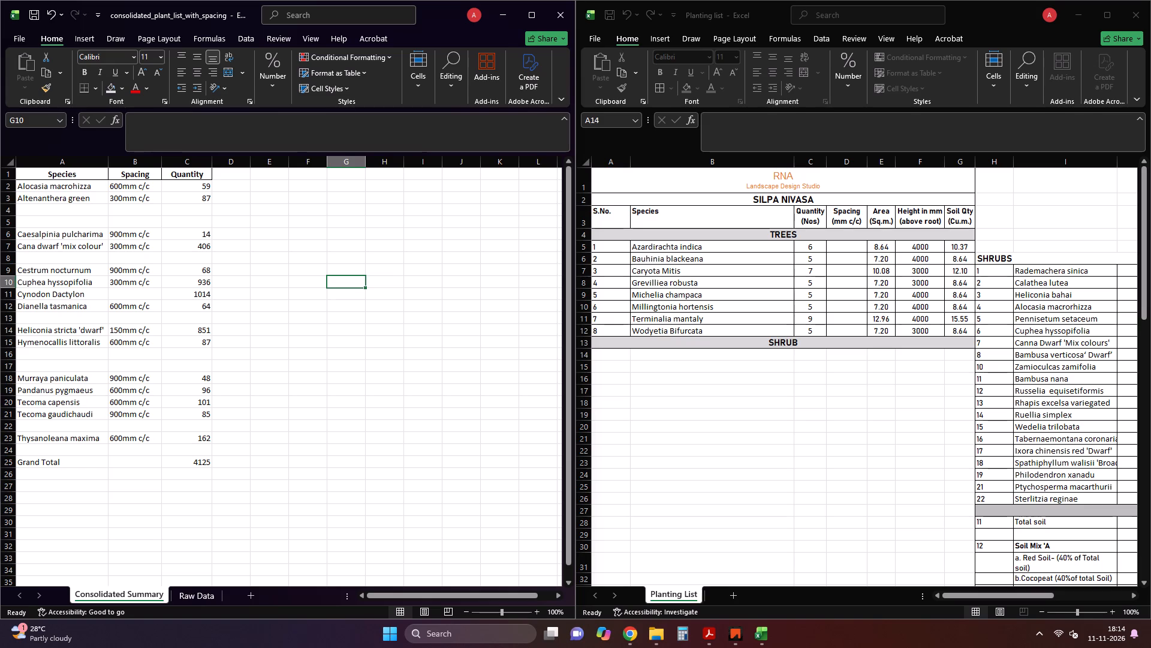
Move the Caesalpinia pulcharima through Dianella tasmanica entries up to sit directly beneath Altenanthera green, closing the gaps between them.
left_click_drag(35, 238, 206, 248)
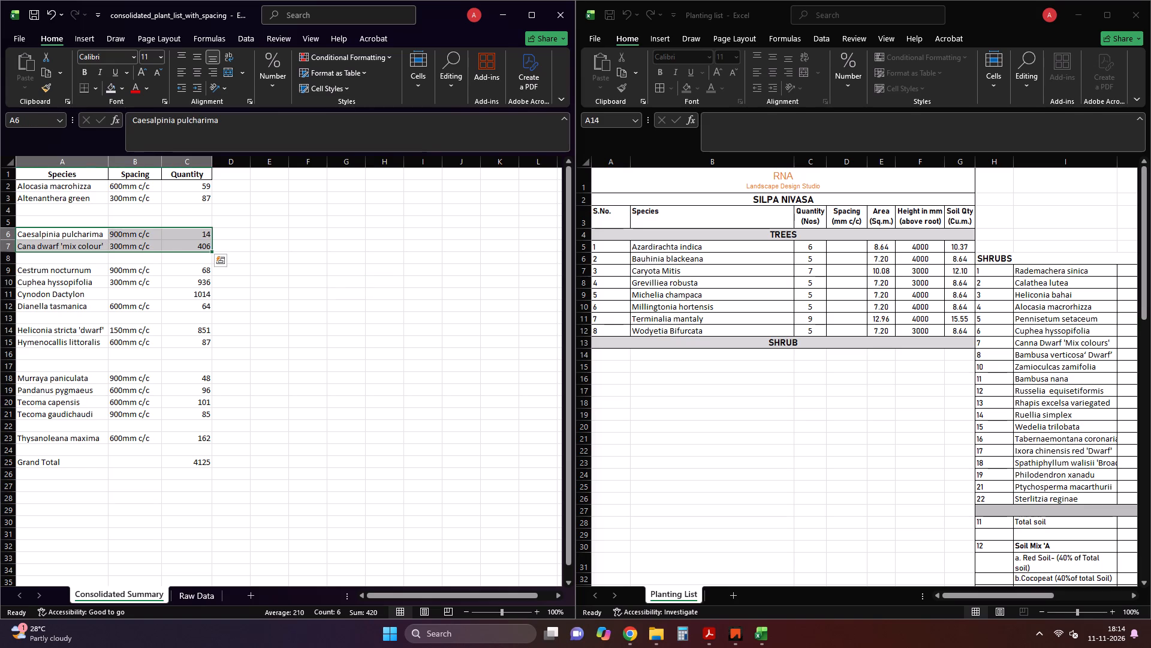
left_click_drag(202, 228, 203, 211)
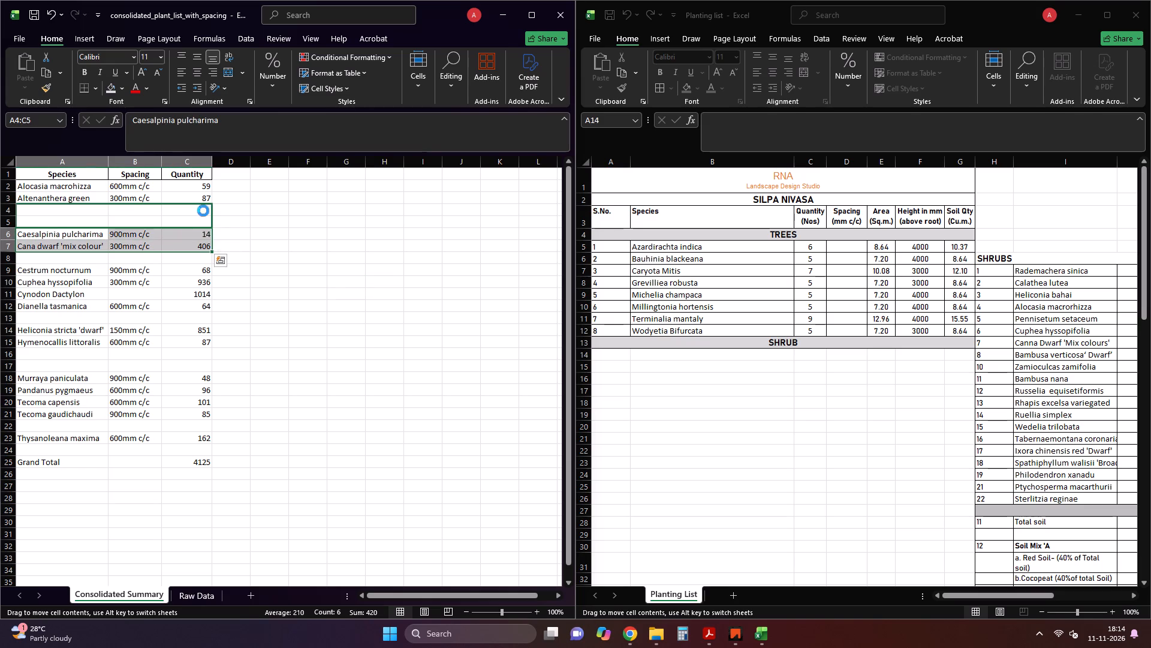
left_click(331, 245)
left_click_drag(55, 269, 145, 279)
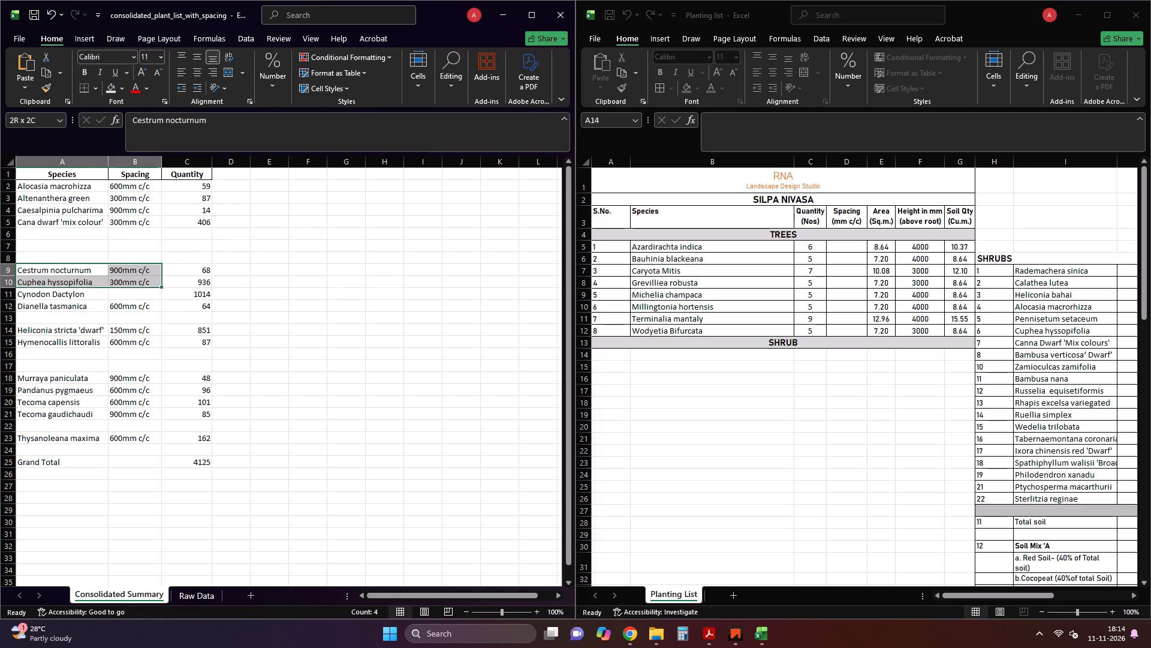
left_click_drag(145, 279, 186, 297)
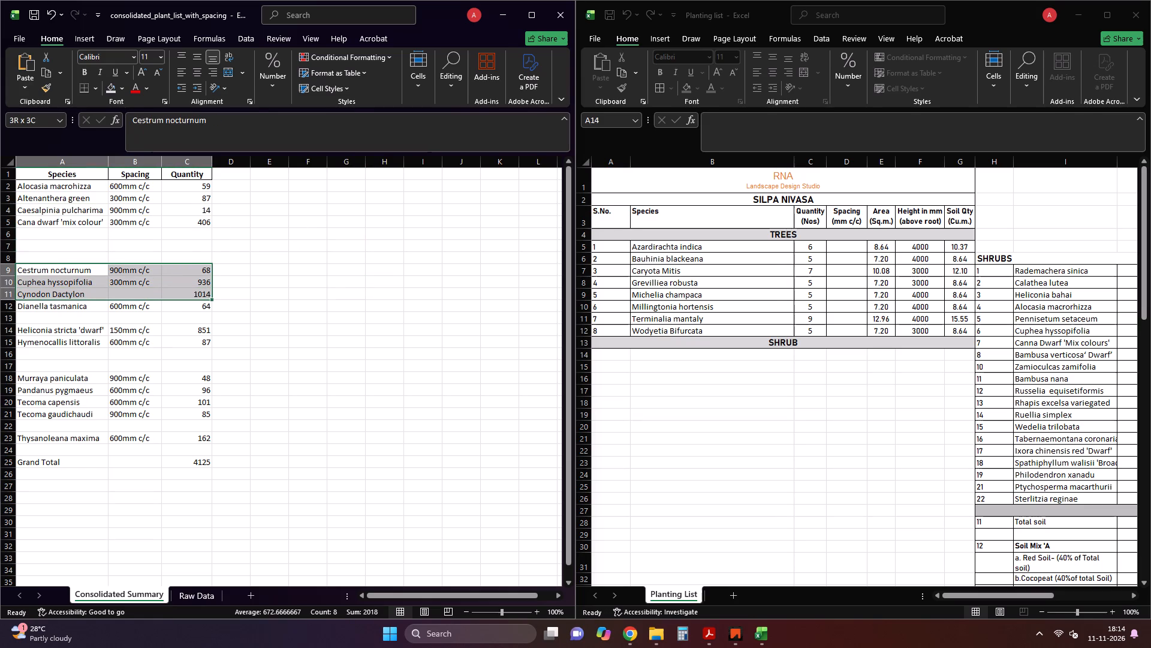
left_click_drag(186, 297, 189, 304)
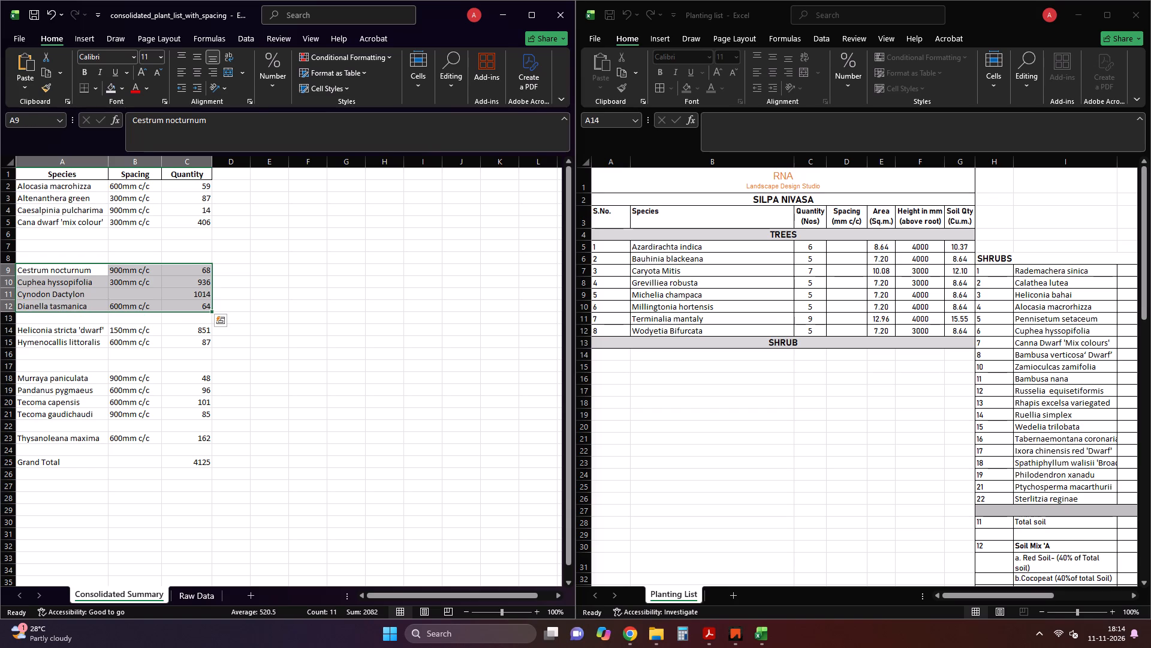
left_click_drag(187, 265, 181, 238)
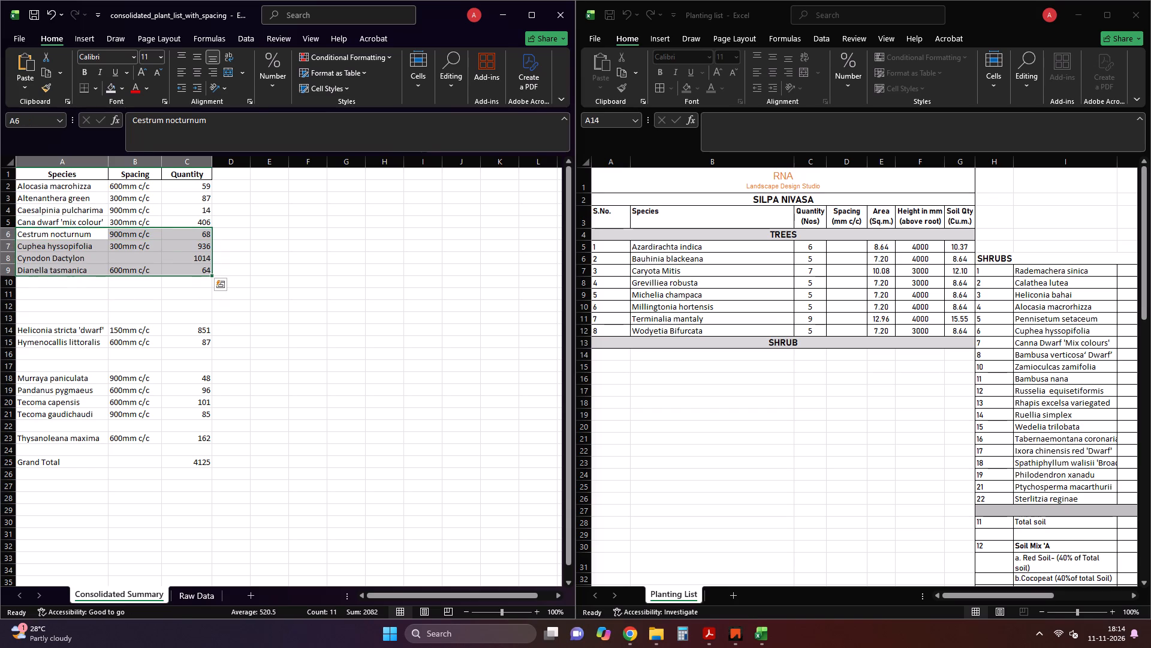
left_click(291, 279)
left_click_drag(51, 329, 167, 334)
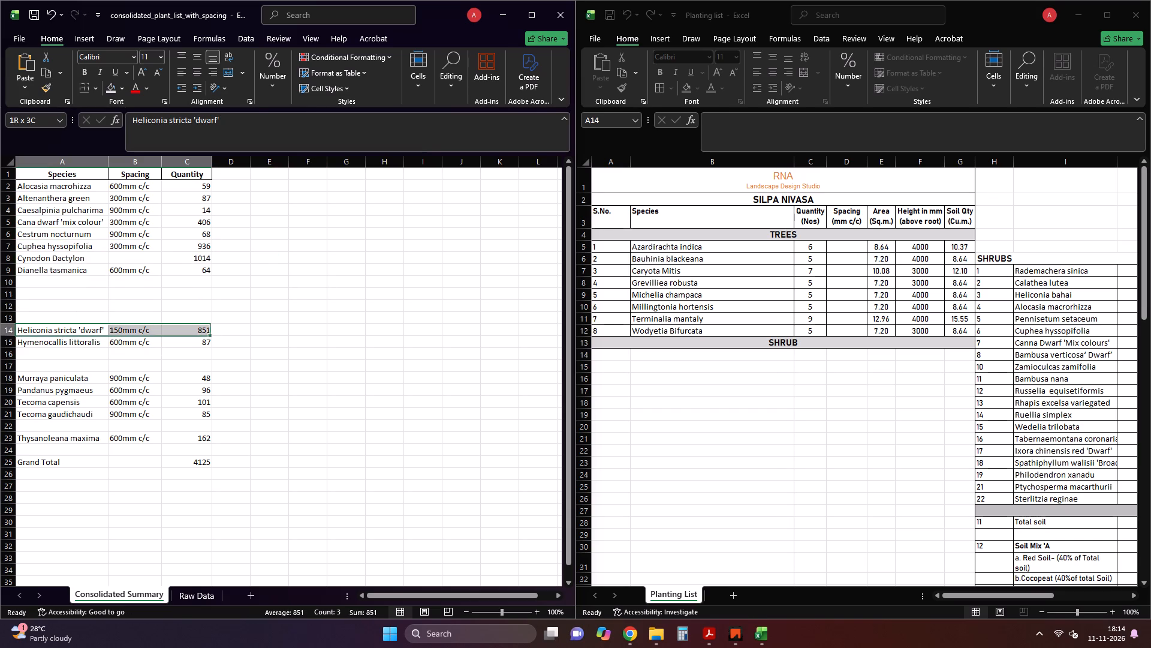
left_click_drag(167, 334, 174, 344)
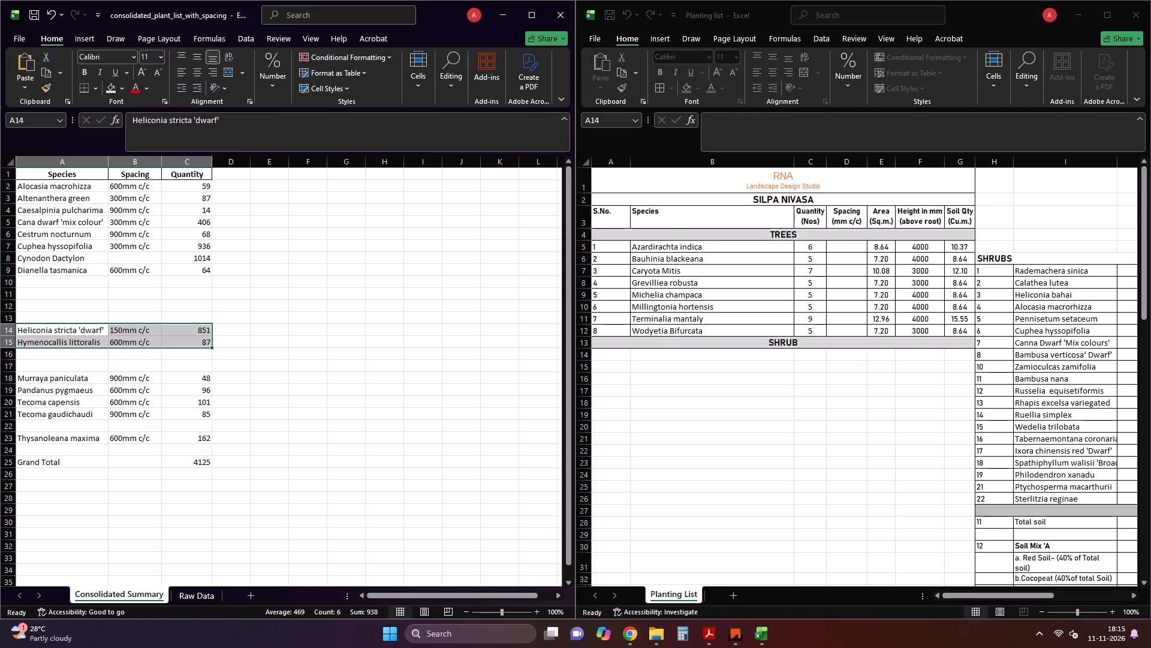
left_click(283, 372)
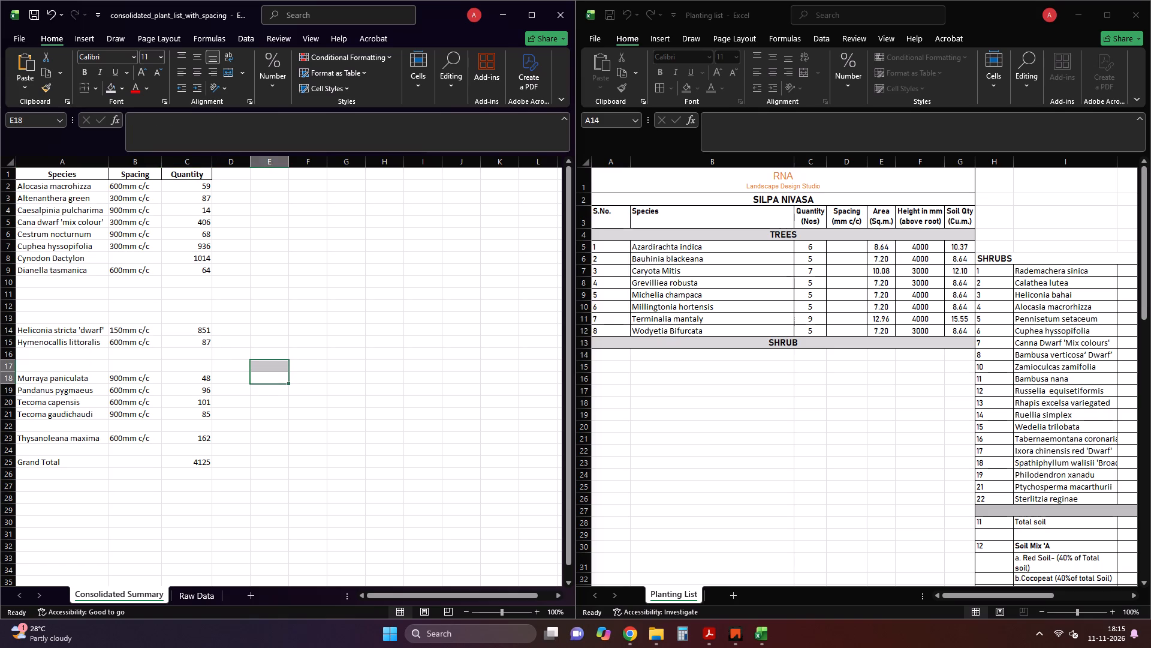
Copy the species names Alocasia macrohizza through Dianella tasmanica into the planting list's Species column, directly under the SHRUB heading.
left_click_drag(32, 190, 54, 437)
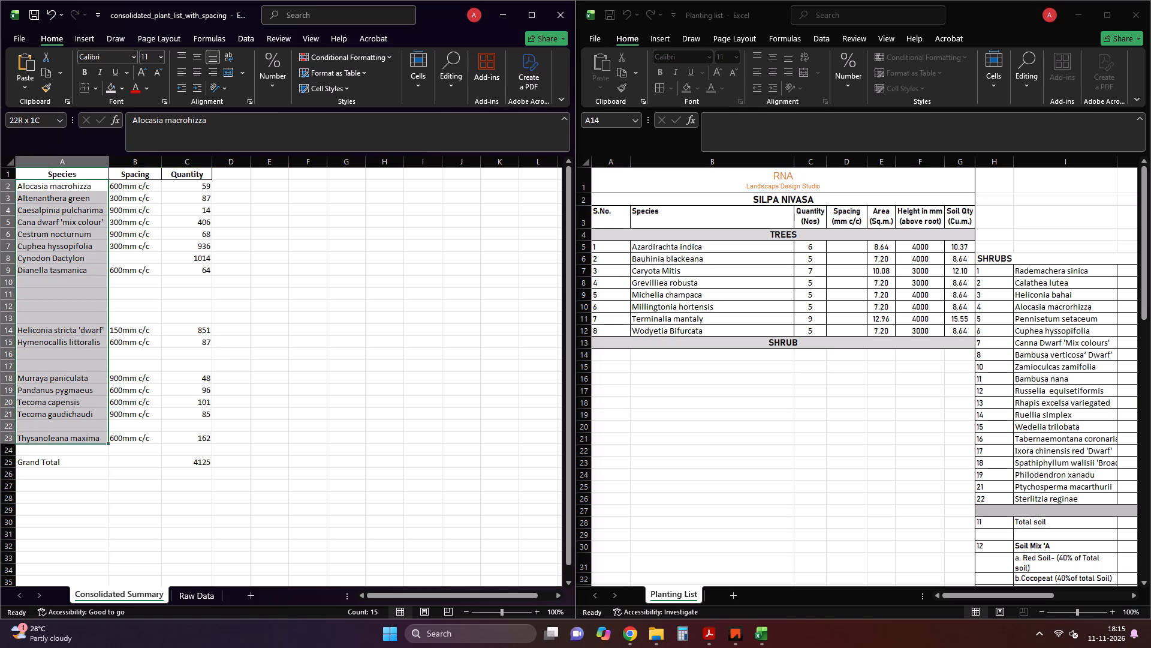
left_click_drag(54, 437, 64, 266)
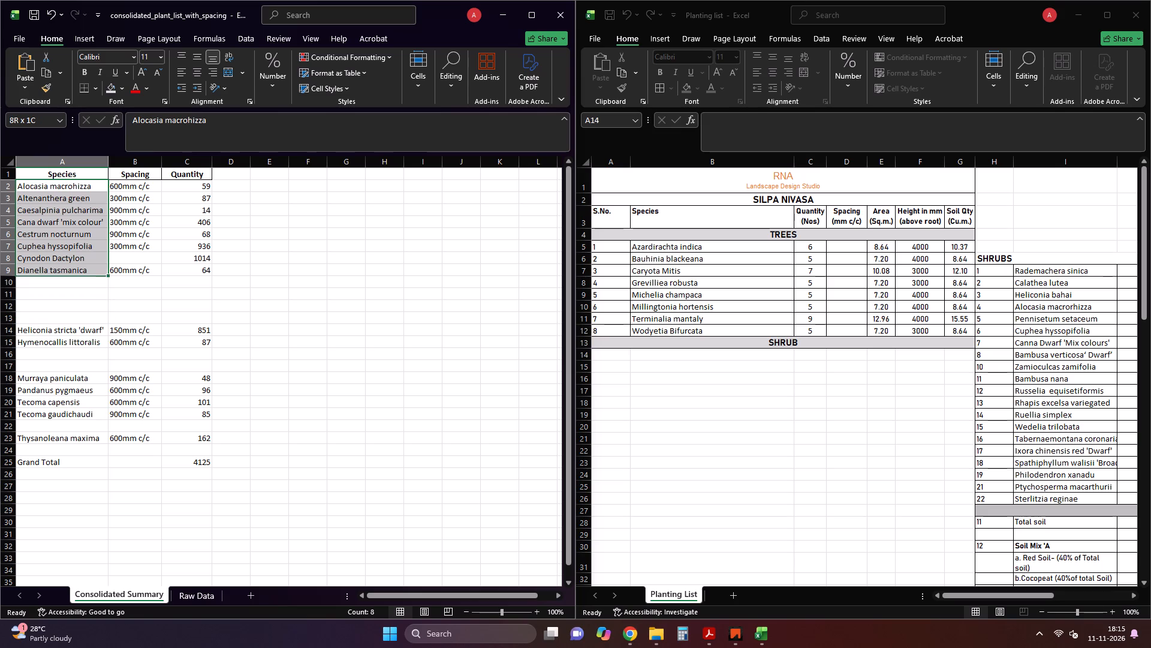
left_click_drag(64, 266, 64, 265)
key("ctrl+c")
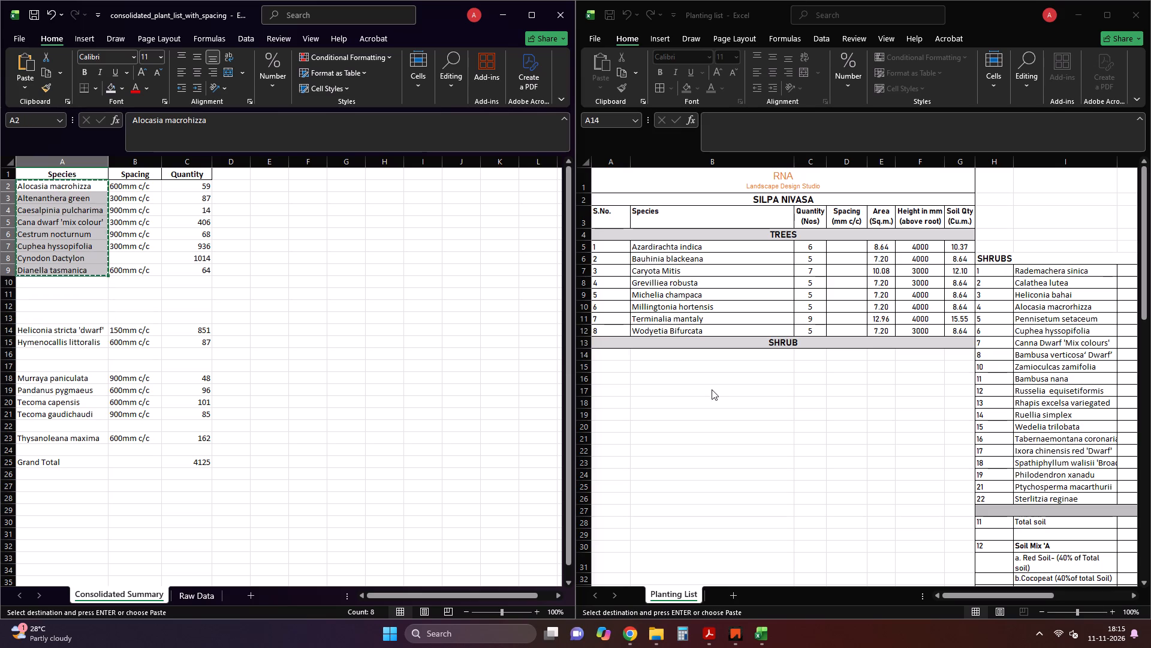
left_click(650, 355)
left_click(650, 355)
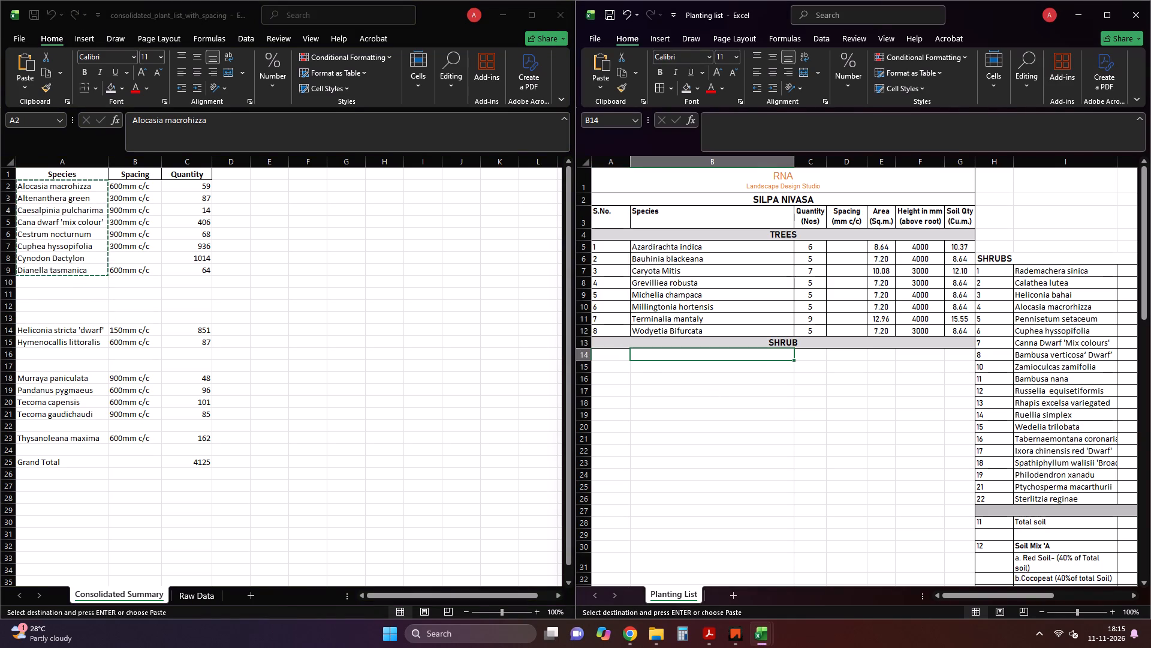
key("ctrl+v")
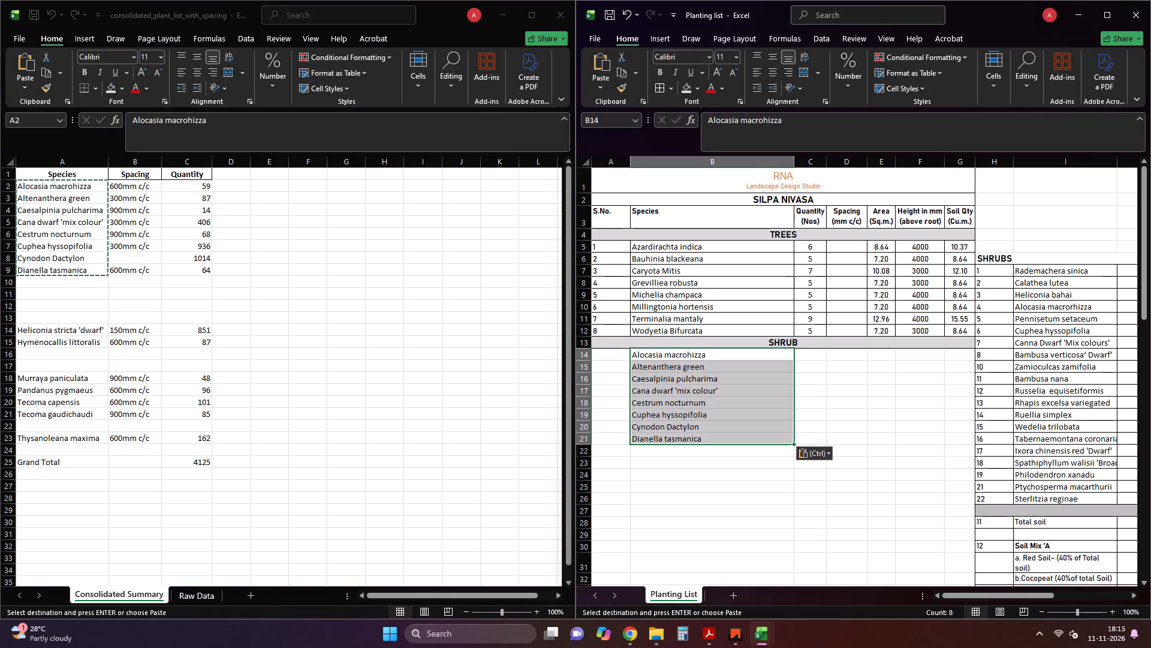
left_click(642, 492)
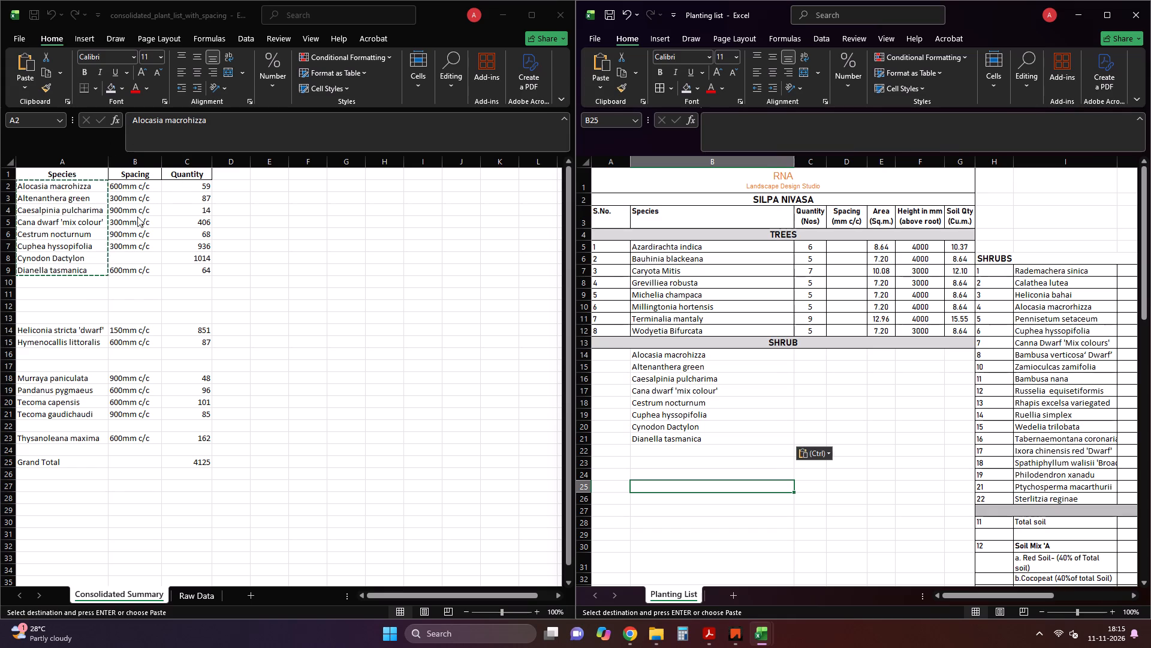
Delete the four empty rows between Dianella tasmanica and Heliconia stricta 'dwarf' in the consolidated plant list.
left_click(36, 327)
left_click(27, 332)
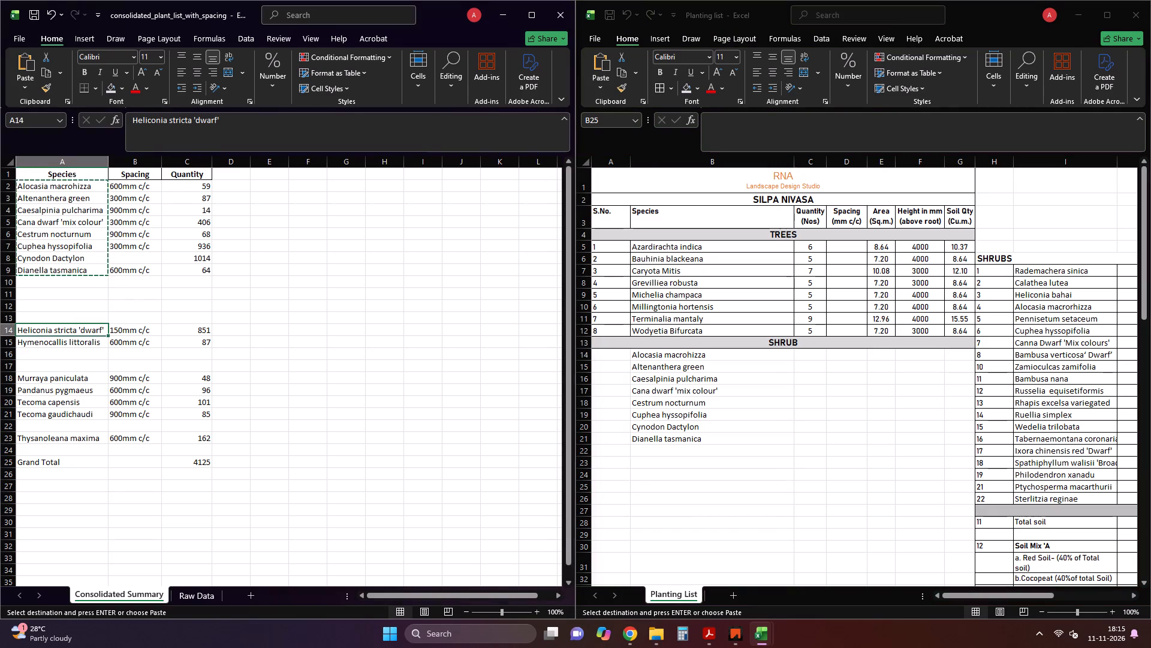
left_click(20, 284)
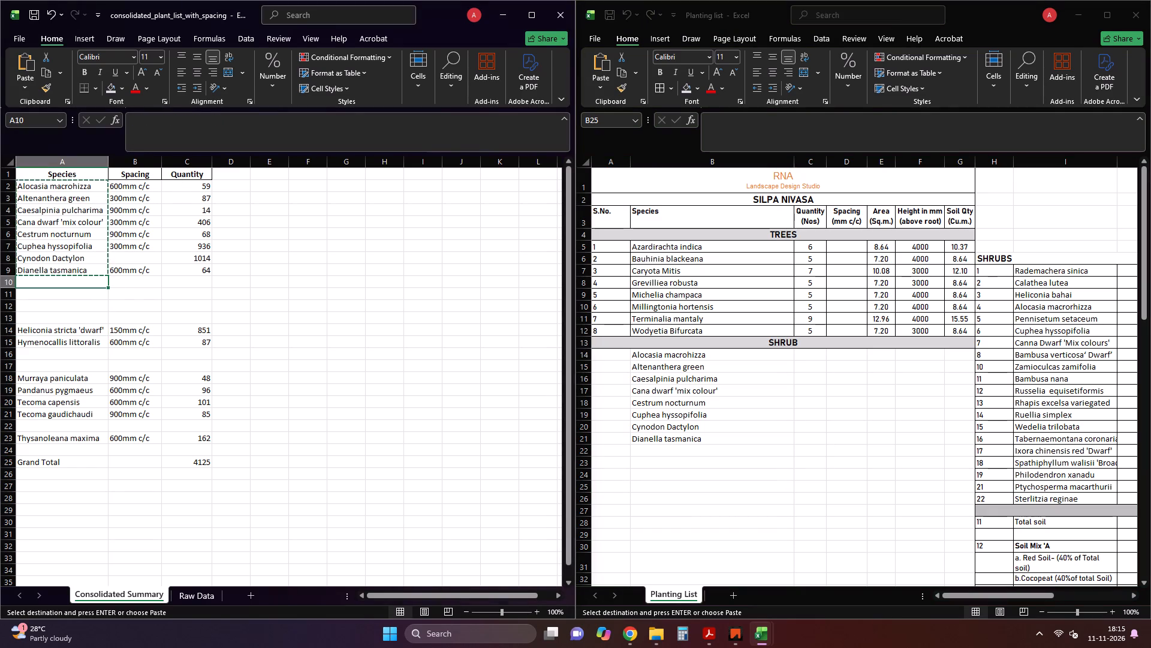
left_click(29, 331, "shift")
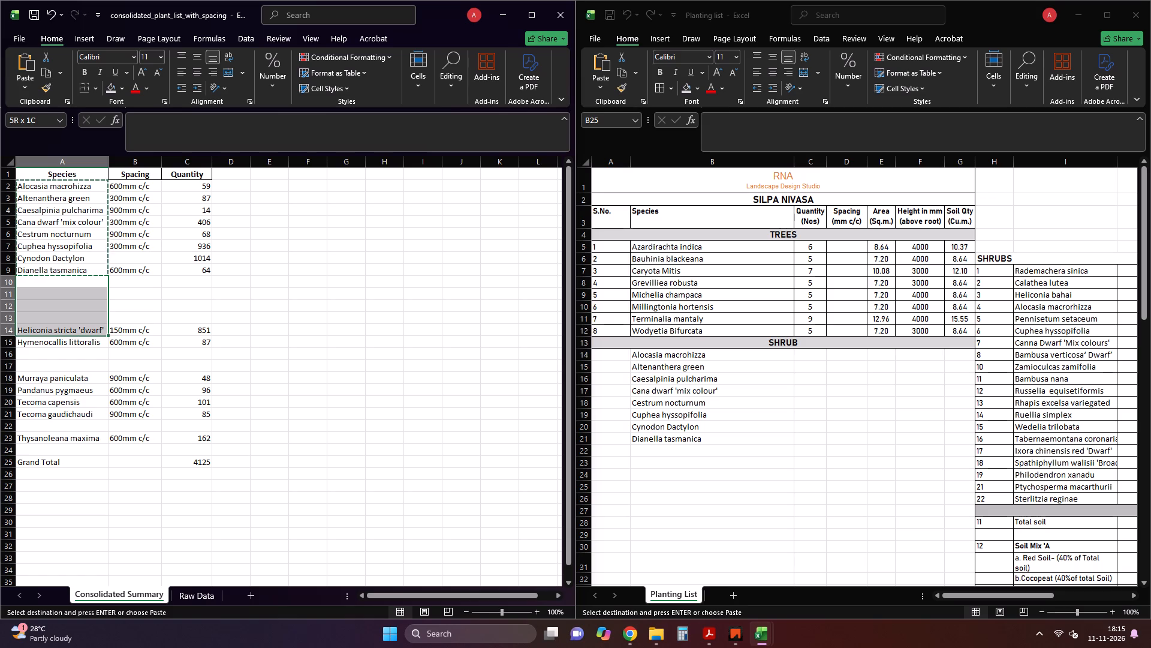
left_click(29, 321, "shift")
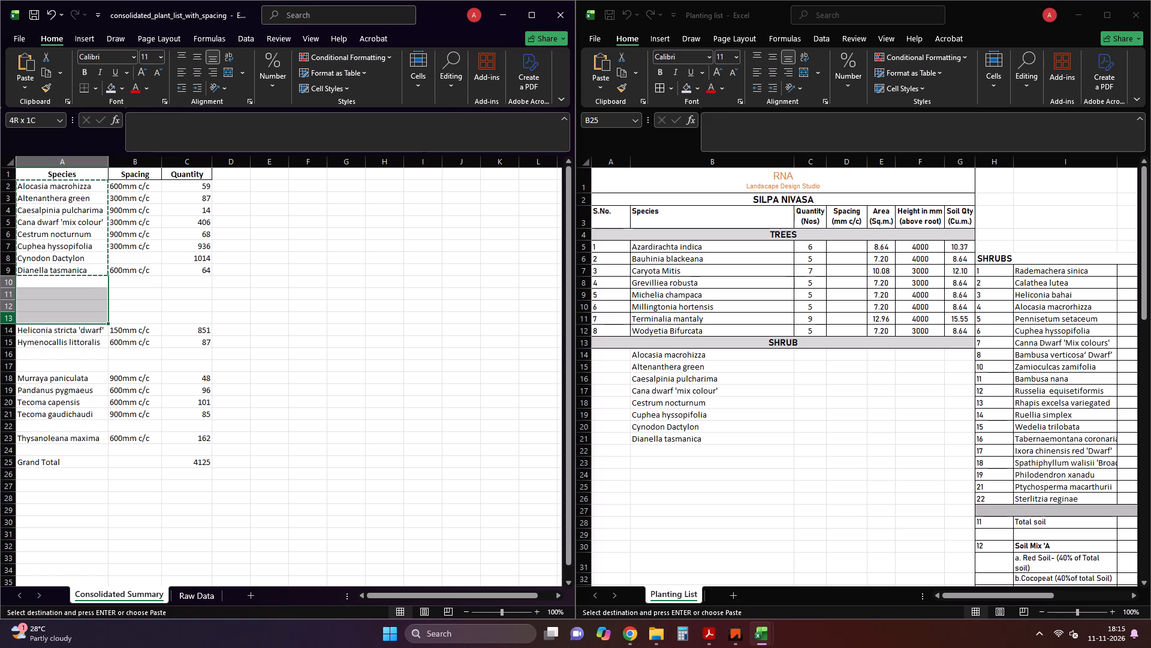
right_click(8, 320)
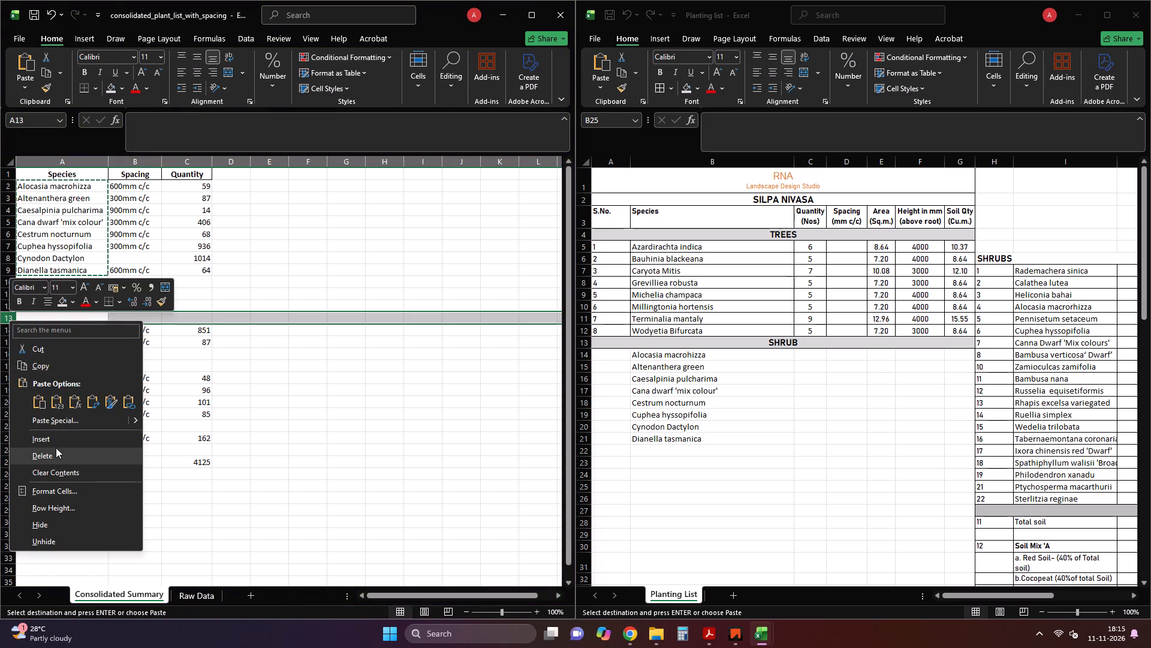
left_click(56, 448)
left_click_drag(34, 283, 29, 307)
left_click_drag(7, 280, 11, 305)
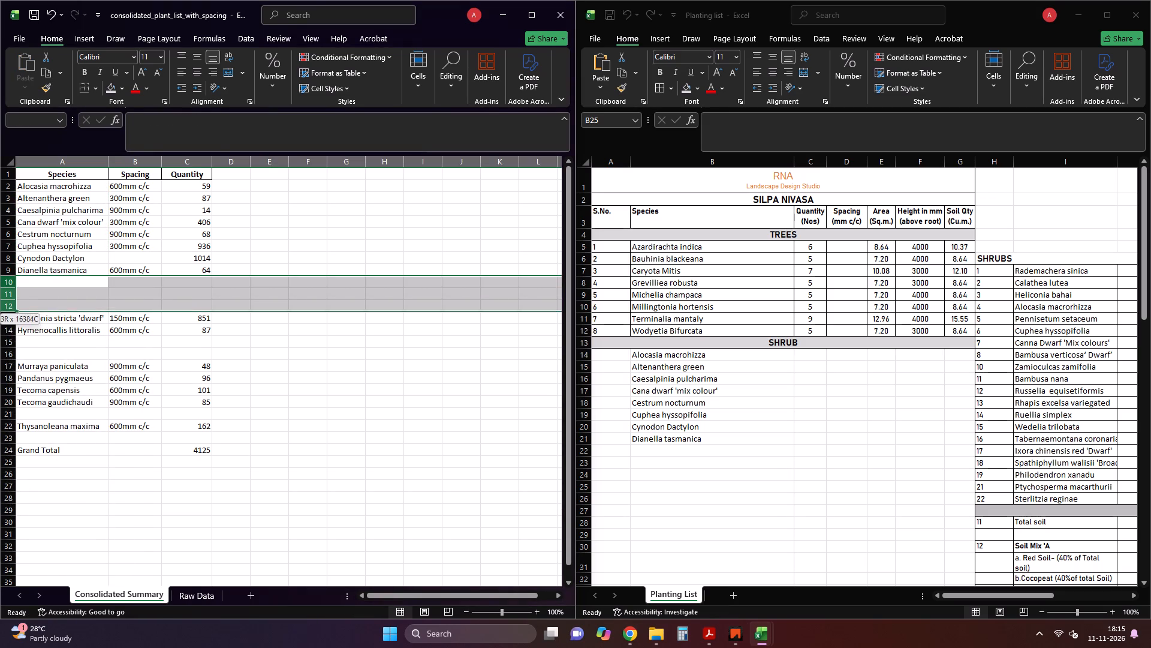
left_click_drag(11, 305, 11, 308)
right_click(11, 308)
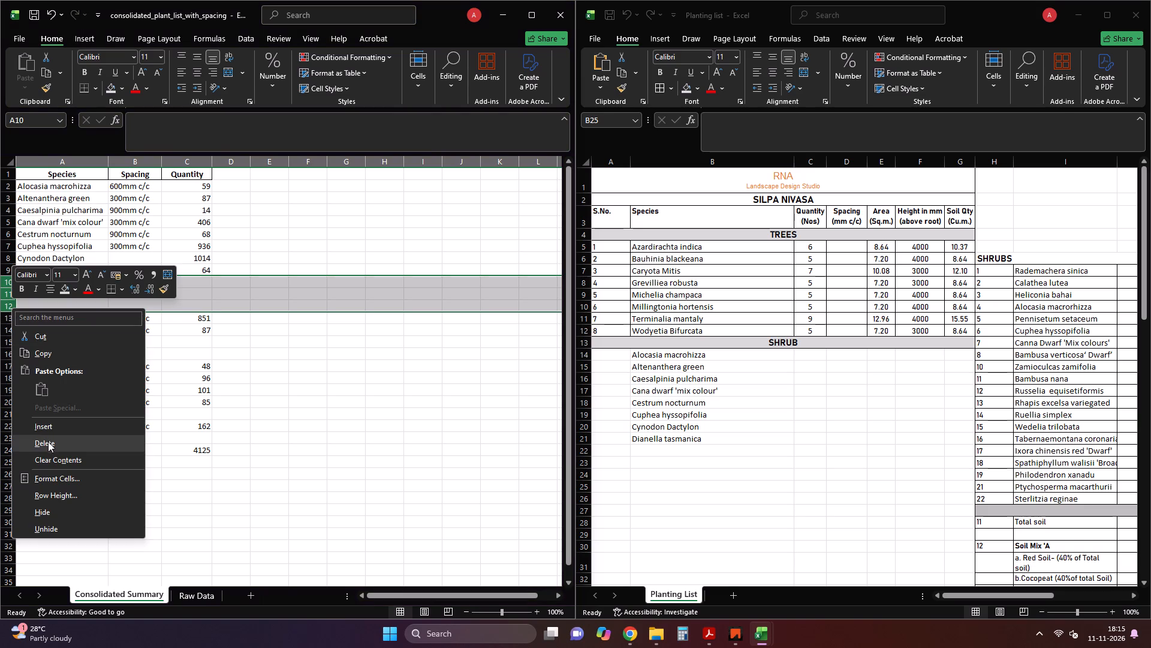
left_click(49, 439)
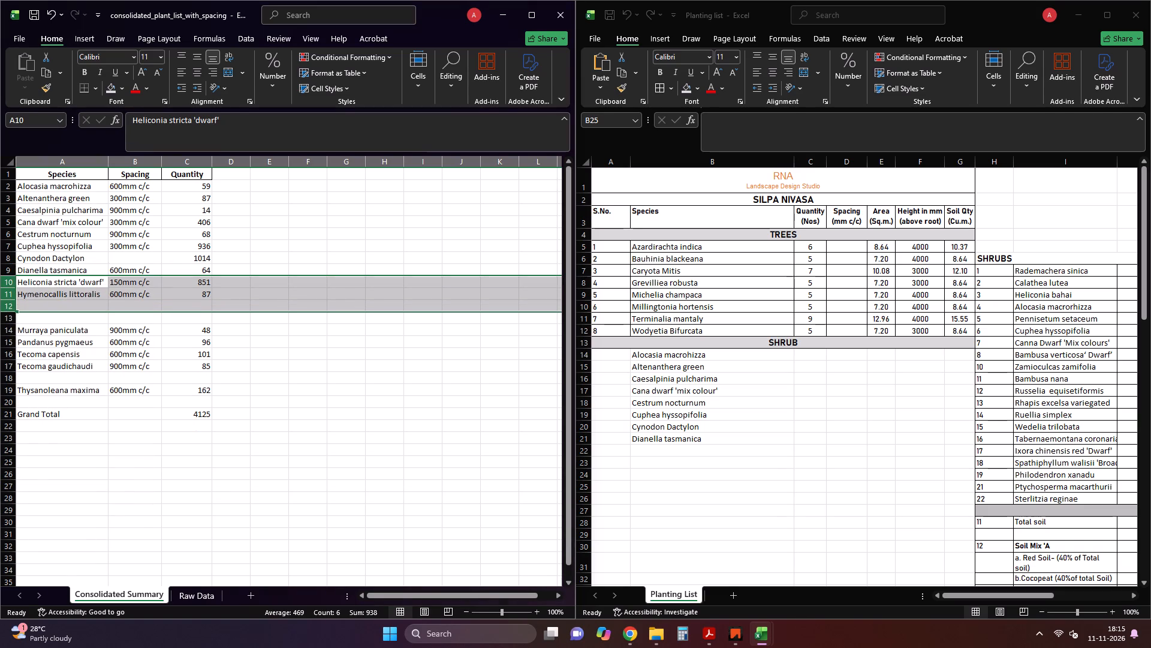
Delete the empty rows above Murraya paniculata and above Thysanoleana maxima in the consolidated plant list.
left_click(5, 302)
left_click_drag(7, 308, 14, 320)
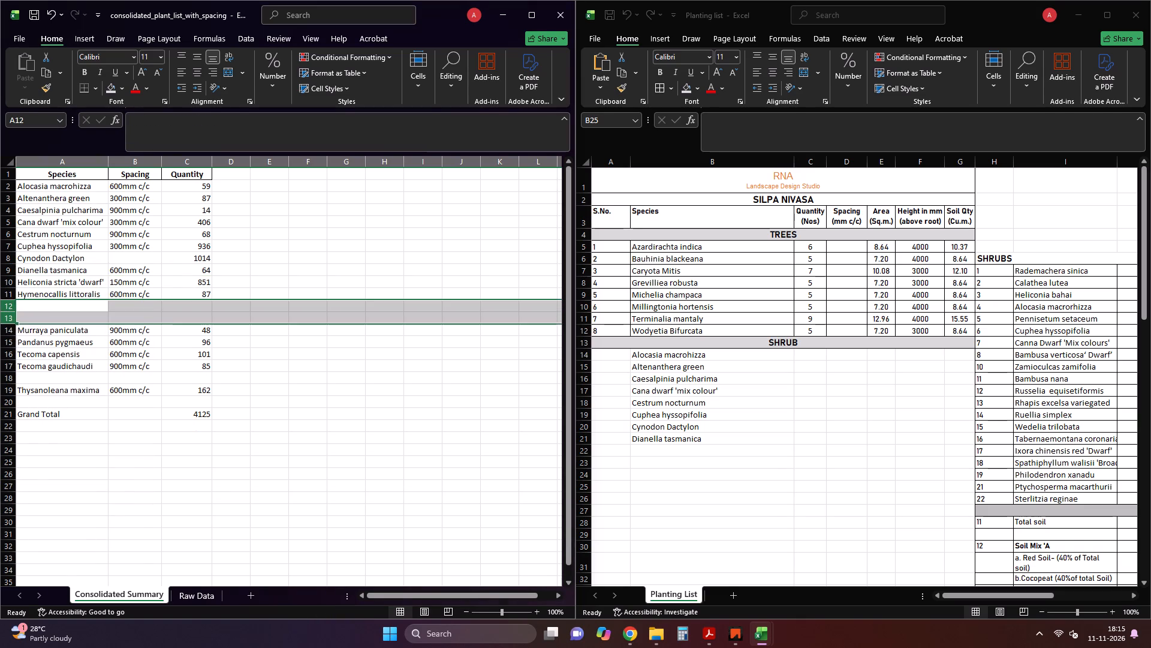
right_click(10, 321)
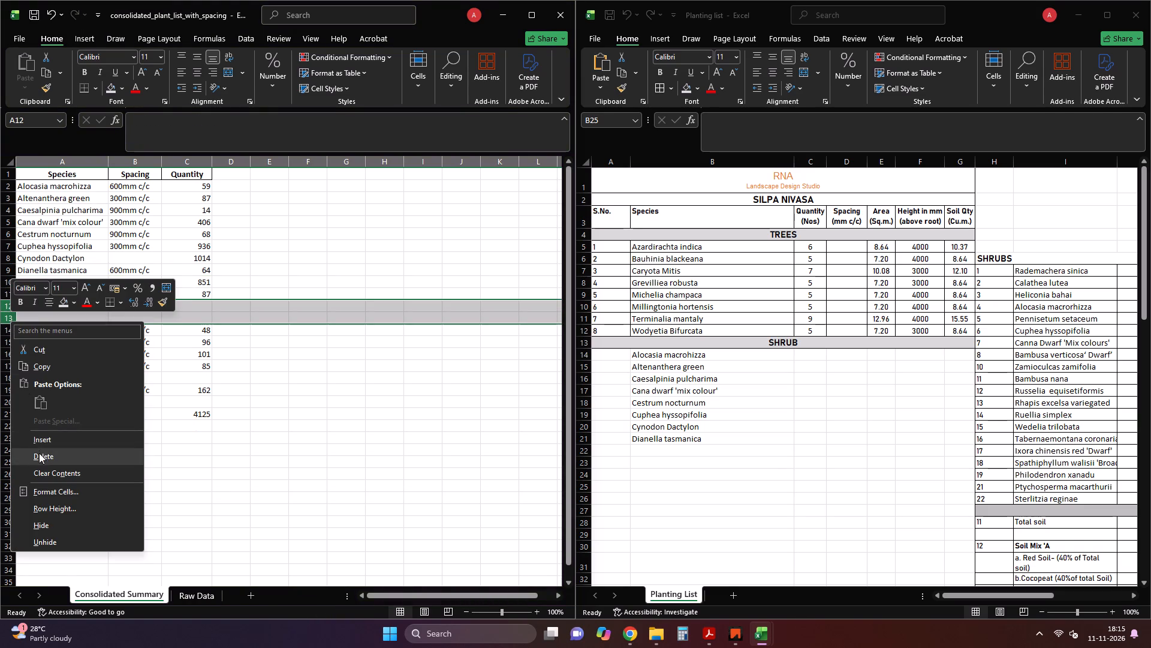
left_click(39, 453)
left_click(12, 353)
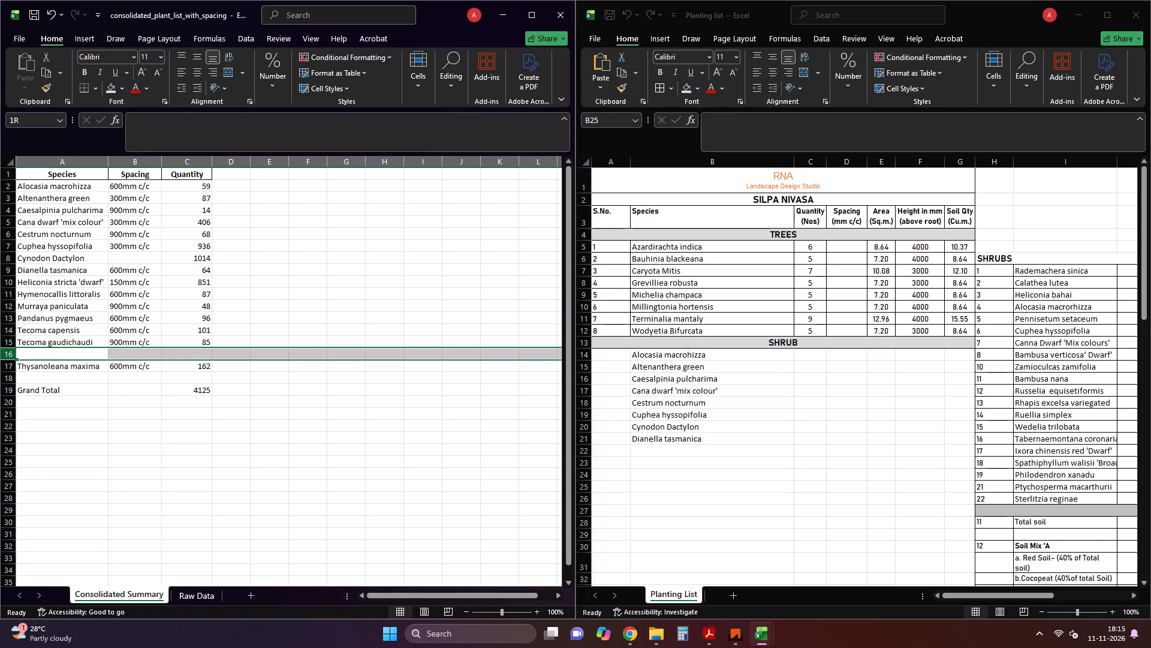
right_click(12, 353)
left_click(50, 487)
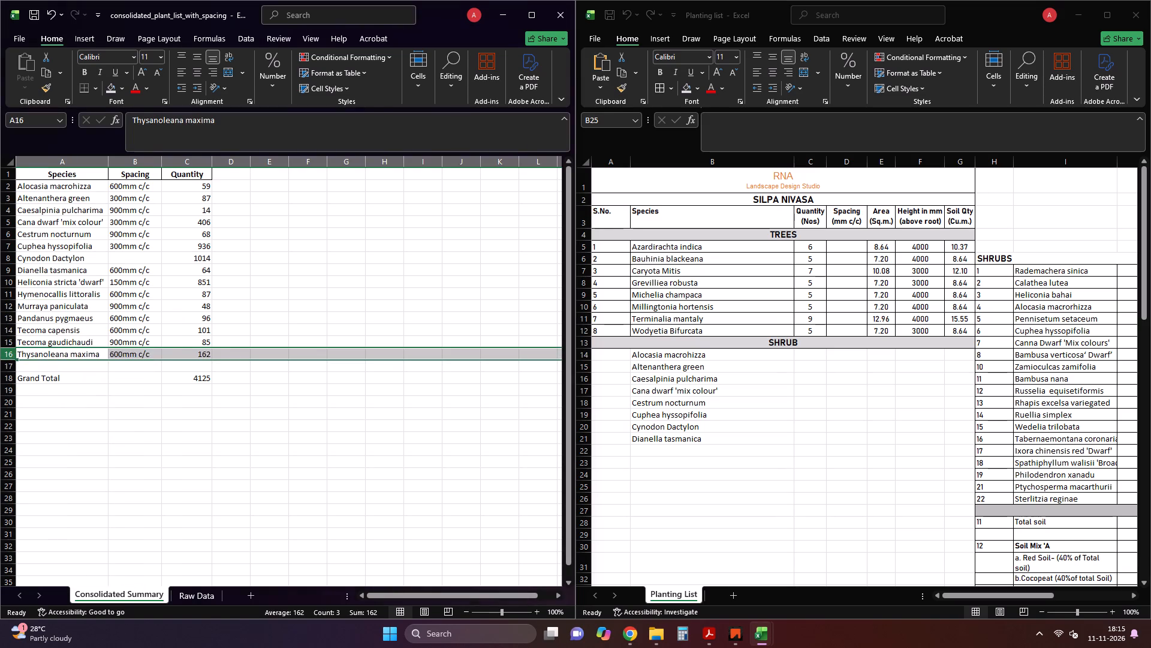
left_click(182, 433)
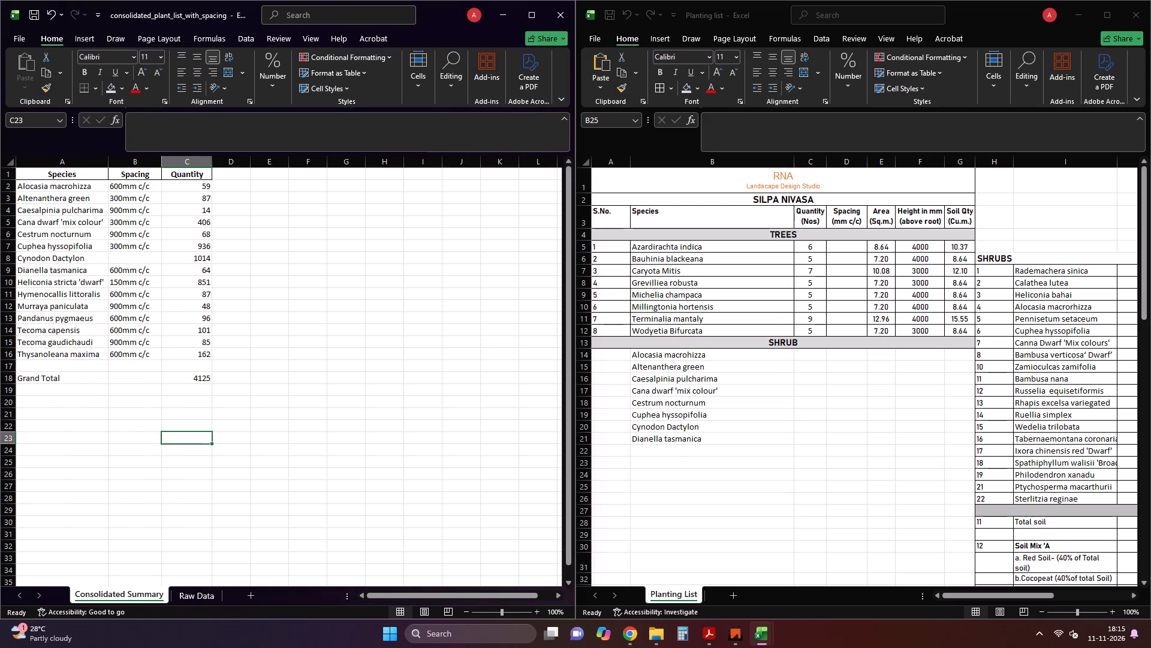
Copy the species names Heliconia stricta 'dwarf' through Thysanoleana maxima into the planting list's Species column below Dianella tasmanica.
left_click_drag(50, 281, 67, 356)
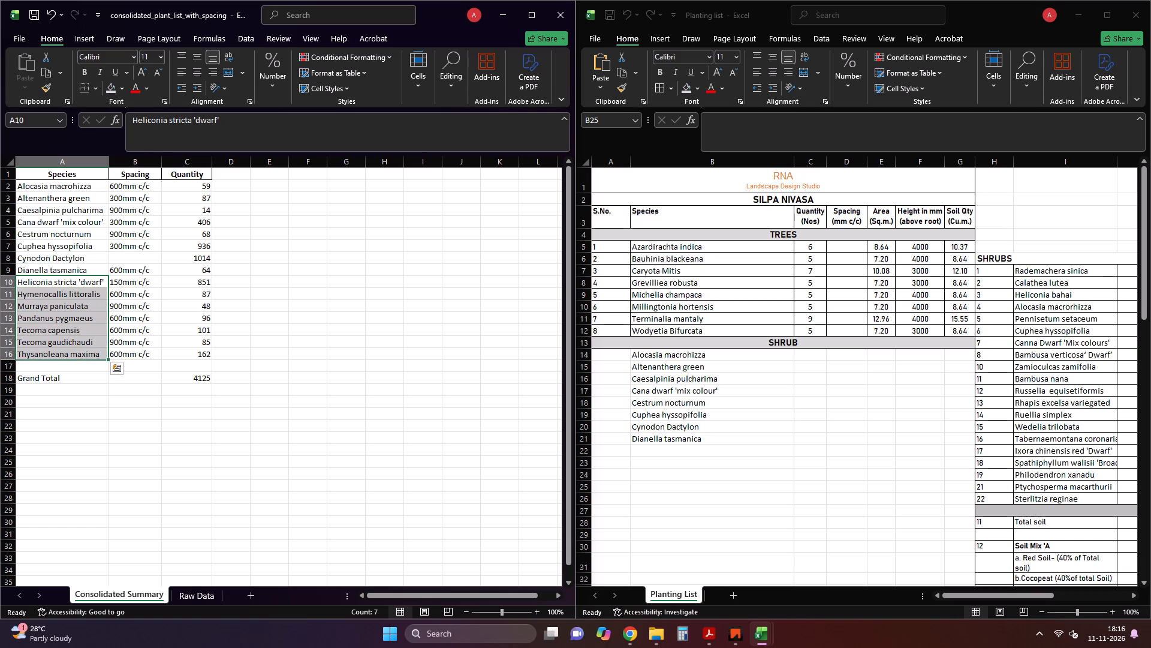
key("ctrl+c")
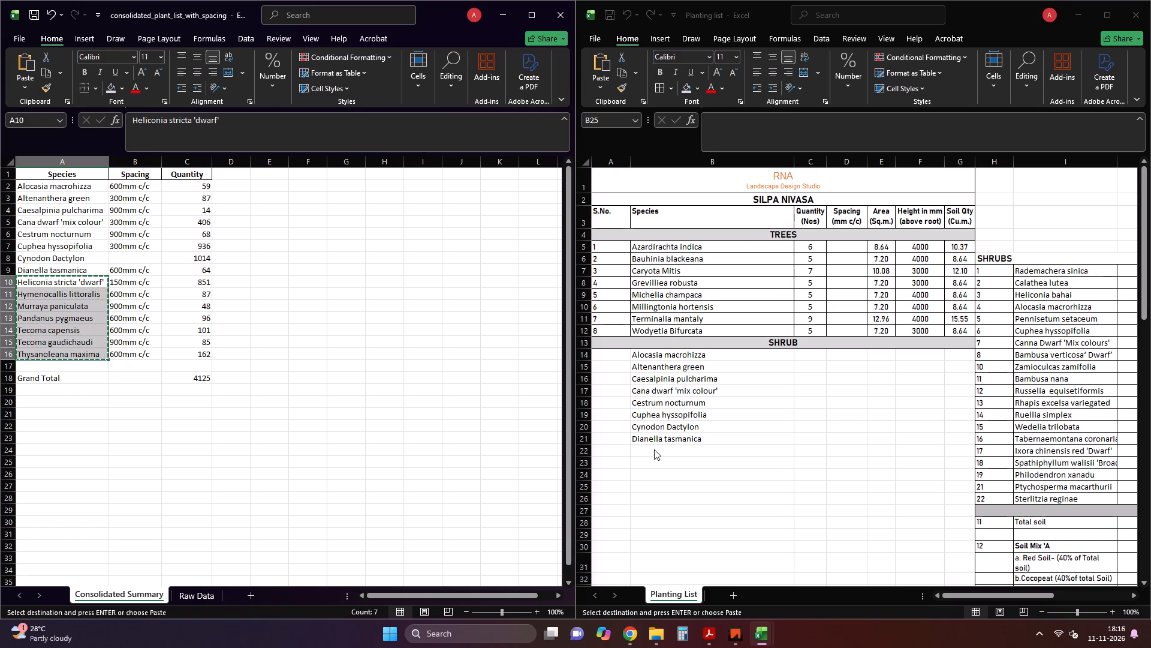
left_click(654, 449)
left_click(654, 449)
key("ctrl+v")
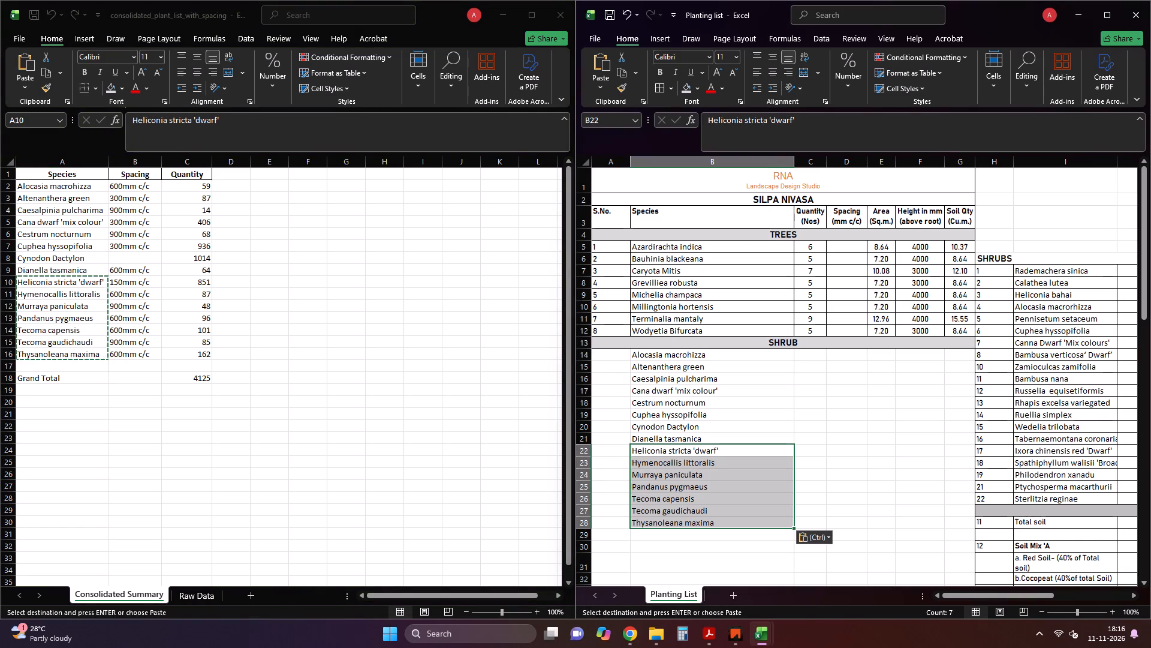
Insert an empty column between Spacing and Quantity in the consolidated plant list.
left_click(809, 413)
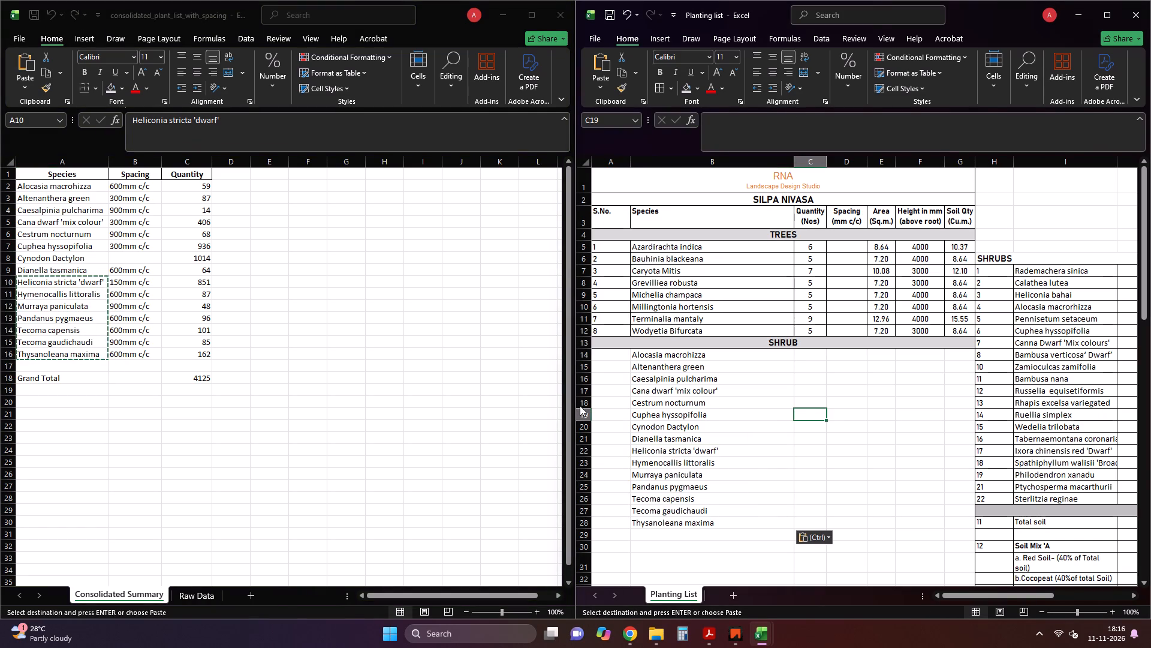
left_click(190, 161)
right_click(190, 161)
left_click(248, 283)
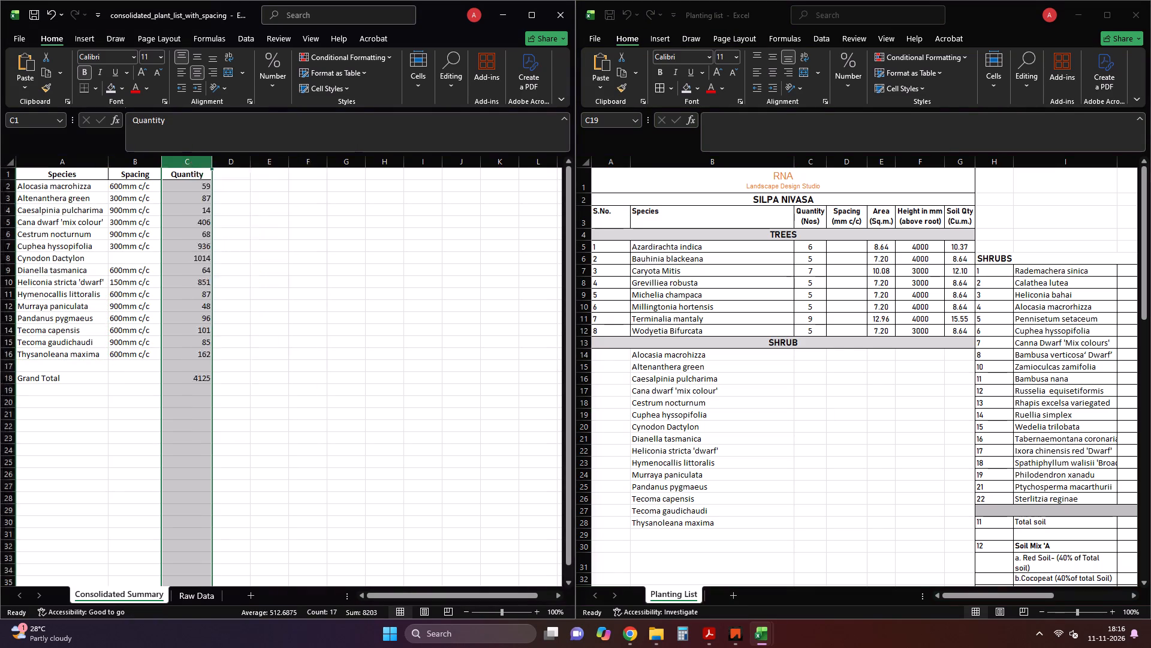
key("Escape")
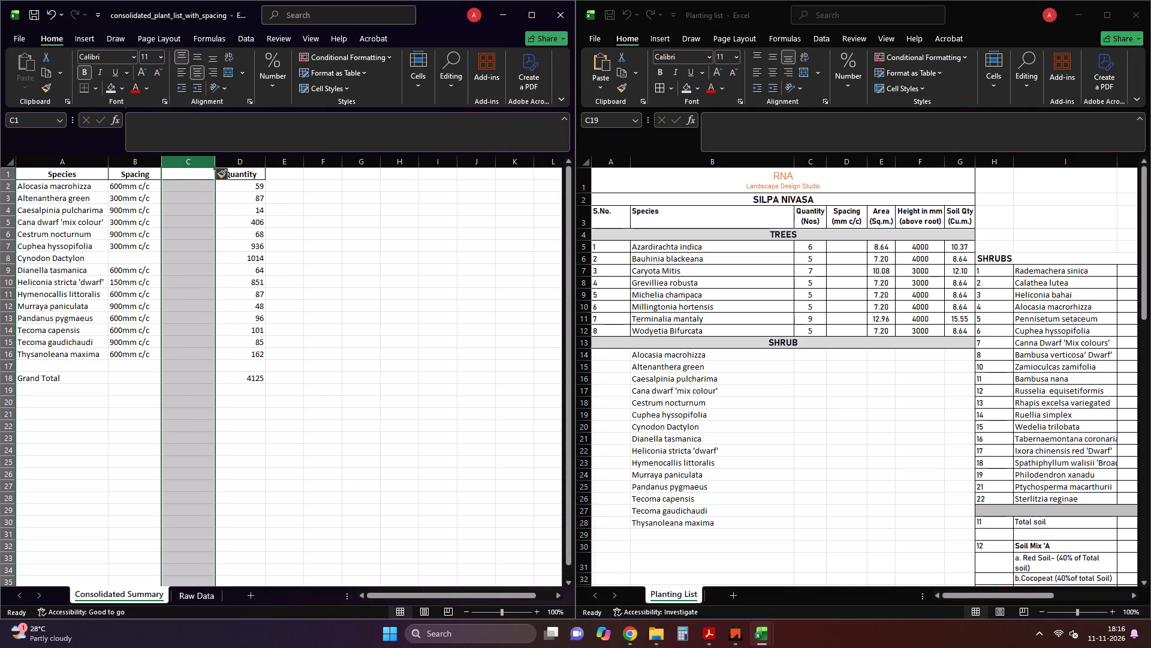
Split the consolidated list's Spacing column with Text to Columns, adding the delimiter m and overwriting the existing data in the neighbouring columns.
left_click(143, 164)
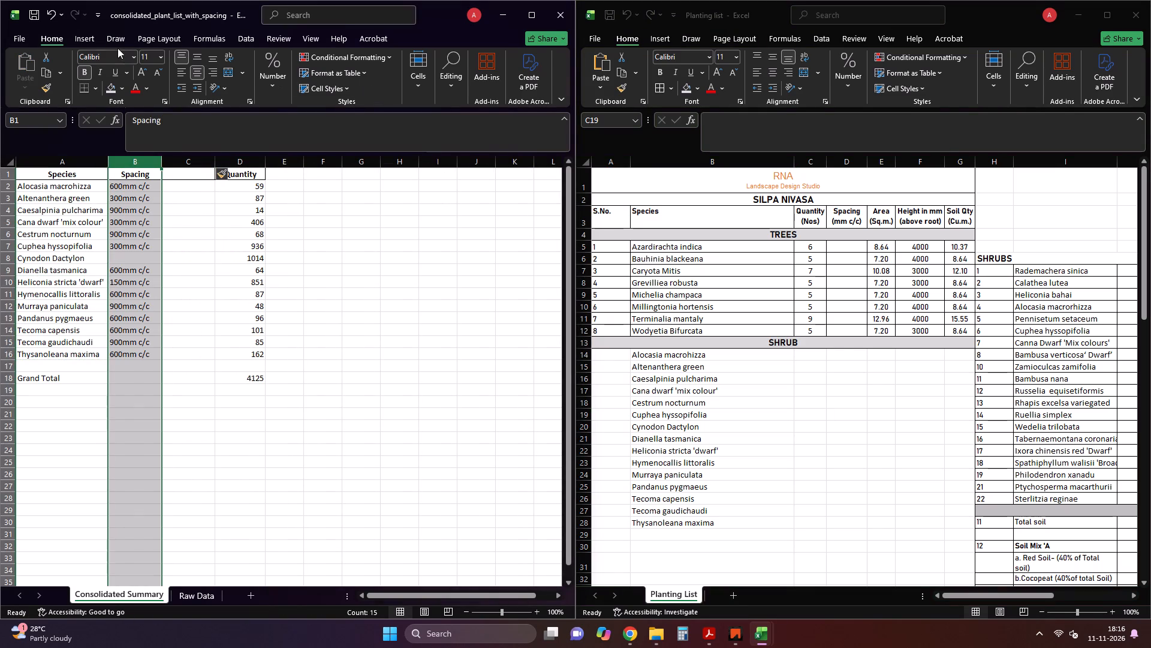
left_click(254, 32)
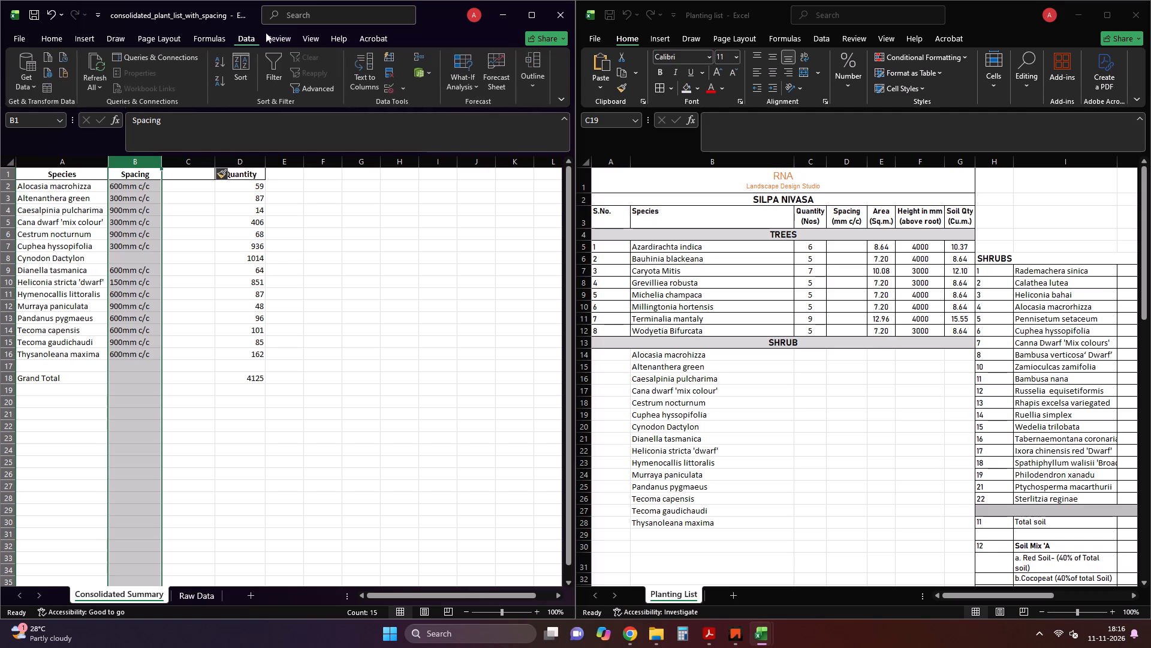
left_click(366, 88)
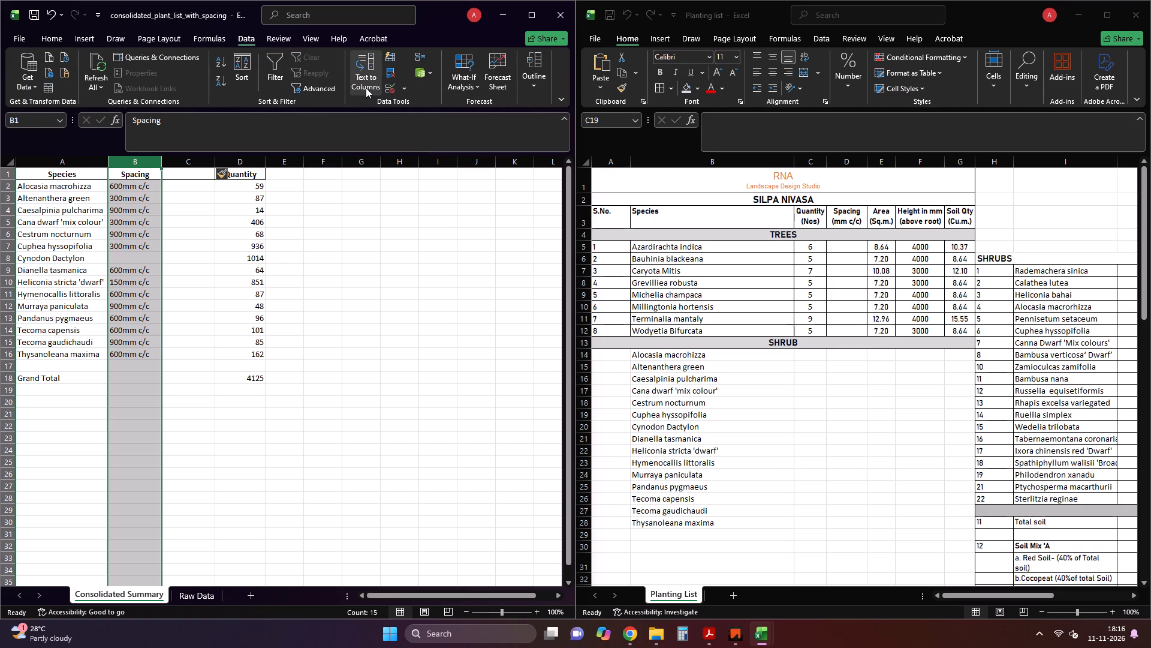
left_click(474, 536)
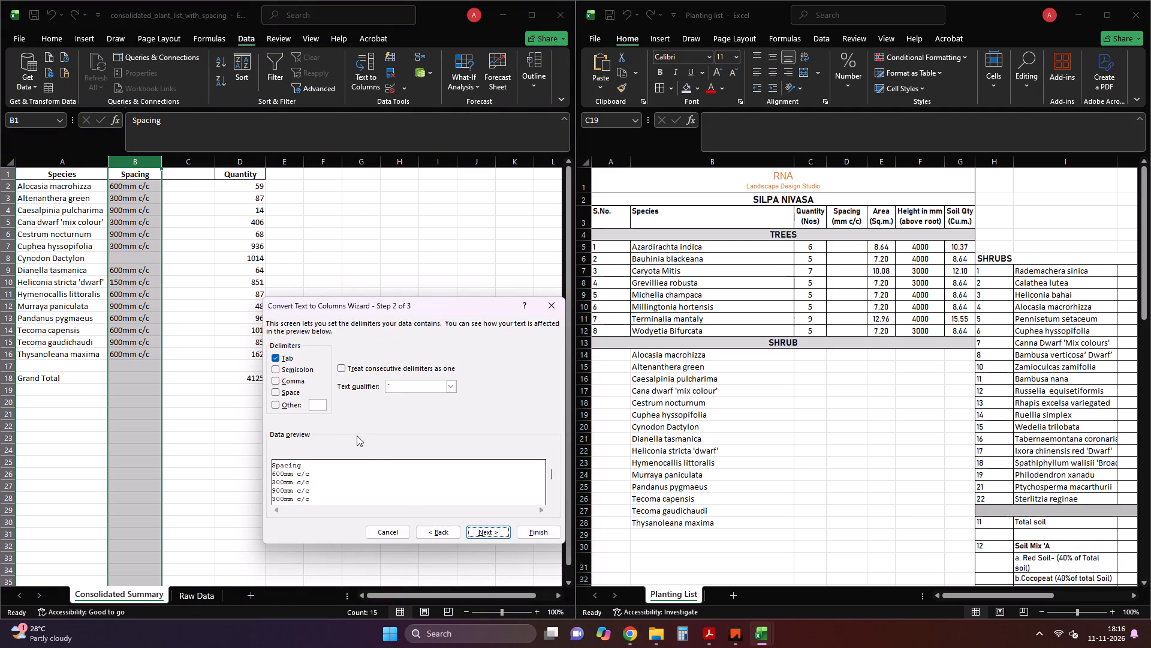
left_click(321, 405)
key("m")
key("BackSpace")
key("shift+m")
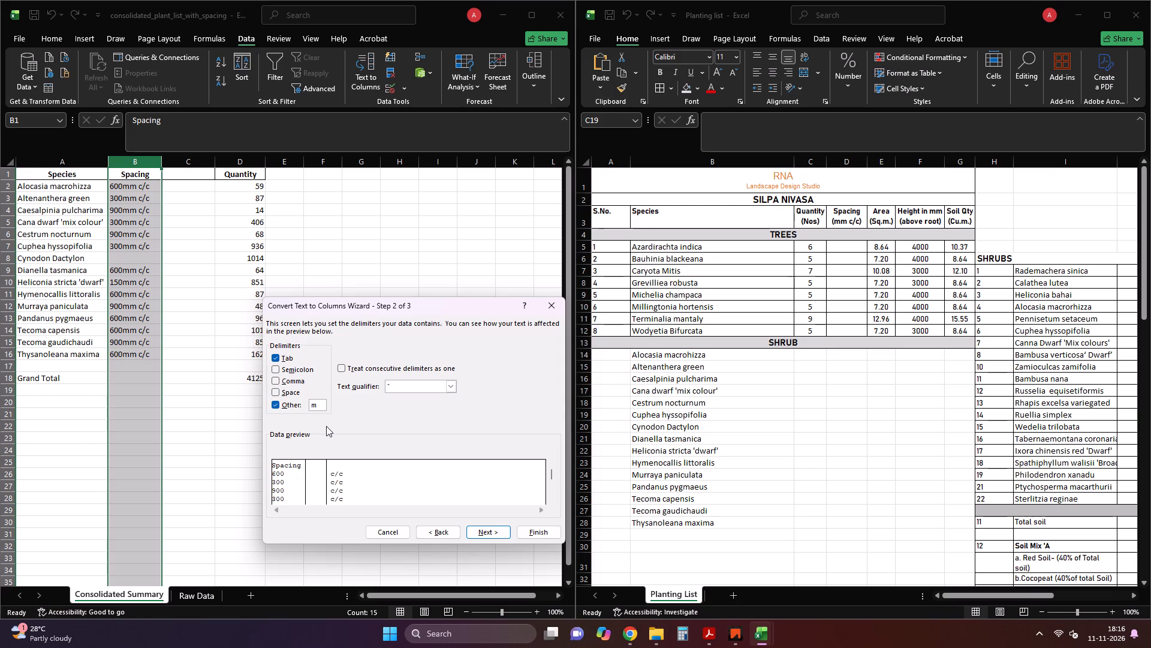
left_click(519, 538)
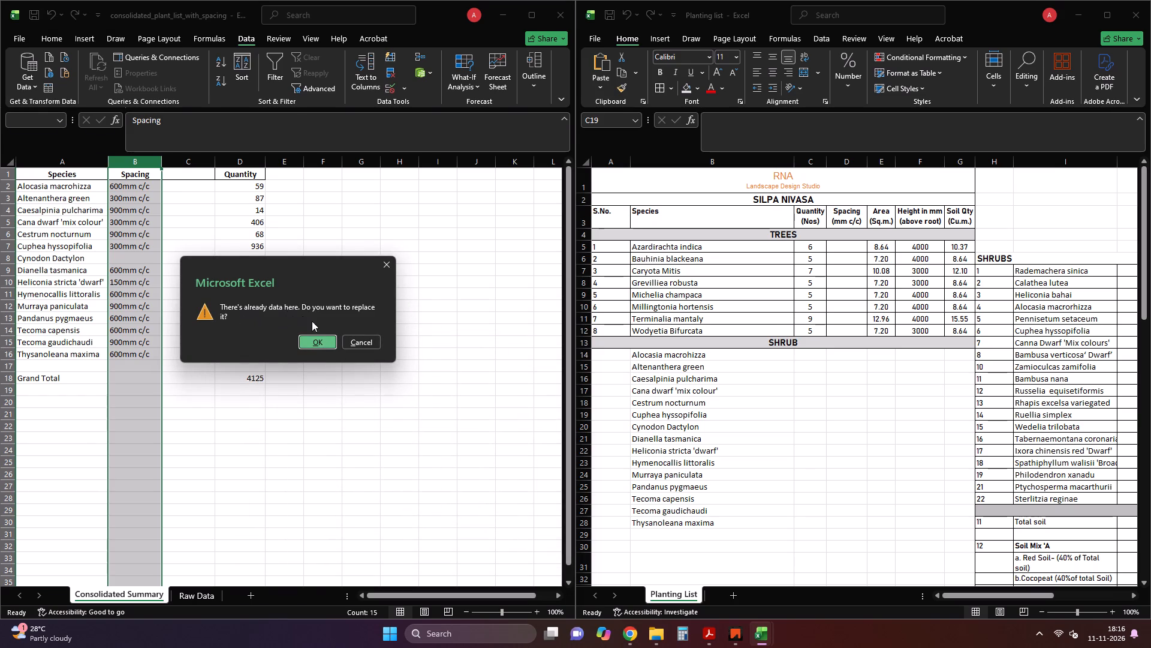
left_click(349, 341)
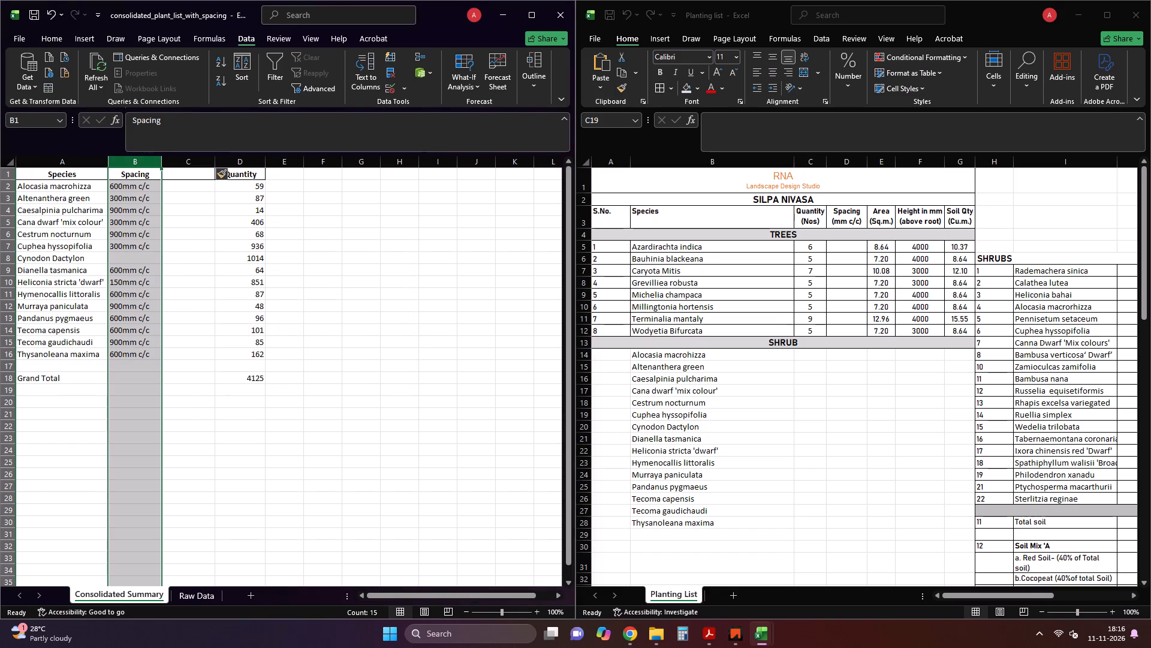
left_click(363, 83)
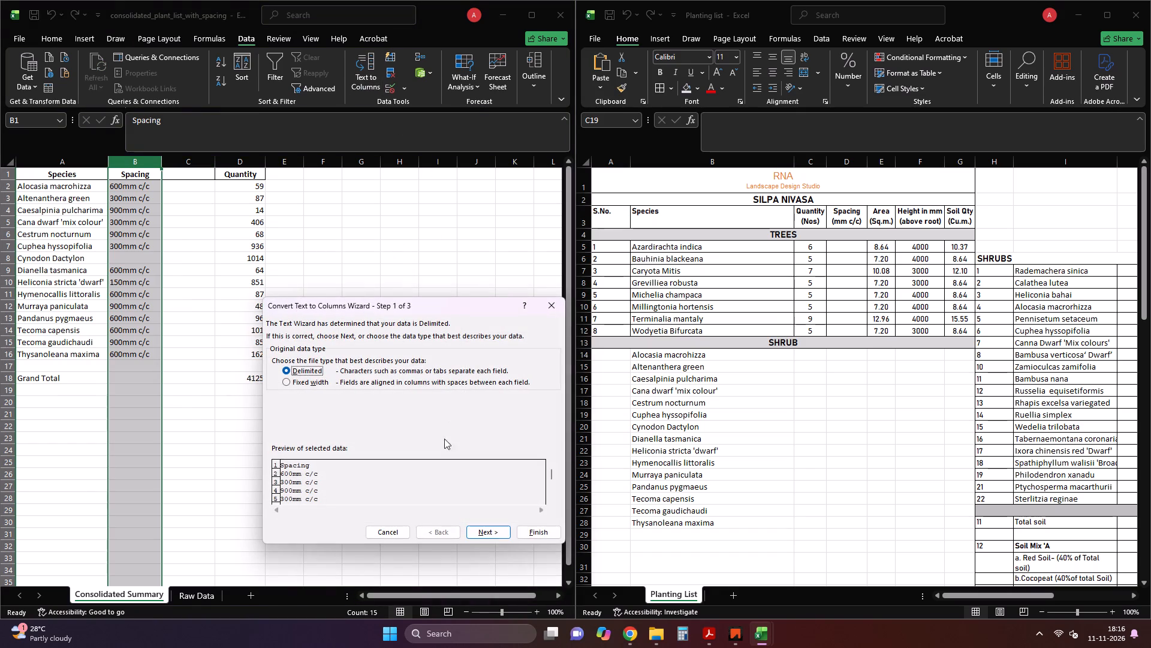
left_click(481, 530)
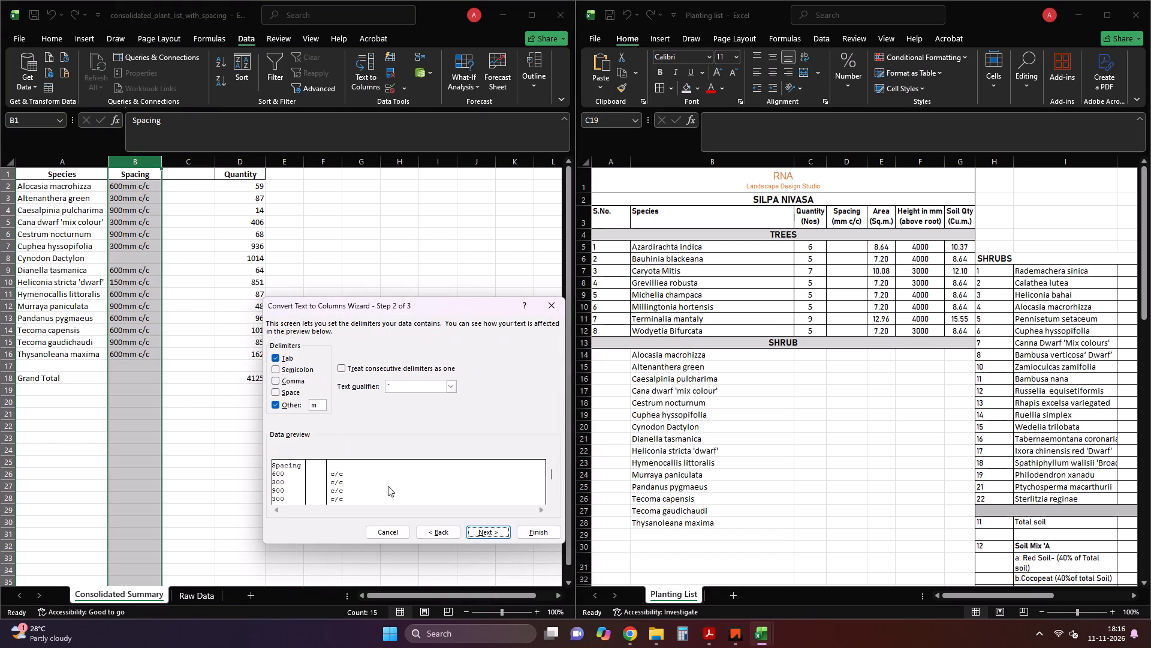
left_click(475, 527)
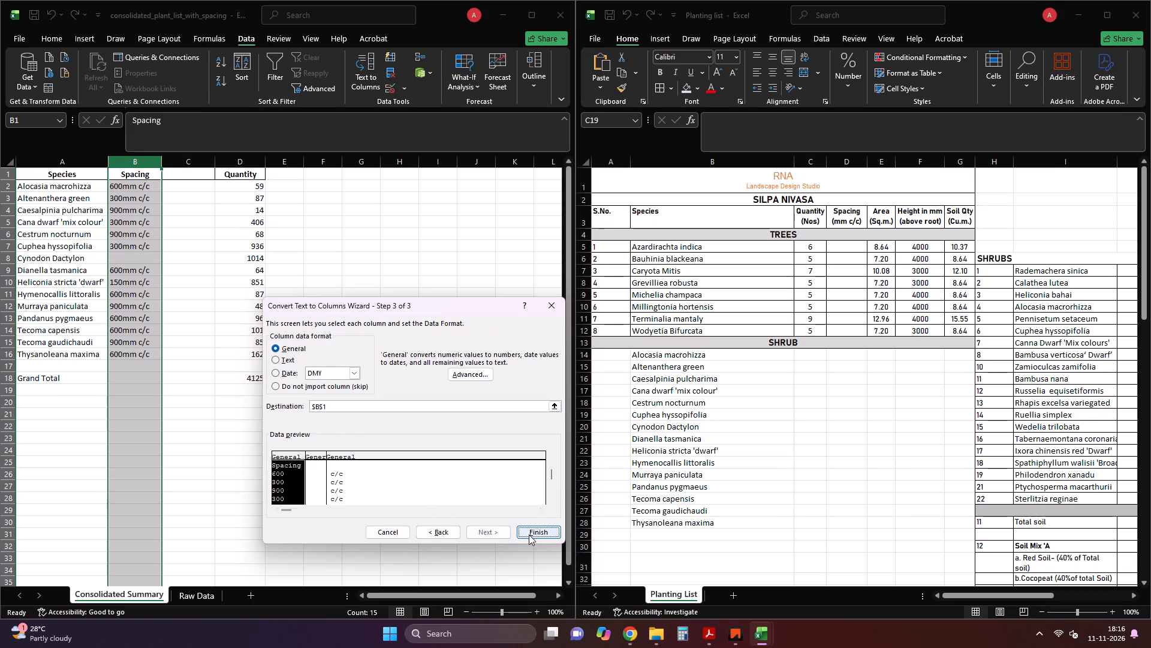
left_click(531, 535)
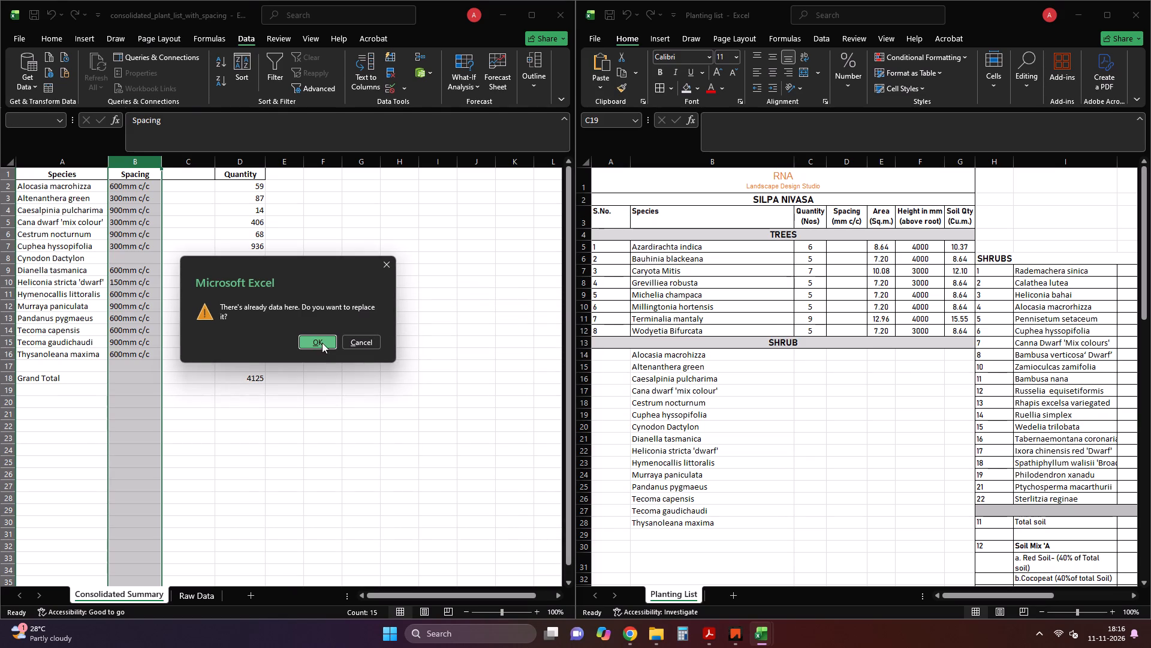
left_click(322, 343)
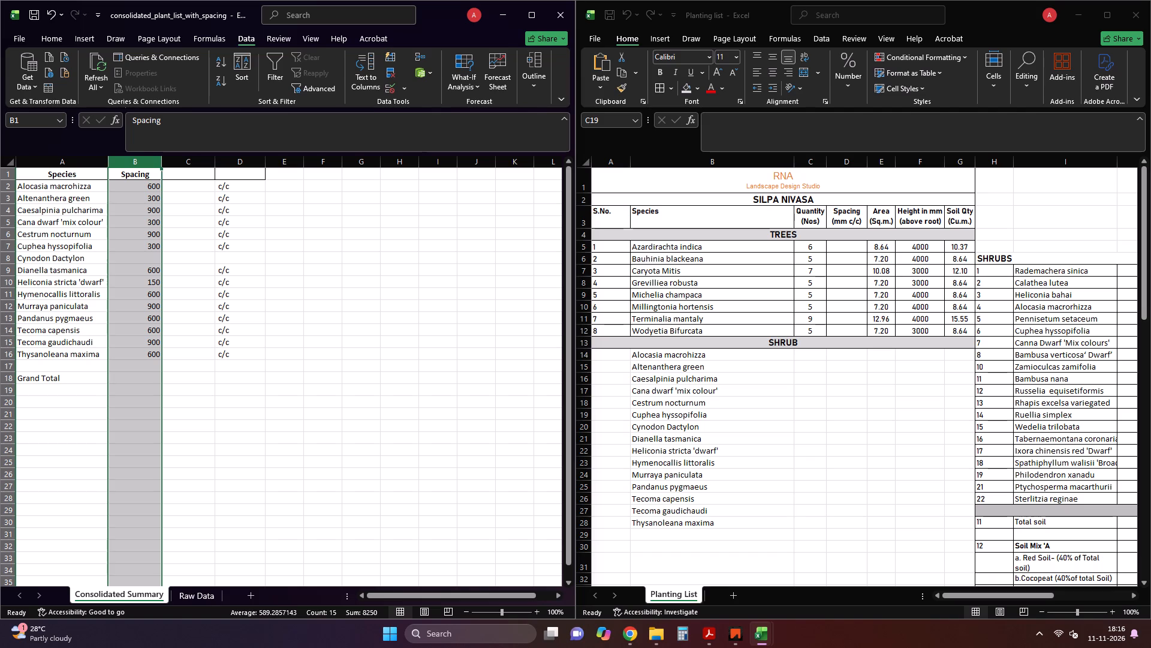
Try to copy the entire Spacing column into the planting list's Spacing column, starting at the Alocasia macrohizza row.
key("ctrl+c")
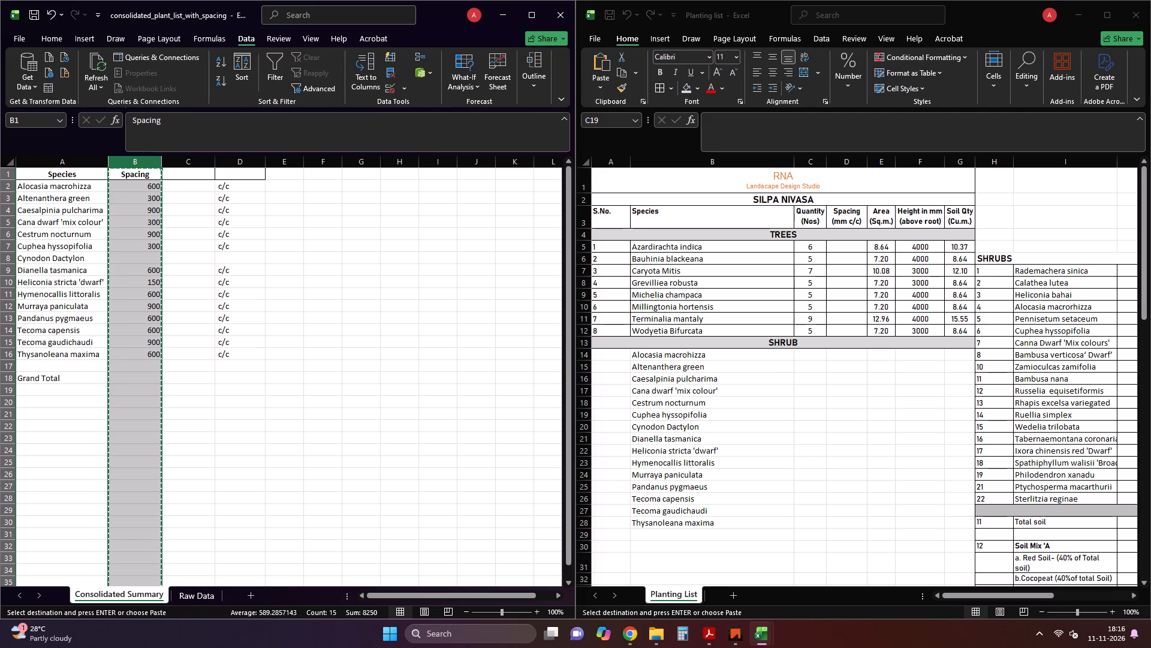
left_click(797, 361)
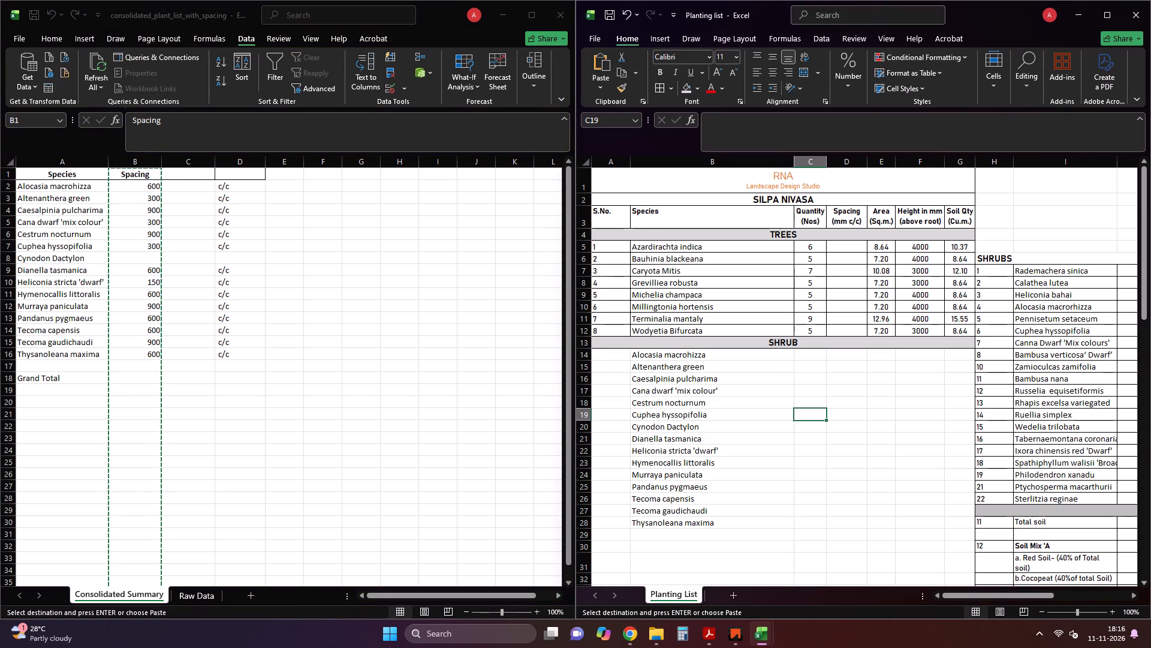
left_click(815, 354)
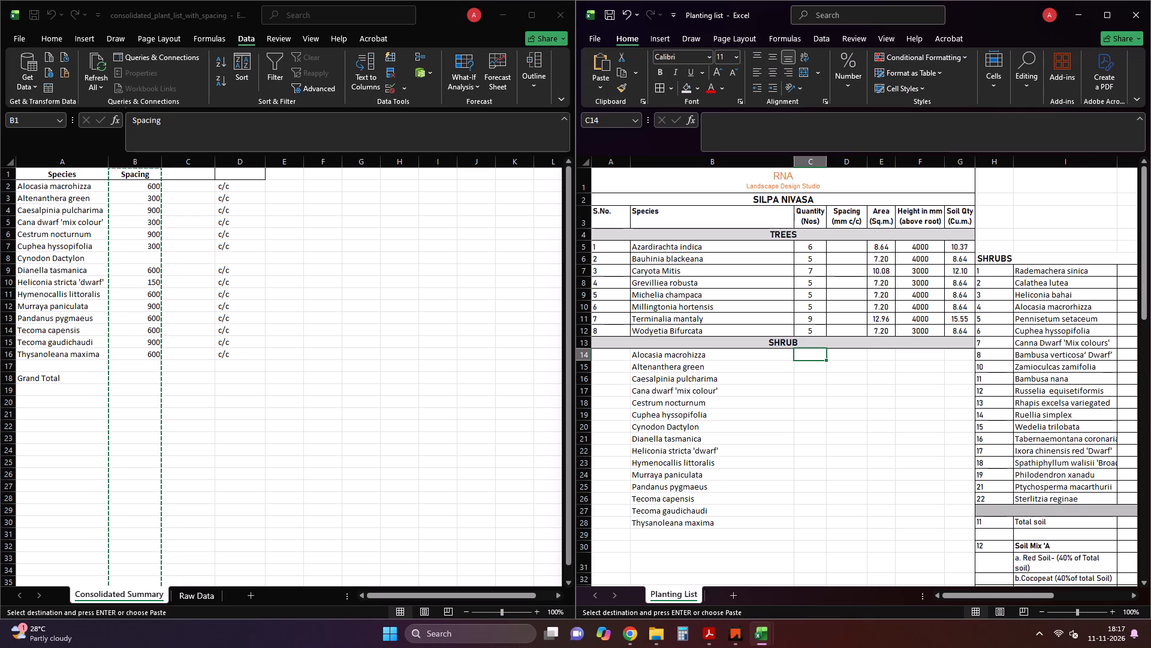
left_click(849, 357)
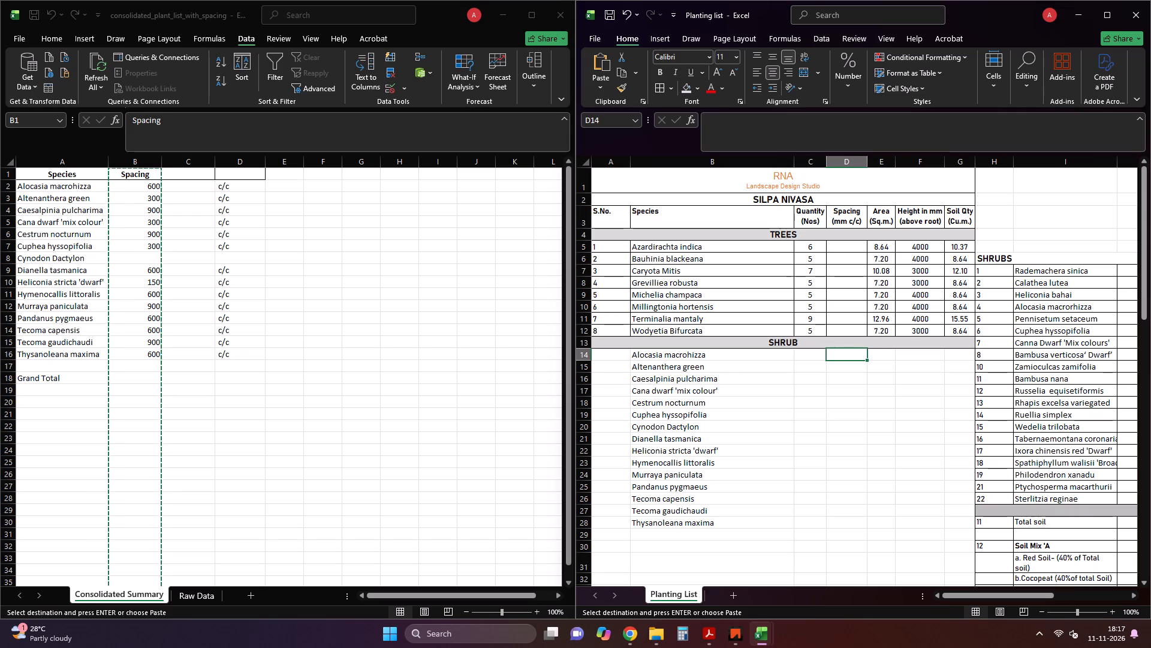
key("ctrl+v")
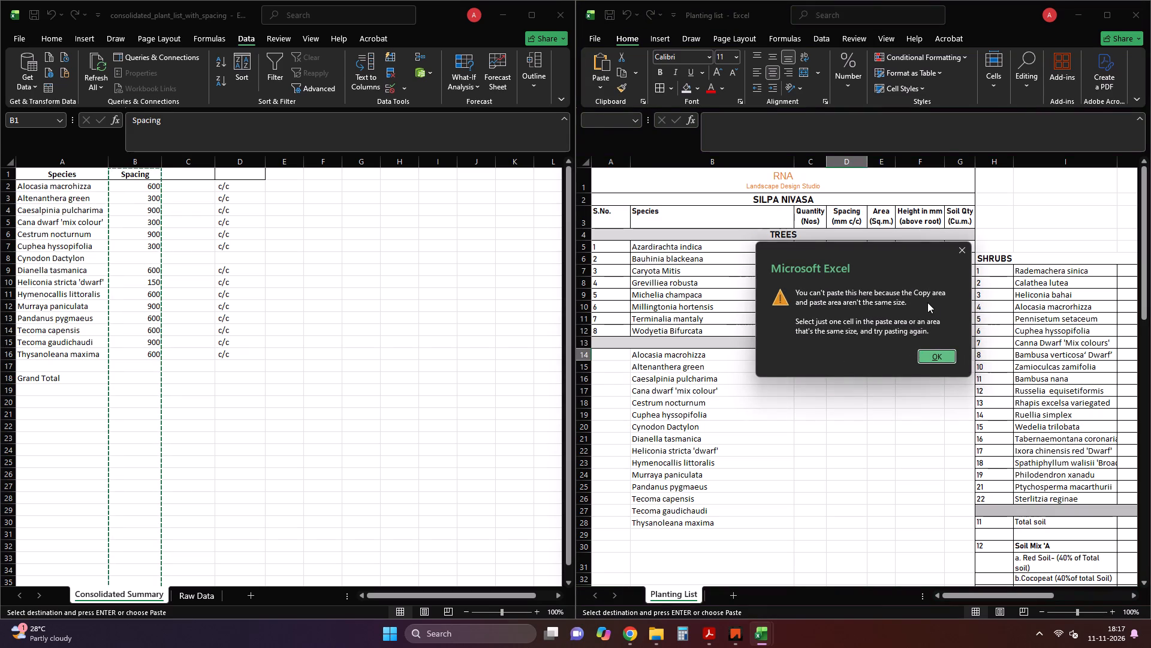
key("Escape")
Copy only the spacing values for Alocasia macrohizza through Thysanoleana maxima into the planting list's Spacing column beside the matching species.
left_click(39, 254)
left_click_drag(176, 190, 166, 189)
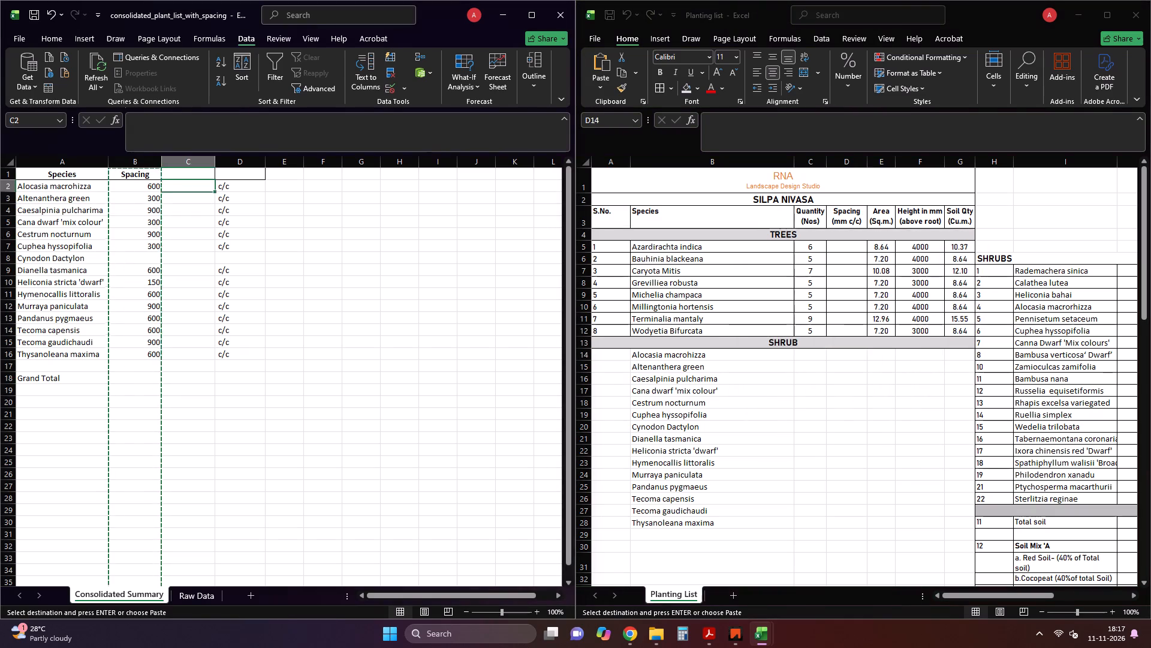
left_click_drag(141, 187, 147, 355)
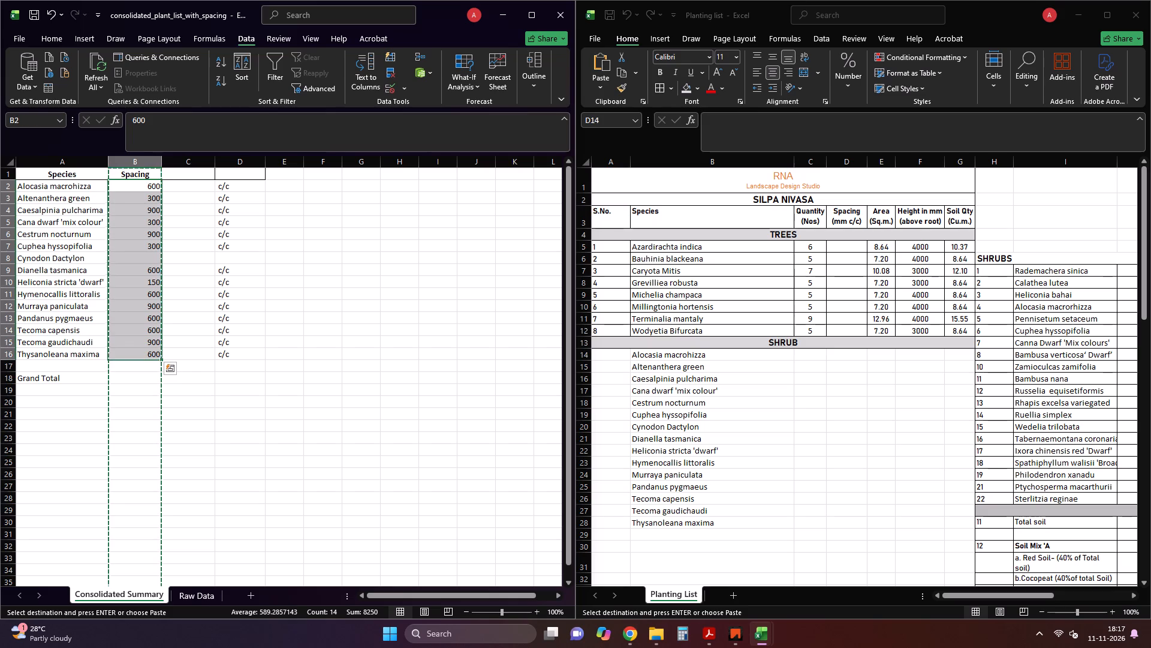
key("ctrl+c")
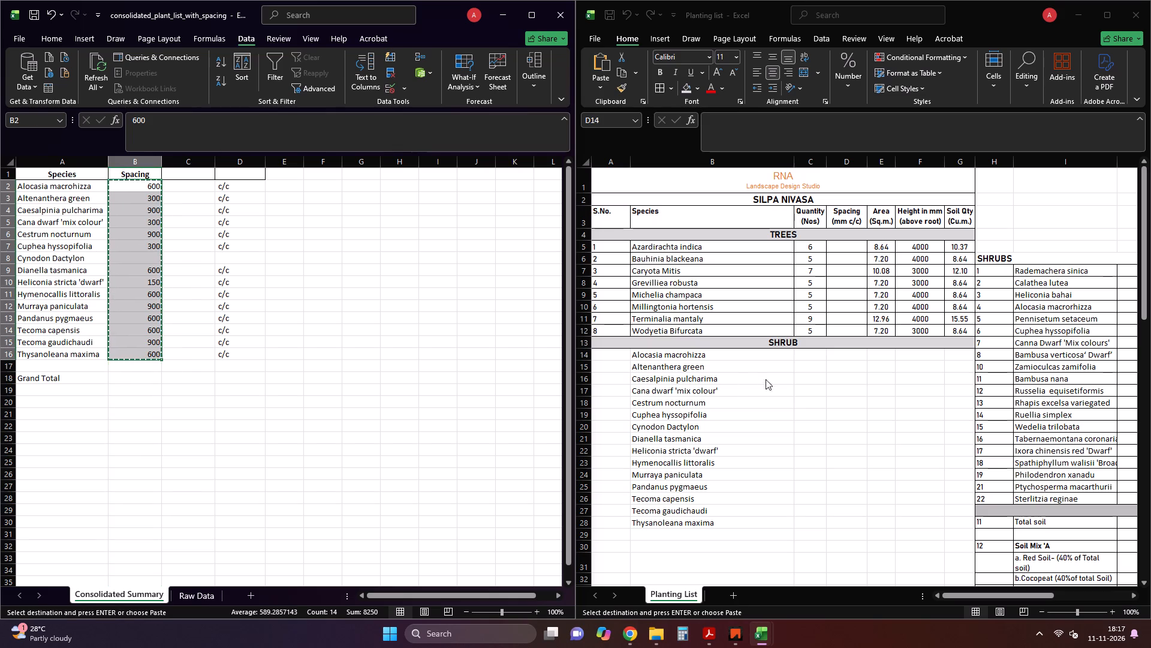
left_click(837, 350)
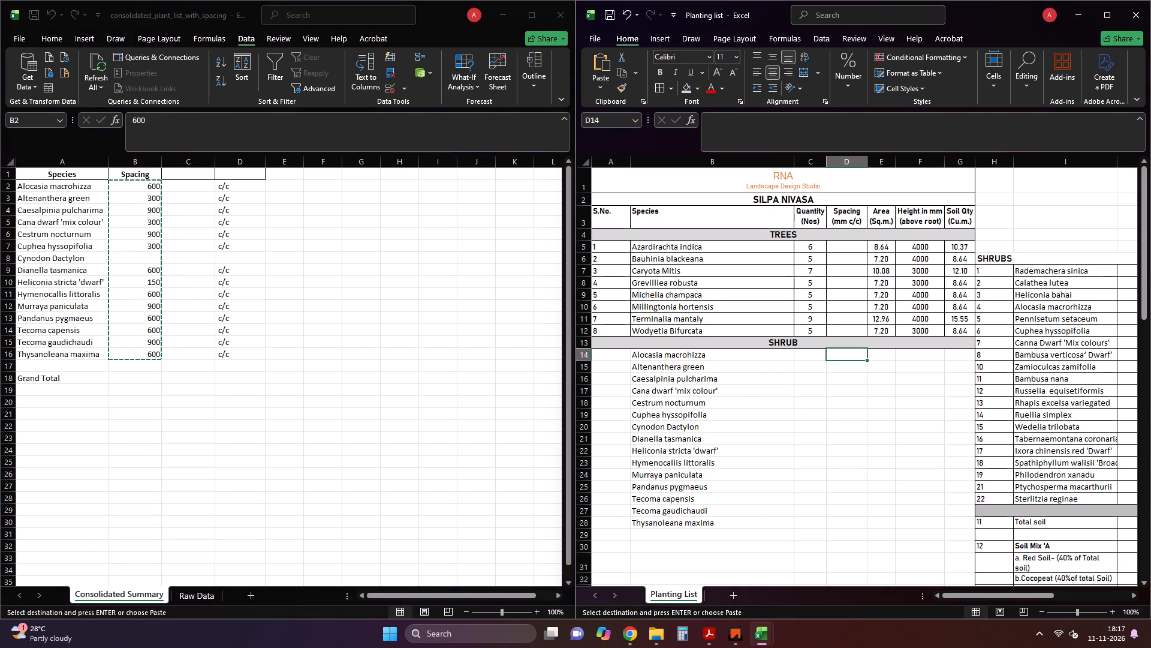
key("ctrl+v")
left_click(779, 436)
key("Escape")
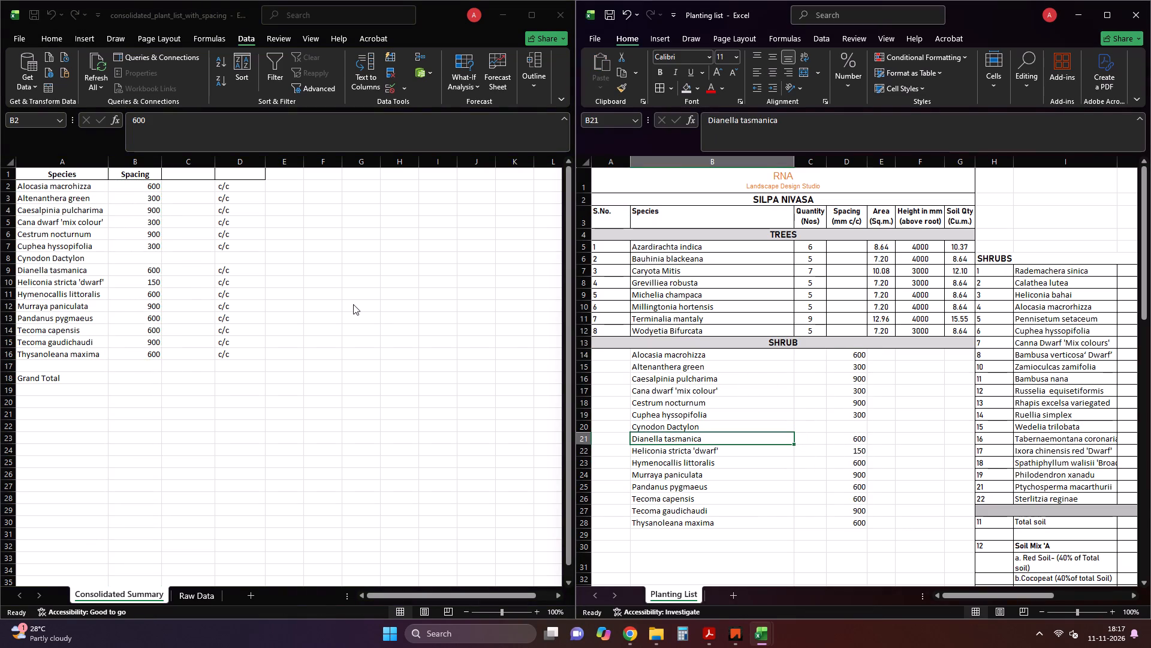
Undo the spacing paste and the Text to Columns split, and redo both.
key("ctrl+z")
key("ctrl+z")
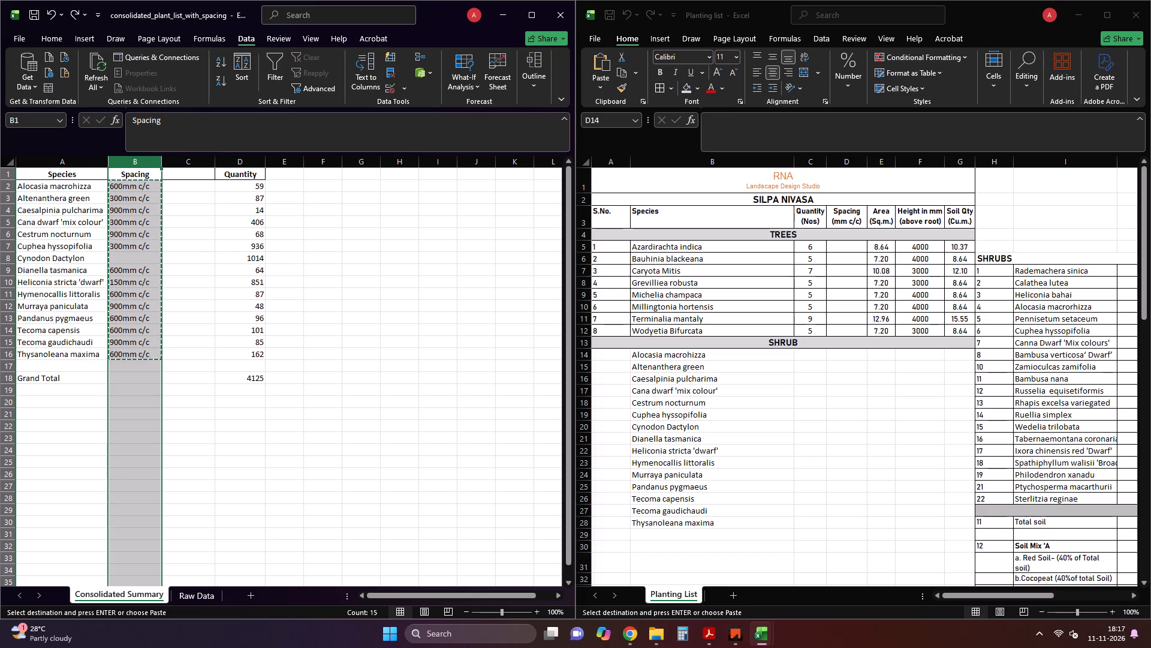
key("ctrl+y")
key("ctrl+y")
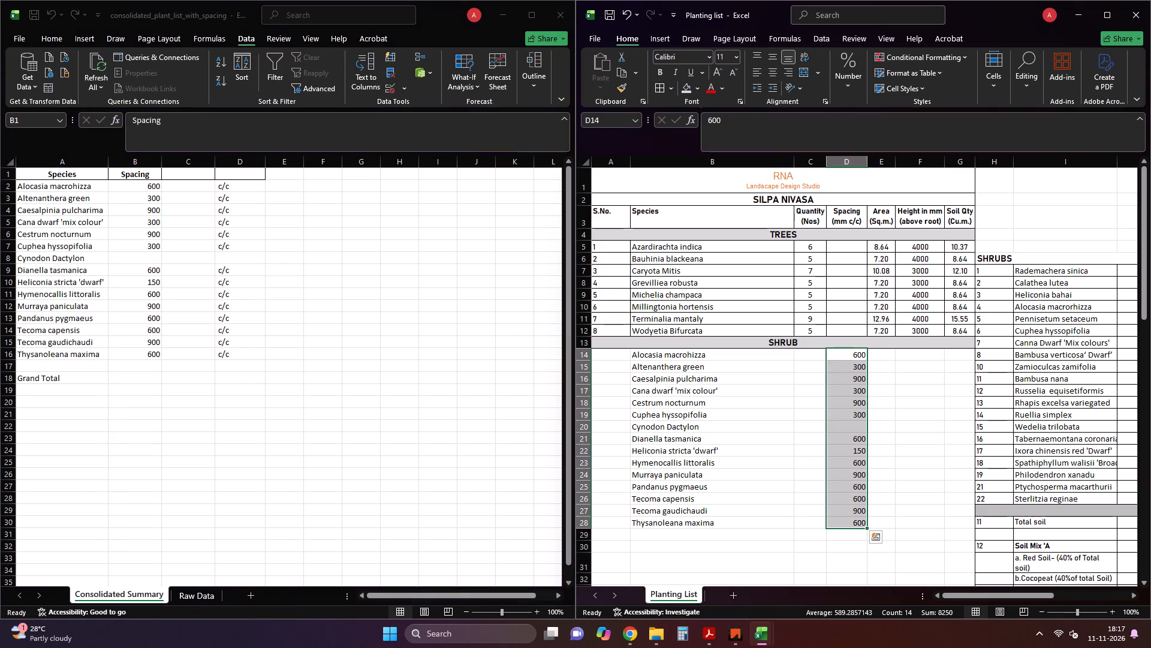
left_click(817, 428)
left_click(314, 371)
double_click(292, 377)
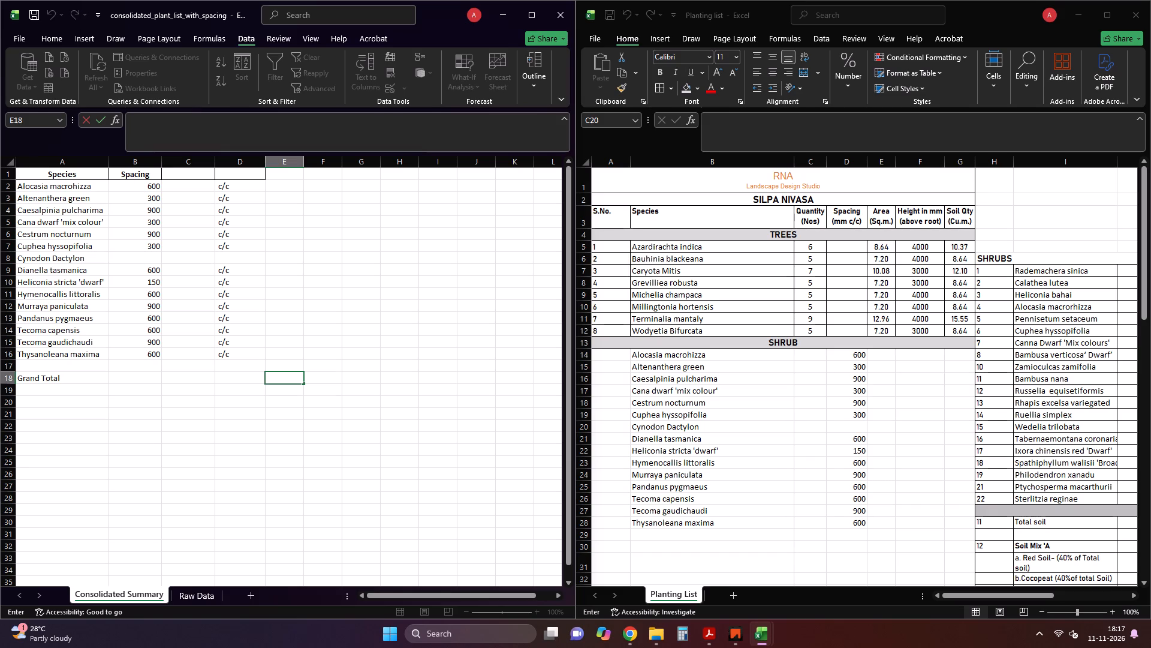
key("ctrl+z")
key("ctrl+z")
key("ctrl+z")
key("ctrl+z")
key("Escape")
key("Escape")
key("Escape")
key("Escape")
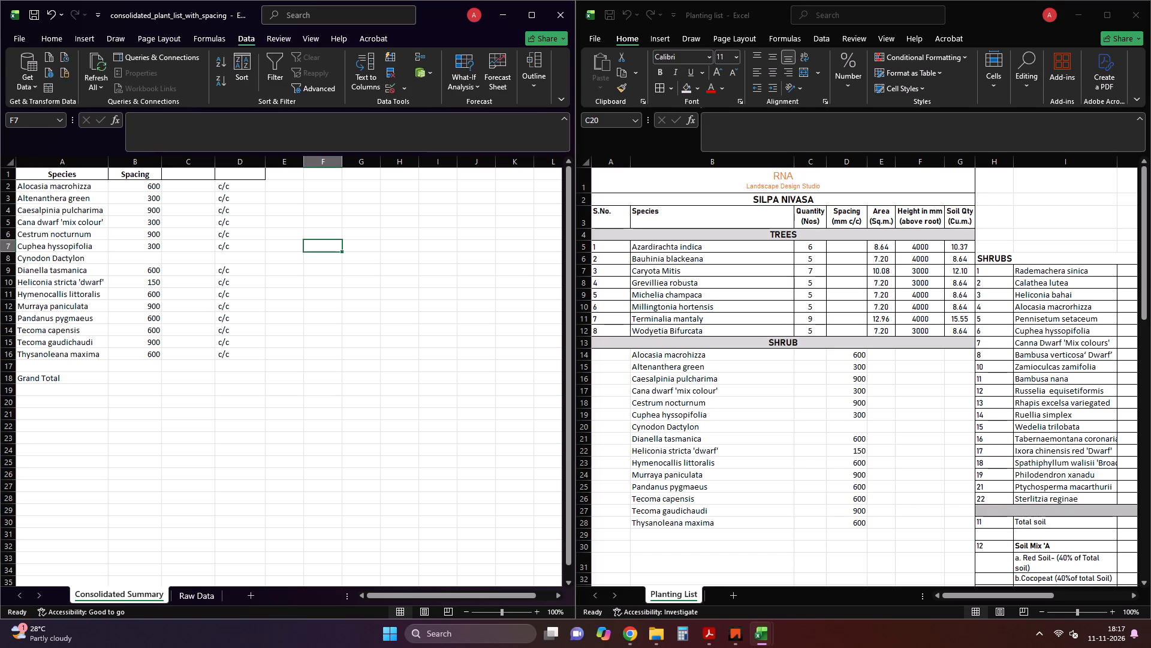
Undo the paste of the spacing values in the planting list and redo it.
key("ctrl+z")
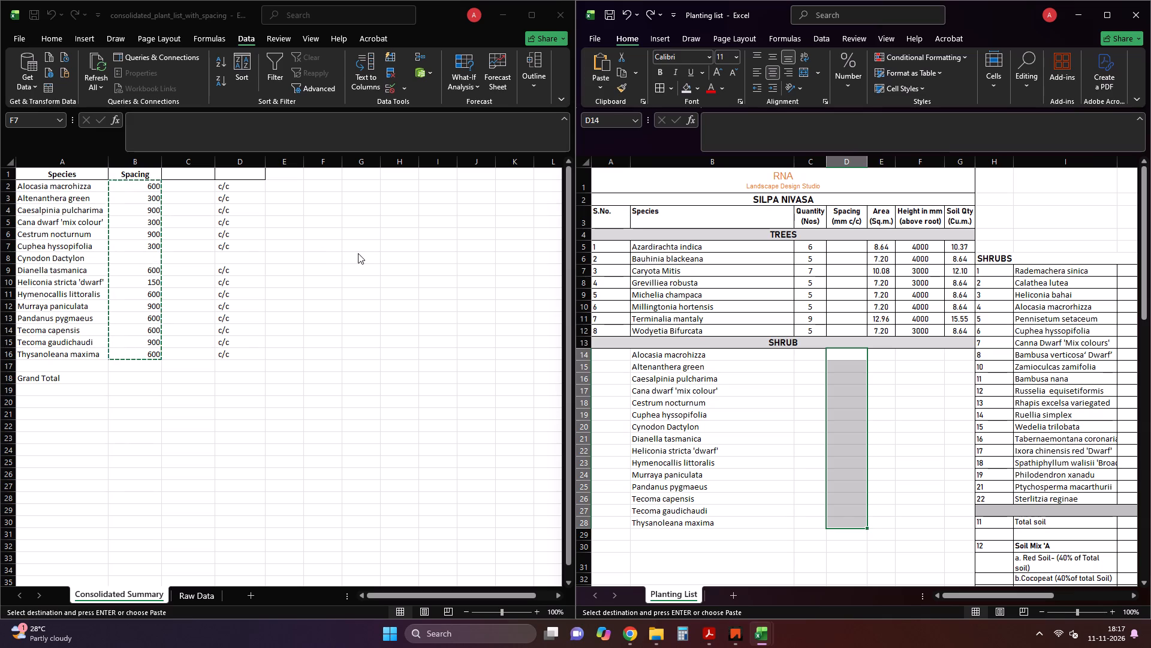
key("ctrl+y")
Close the consolidated plant list workbook without saving its changes.
left_click(302, 319)
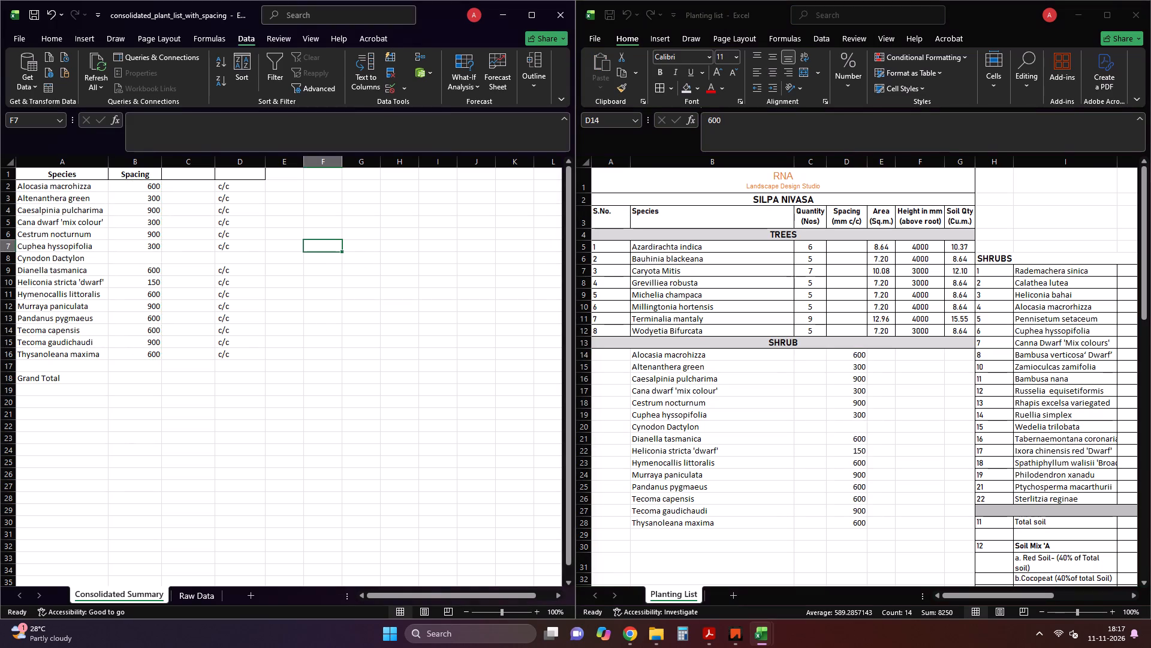
left_click(558, 17)
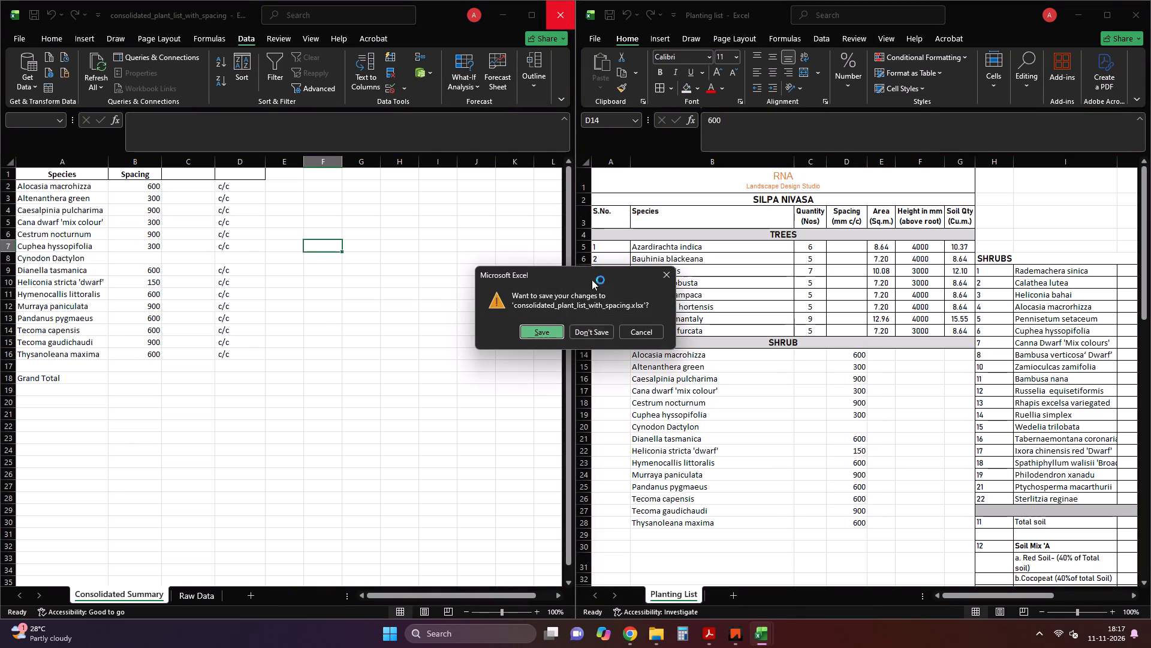
left_click(591, 331)
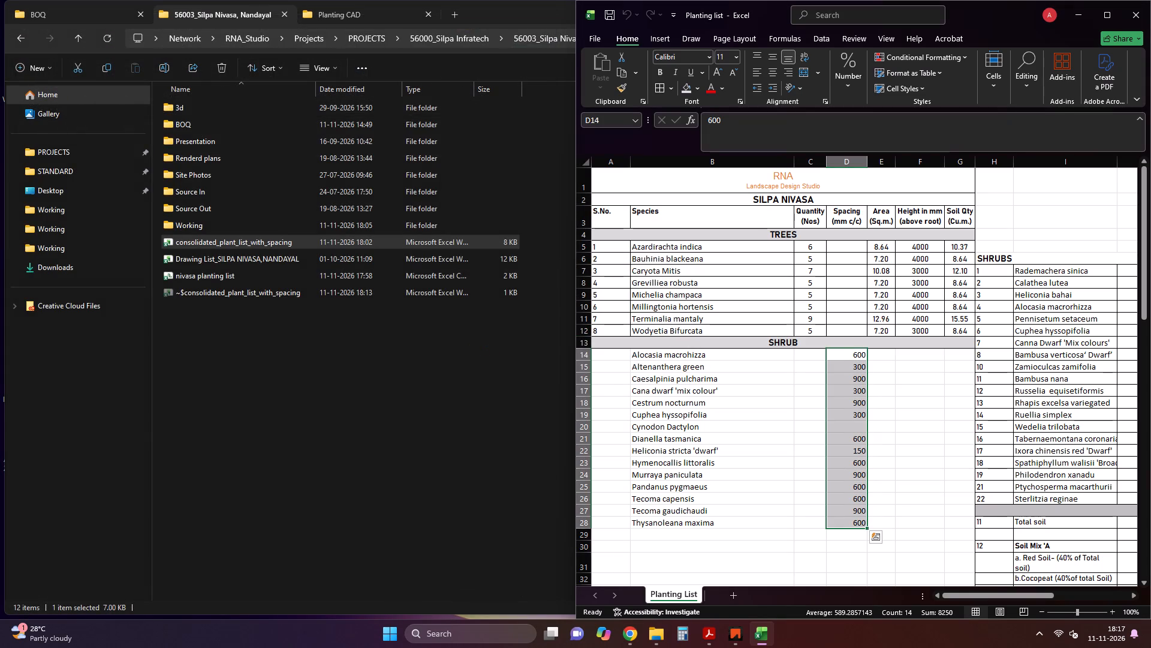
Save the planting list workbook with the pasted shrub spacings.
key("Escape")
left_click(791, 406)
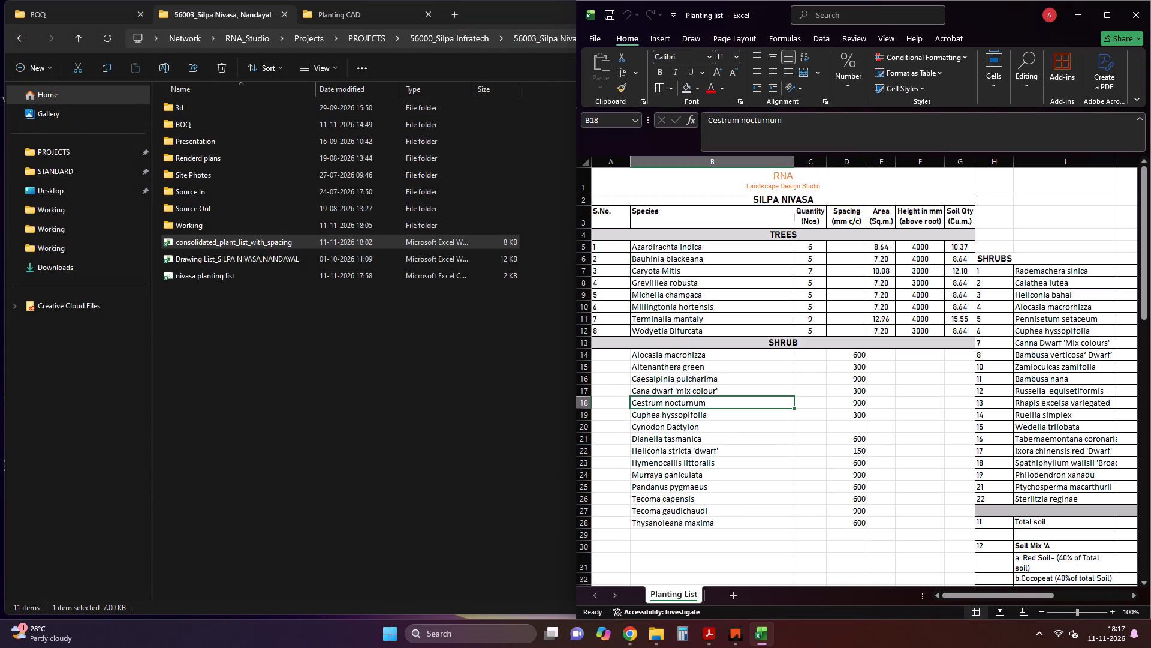
key("ctrl+s")
left_click(382, 433)
key("Escape")
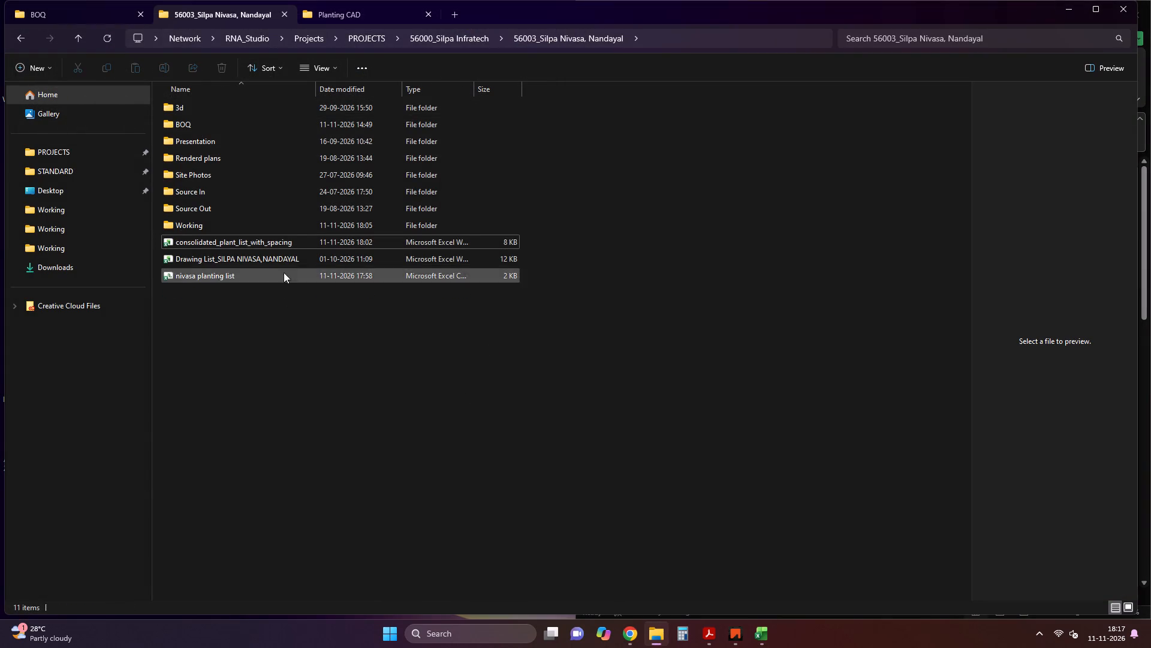
double_click(275, 242)
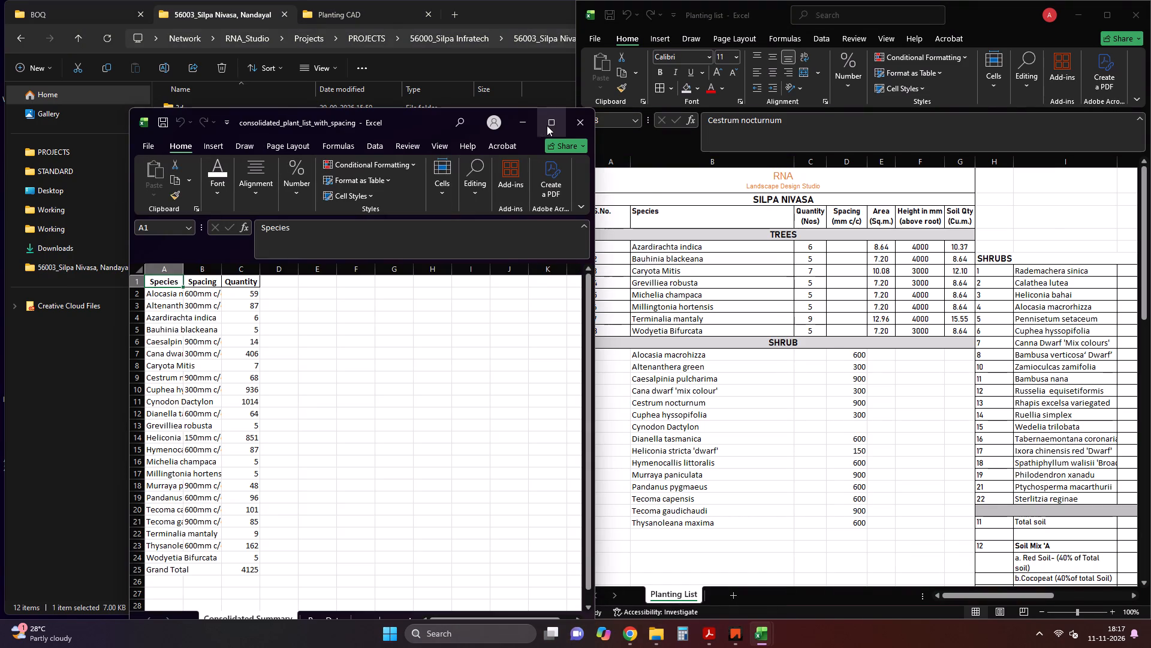
left_click(471, 152)
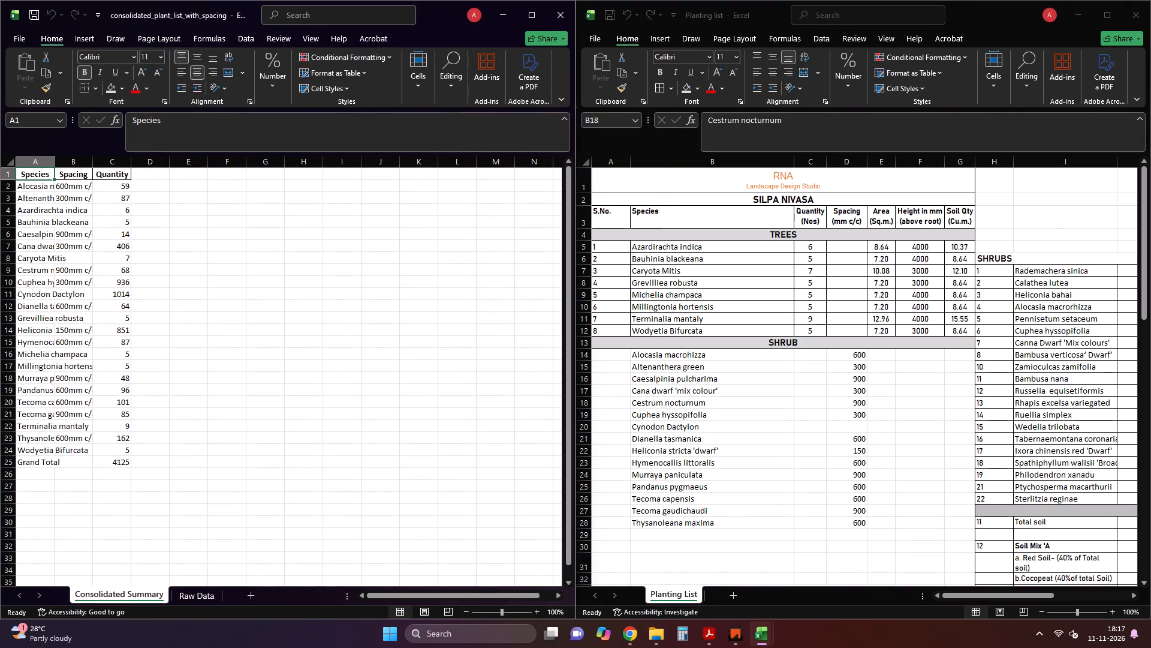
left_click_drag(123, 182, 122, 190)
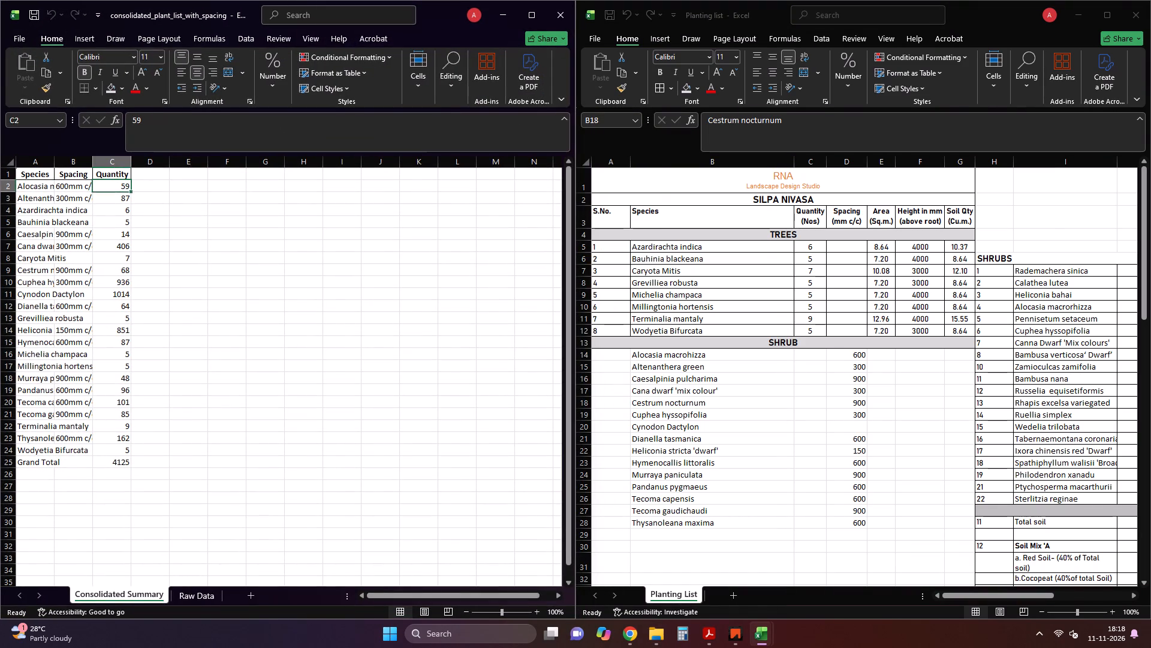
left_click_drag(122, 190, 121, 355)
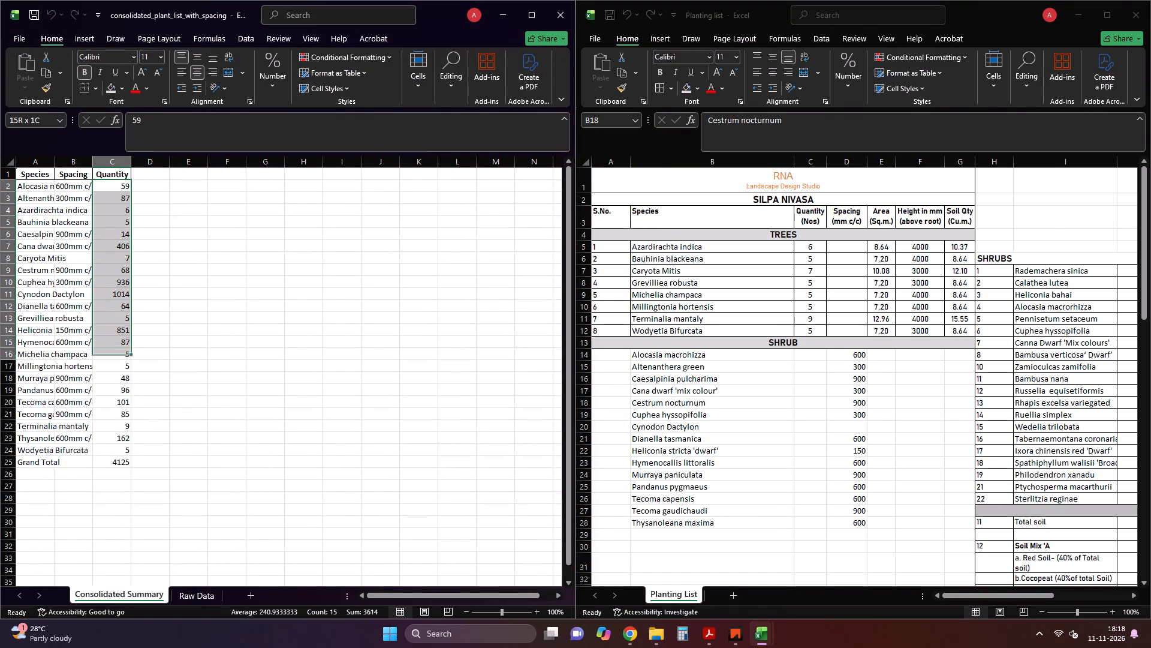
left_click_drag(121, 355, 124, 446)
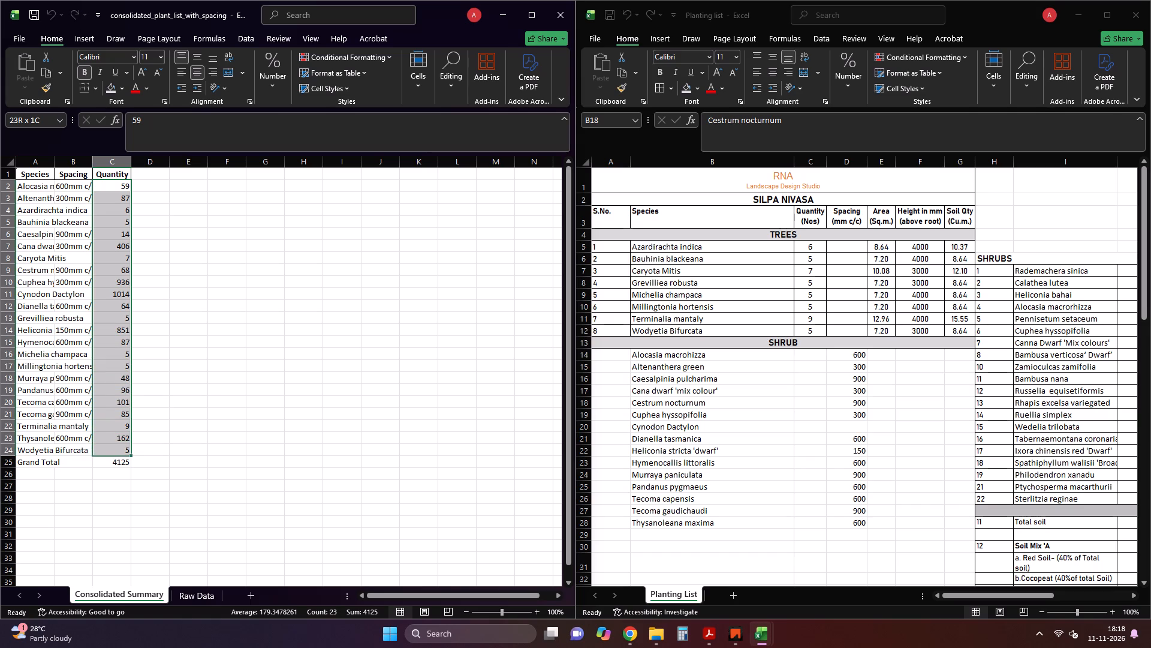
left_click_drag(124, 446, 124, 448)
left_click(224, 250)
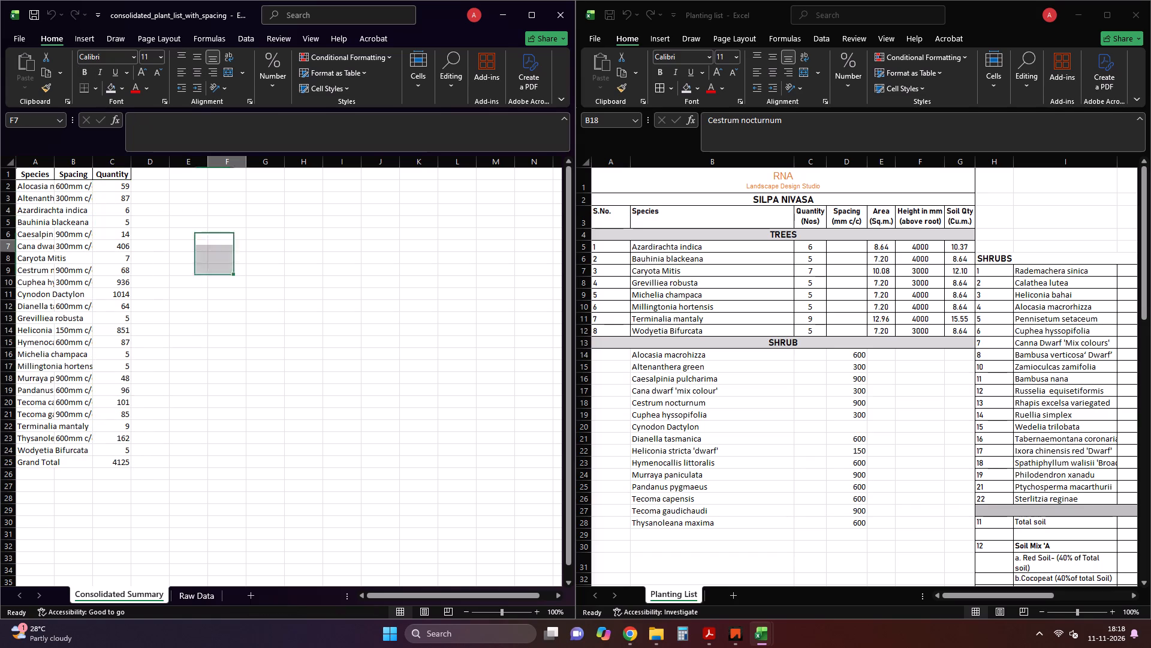
Fit the widths of the Species, Spacing and Quantity columns to their contents in the consolidated summary.
double_click(53, 161)
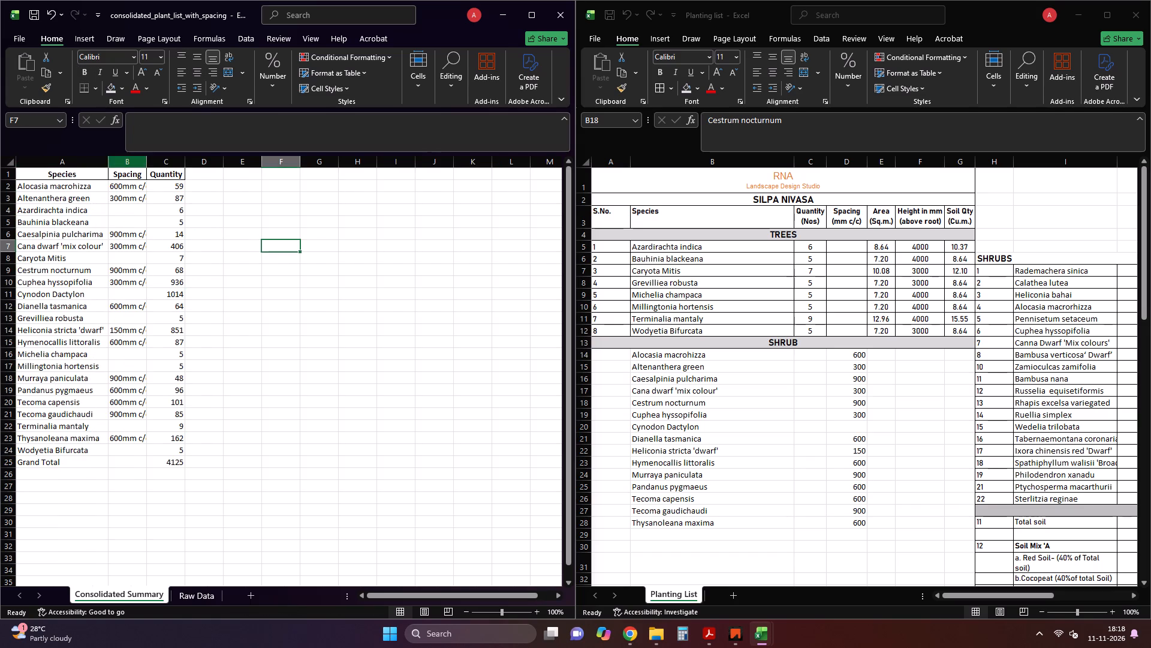
double_click(145, 162)
double_click(191, 165)
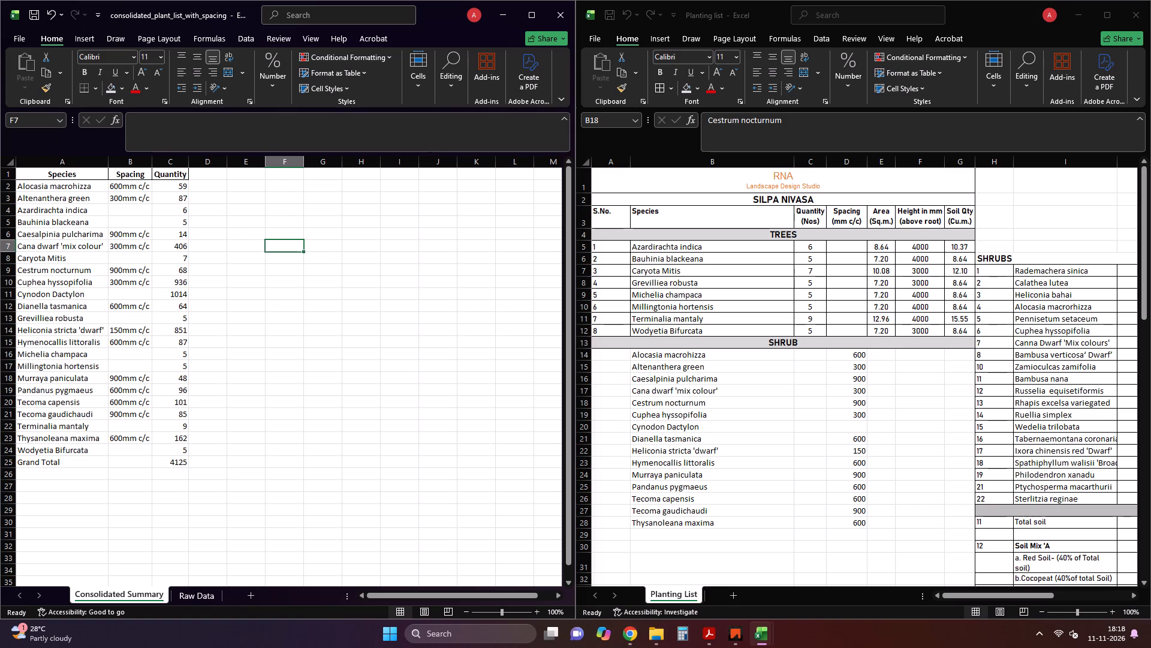
Clear the entries for Azardirachta indica, Bauhinia blackeana and Caryota Mitis from the consolidated summary, and try to clear Grevilliea robusta.
left_click_drag(52, 209, 161, 223)
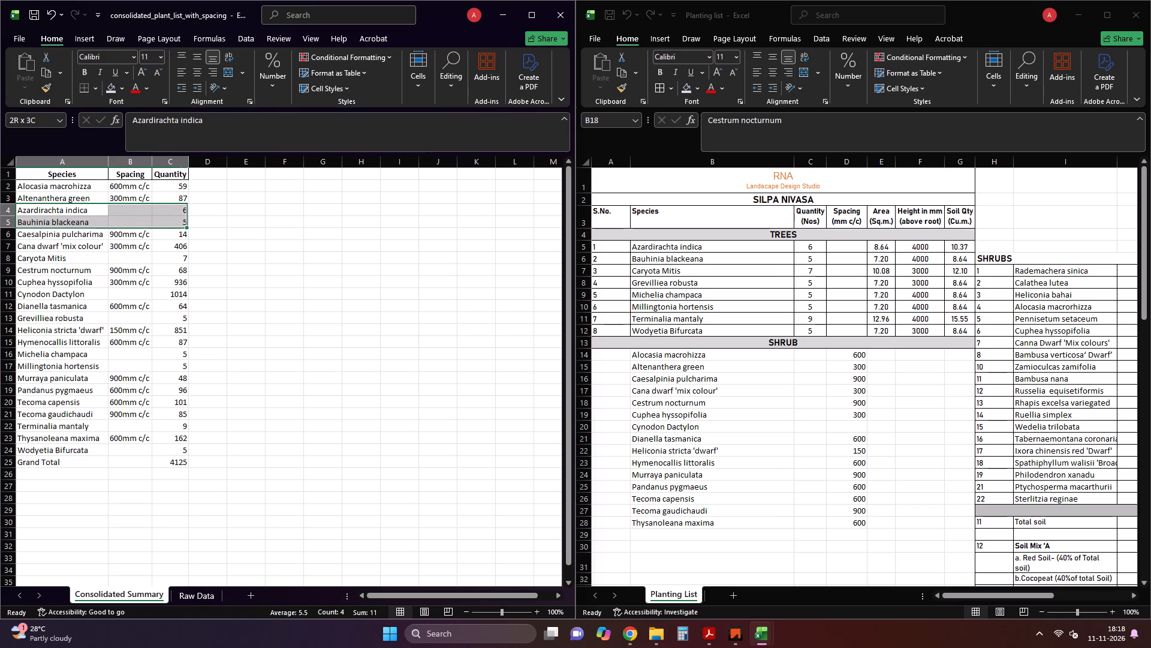
left_click_drag(161, 223, 167, 223)
key("Delete")
left_click(287, 261)
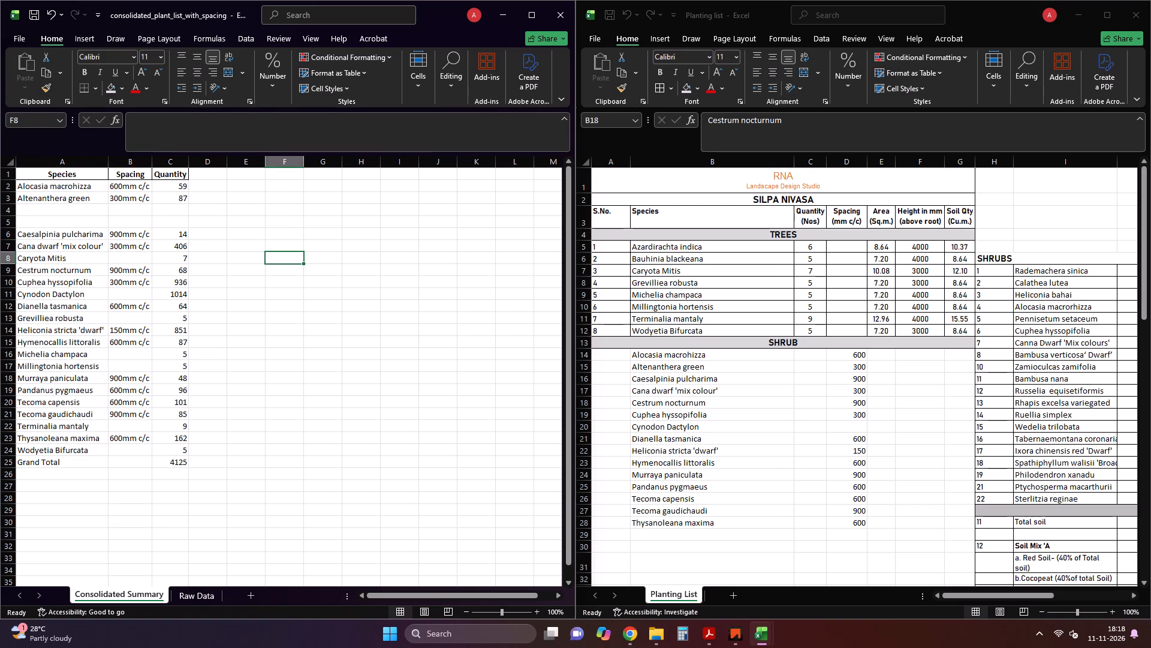
left_click_drag(100, 256, 186, 259)
key("Delete")
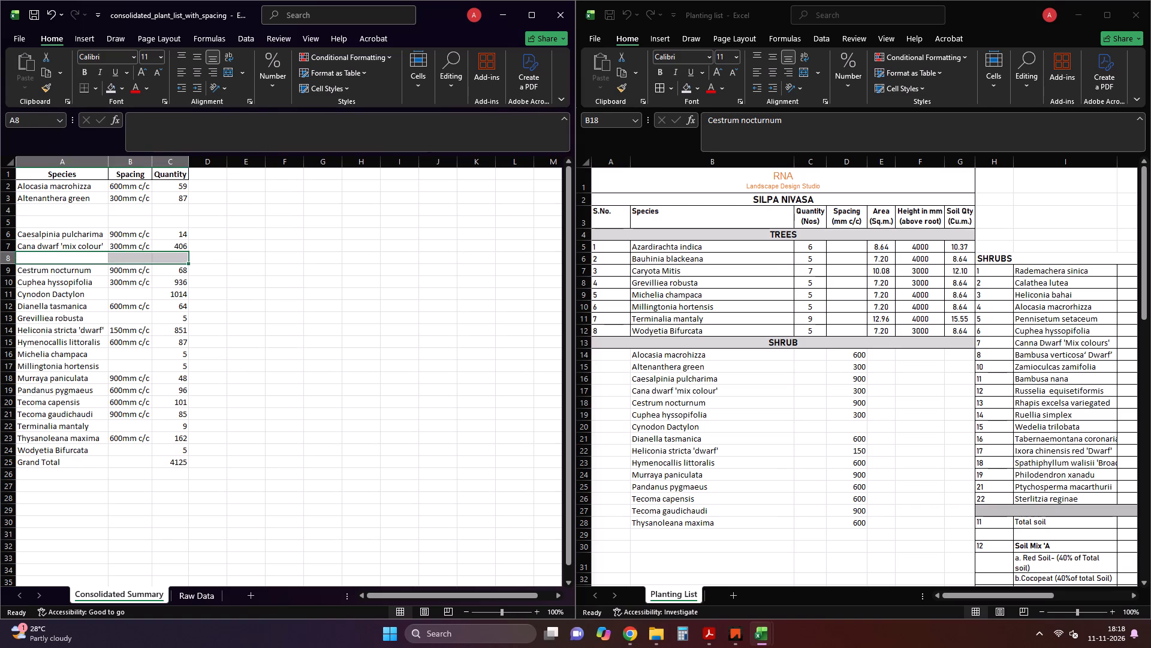
left_click_drag(59, 319, 167, 319)
key("Delete")
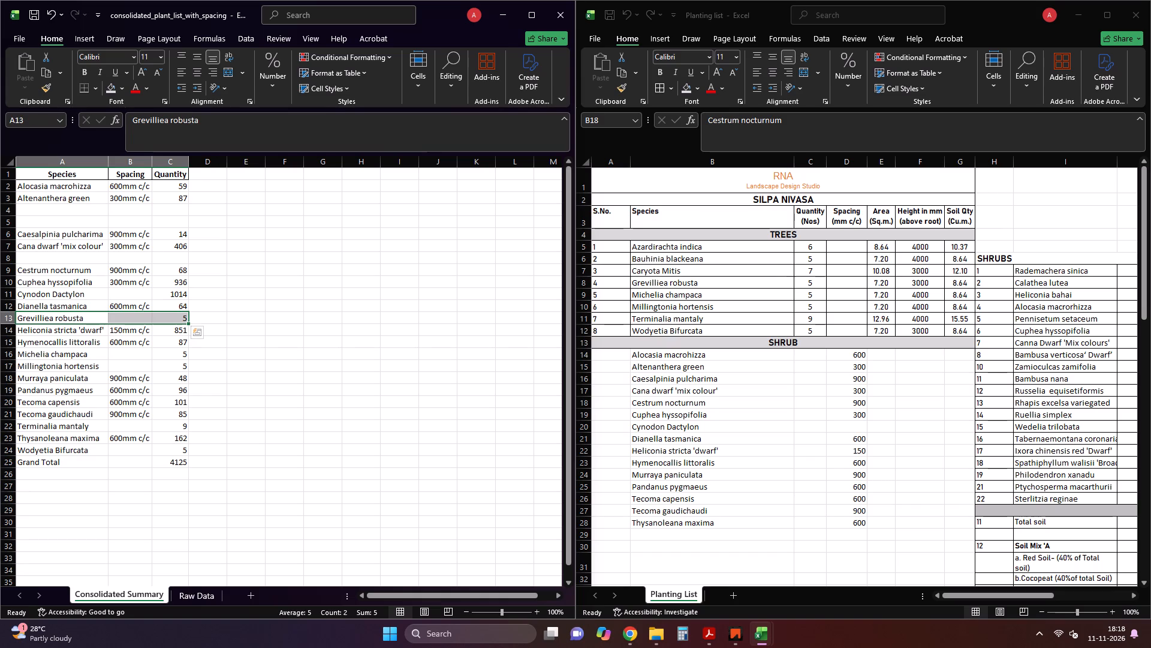
Clear the entries for Michelia champaca, Millingtonia hortensis, Terminalia mantaly and Wodyetia Bifurcata from the consolidated summary.
left_click_drag(86, 356, 171, 368)
key("Delete")
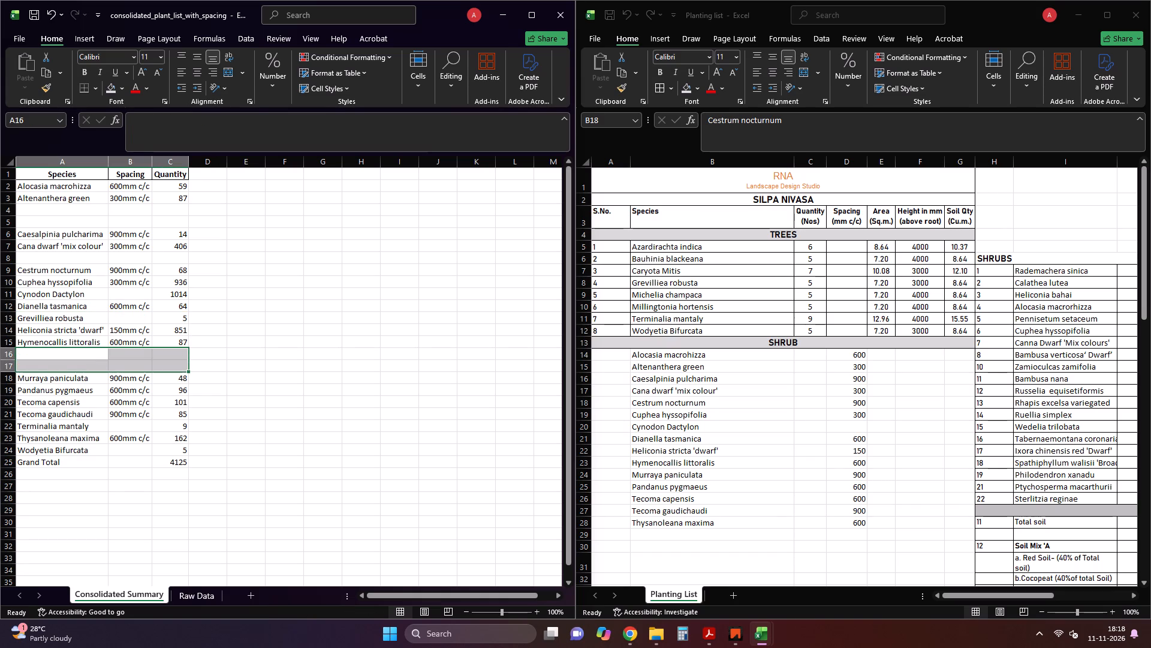
left_click_drag(81, 427, 172, 429)
key("Delete")
key("Delete")
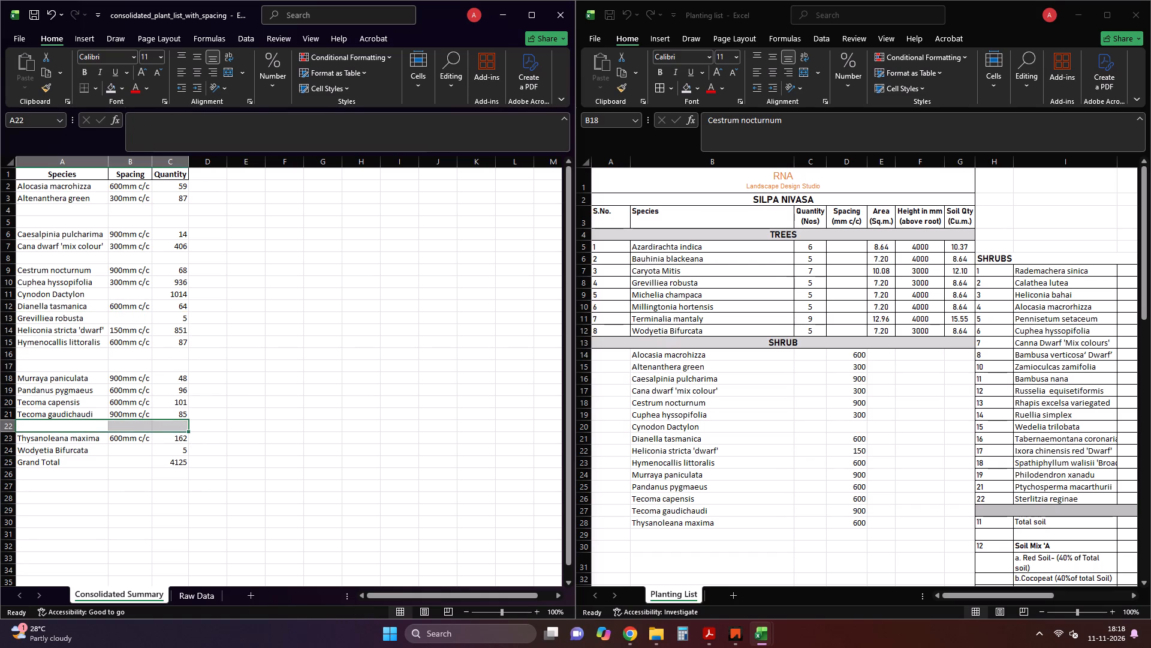
left_click_drag(80, 451, 190, 451)
key("Delete")
left_click(278, 371)
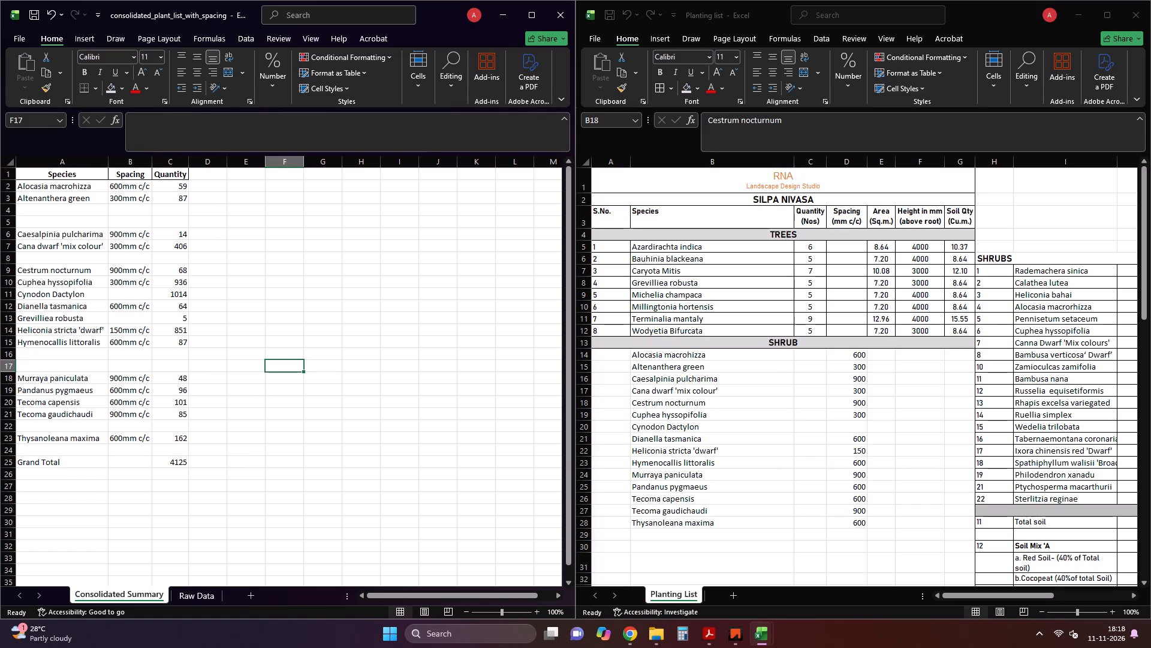
Delete the blank rows above Caesalpinia pulcharima and between Cana dwarf 'mix colour' and Cestrum nocturnum in the consolidated summary.
left_click_drag(10, 209, 10, 221)
right_click(13, 222)
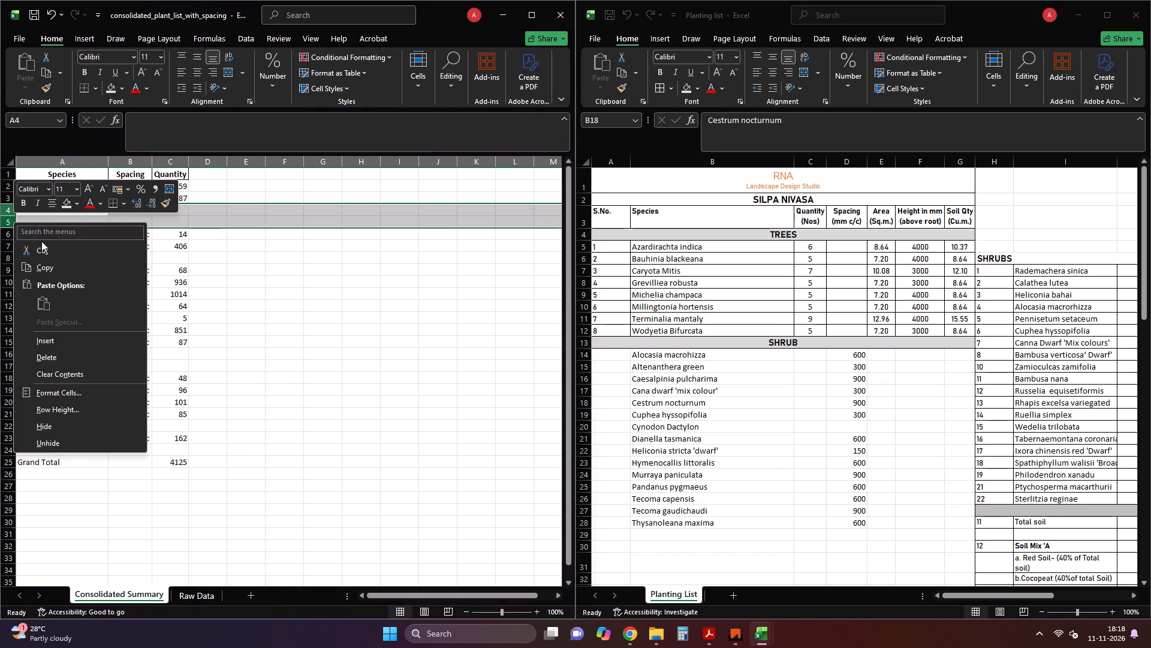
left_click(58, 356)
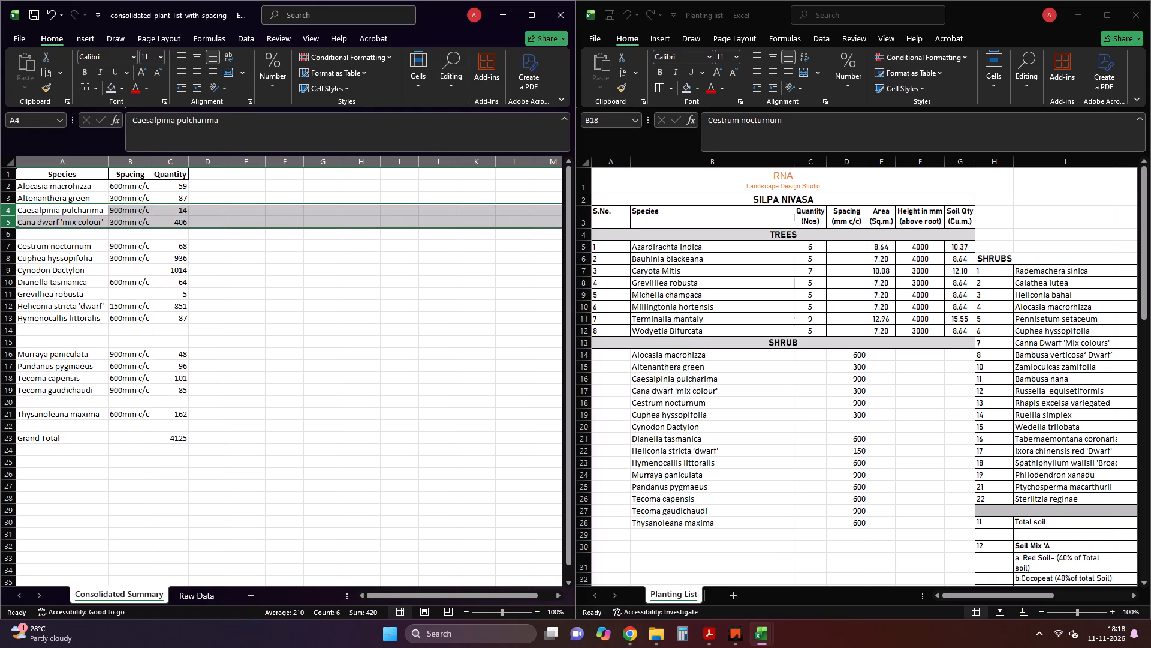
left_click(7, 237)
right_click(7, 237)
left_click_drag(294, 307, 282, 300)
right_click(10, 235)
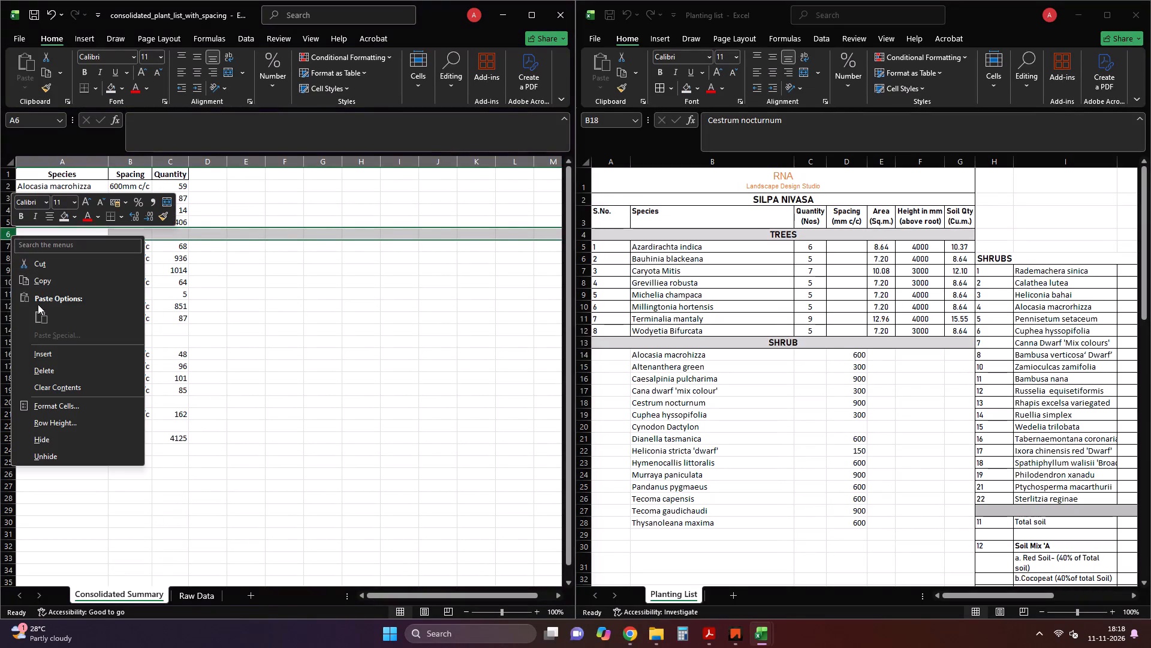
left_click(46, 355)
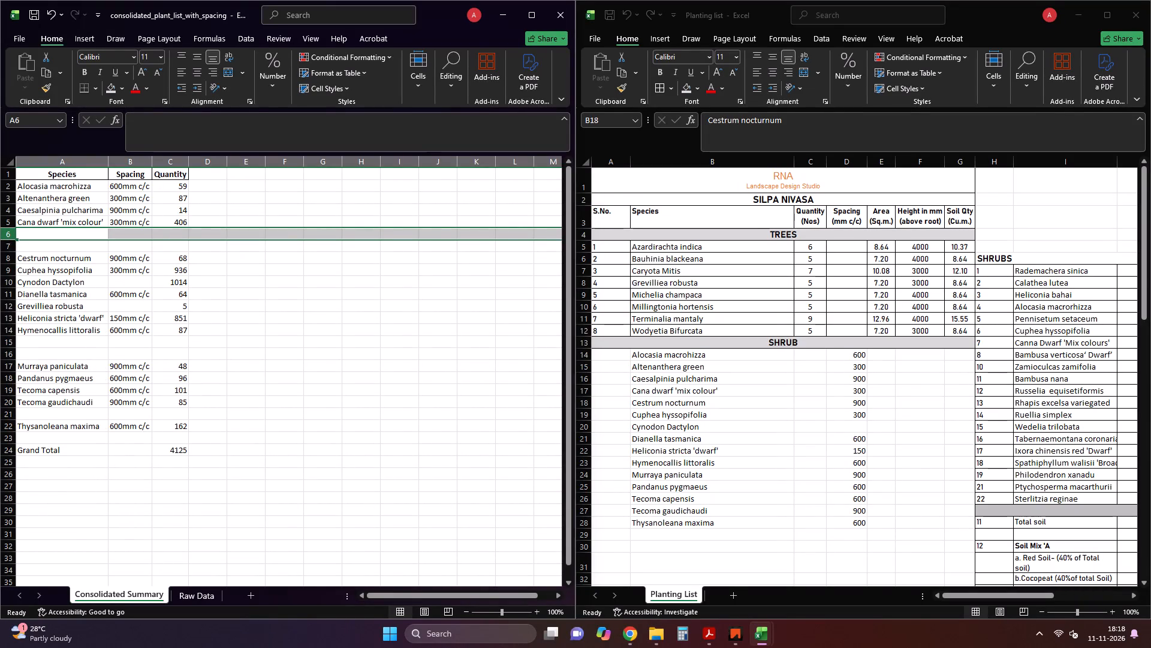
left_click_drag(7, 235, 11, 250)
right_click(11, 250)
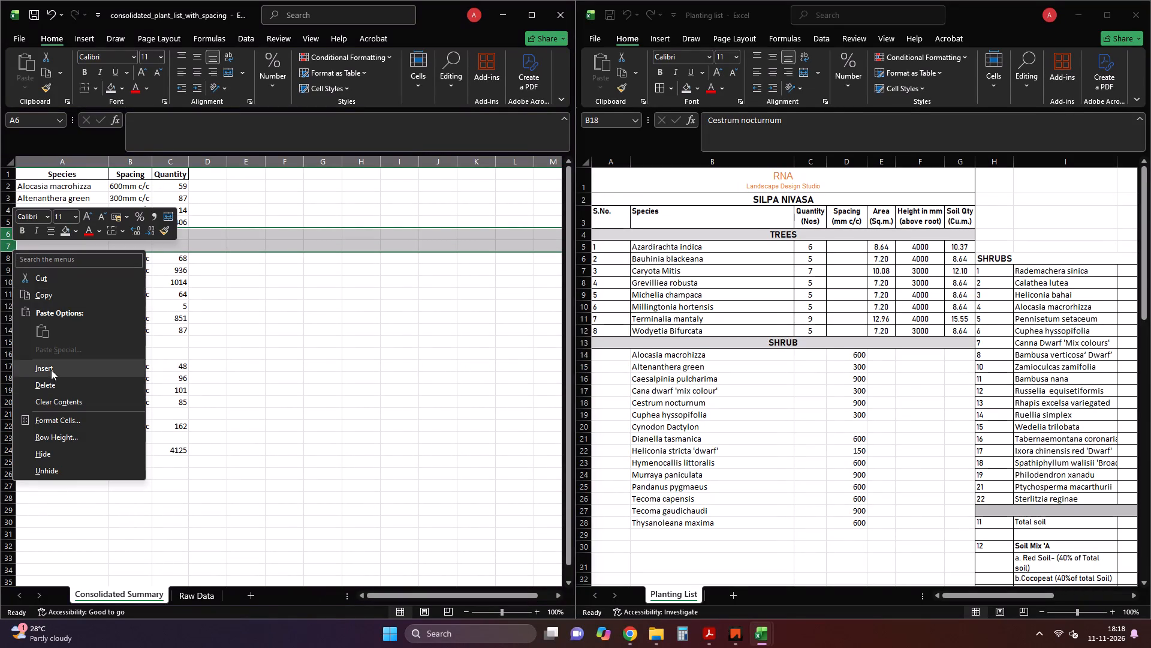
left_click(53, 383)
Delete the two blank rows above Murraya paniculata and the blank row above Thysanoleana maxima.
left_click_drag(10, 319, 11, 326)
right_click(8, 333)
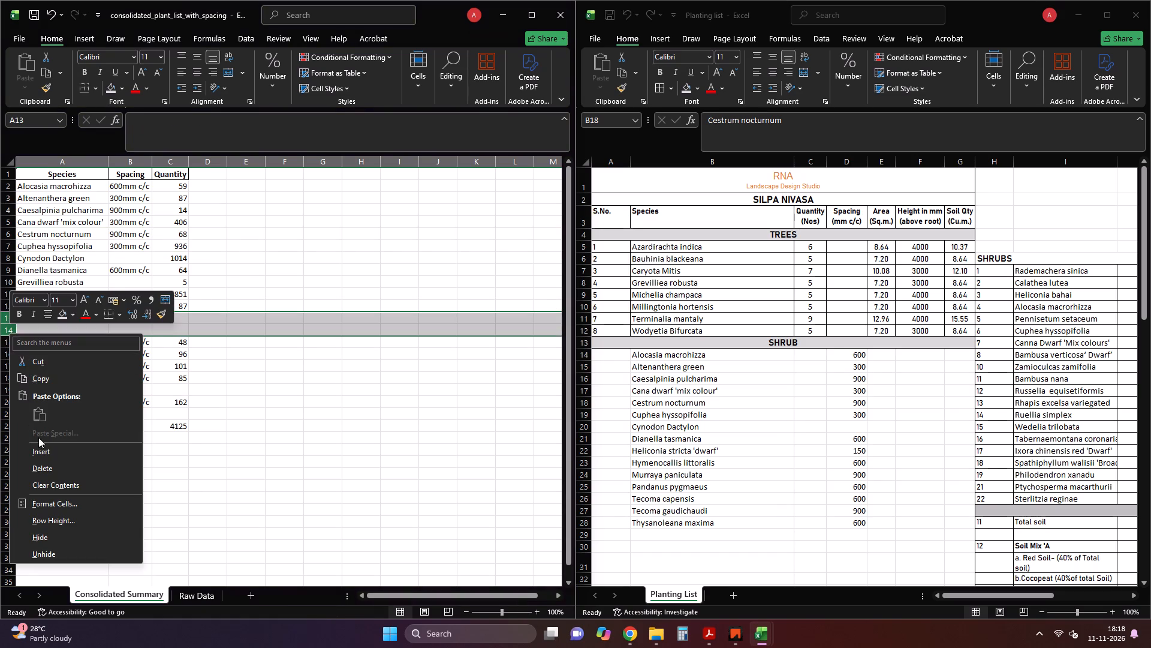
left_click(46, 465)
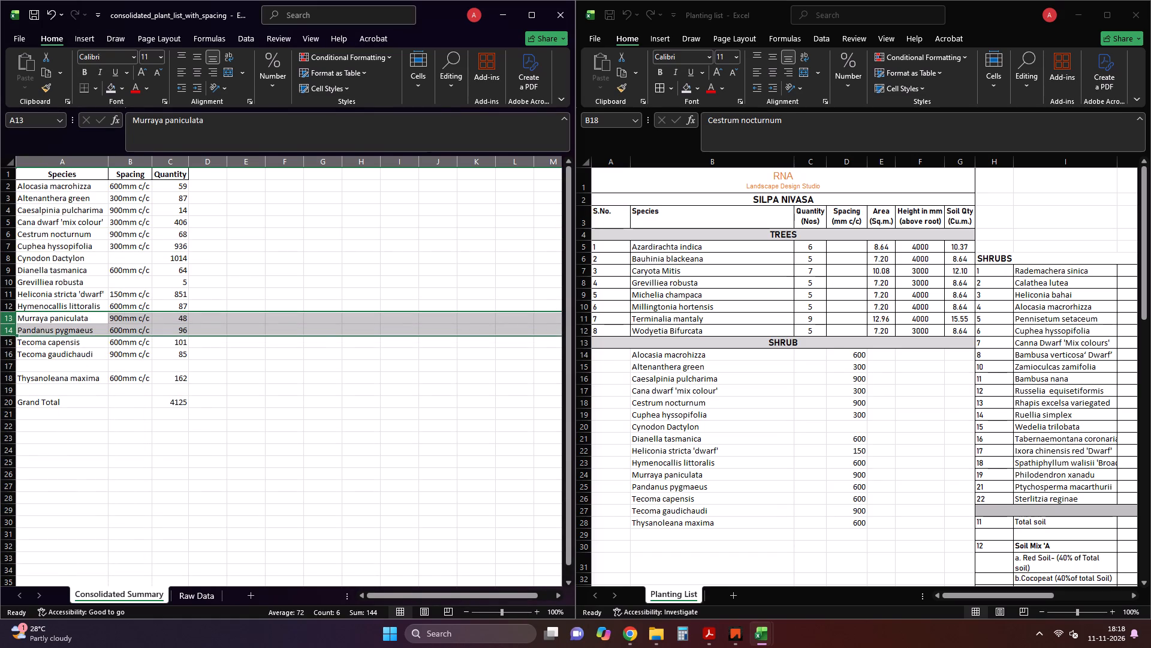
left_click(9, 367)
right_click(9, 367)
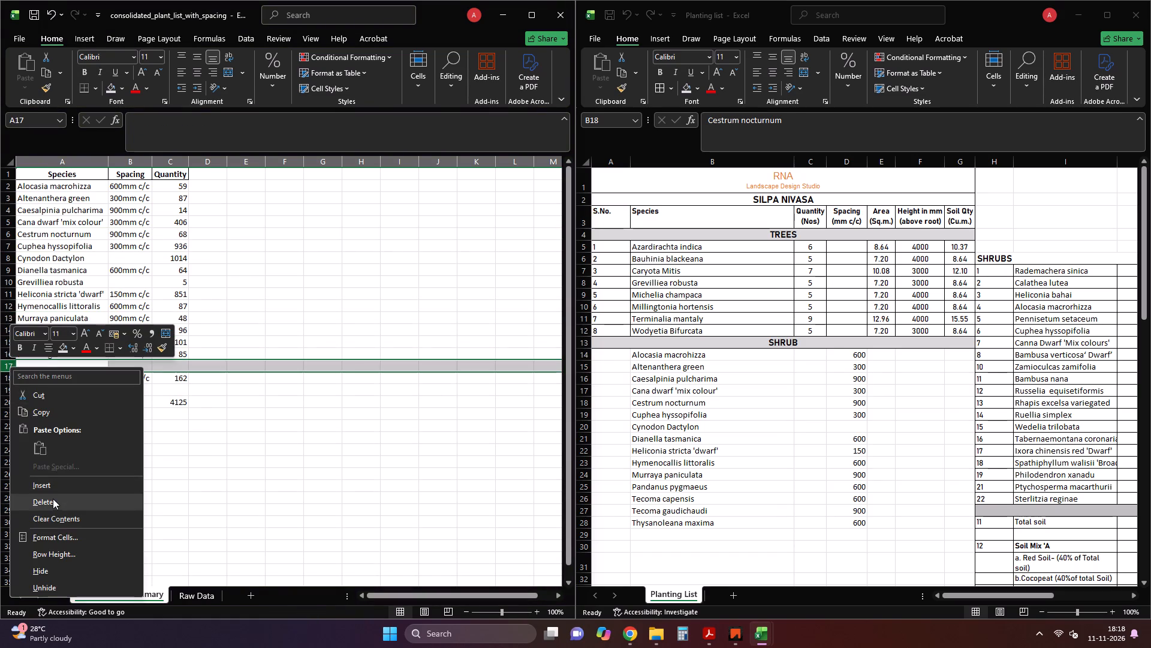
left_click(53, 499)
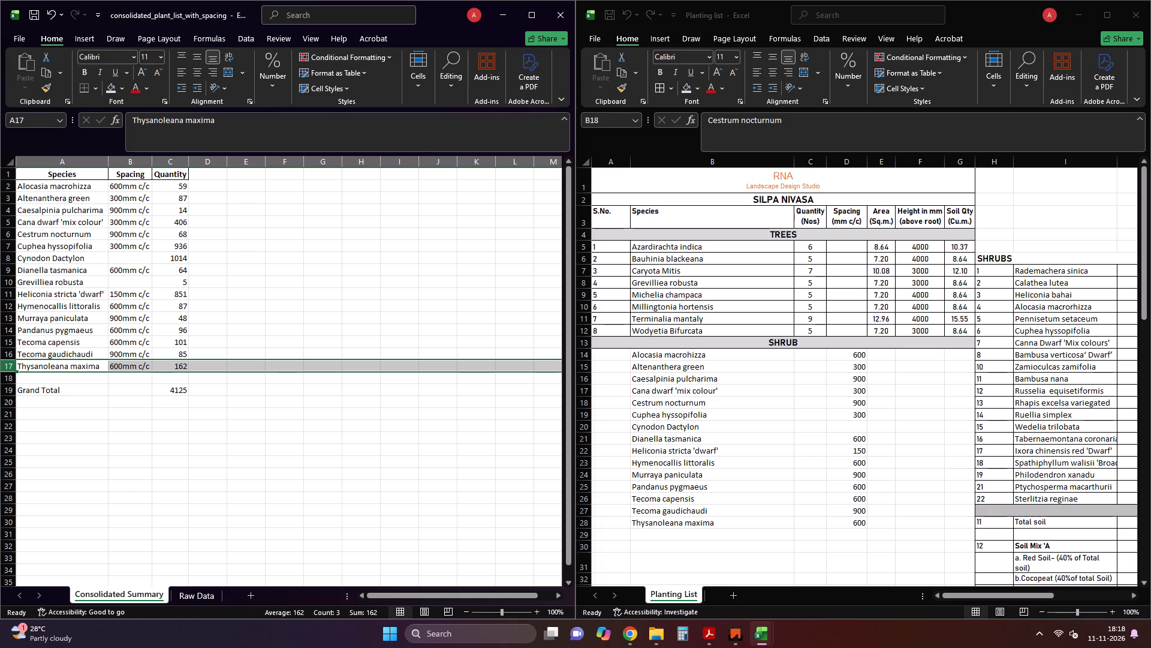
Clear the Grand Total label and its quantity below the species list.
left_click_drag(38, 394, 198, 409)
key("Delete")
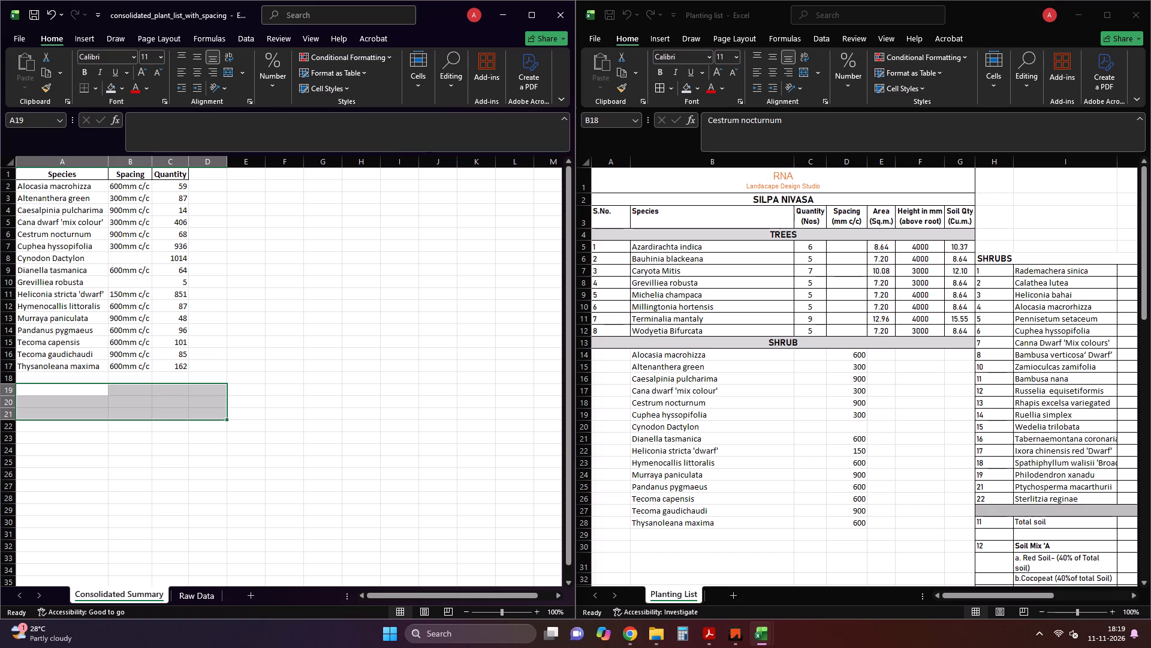
left_click(203, 465)
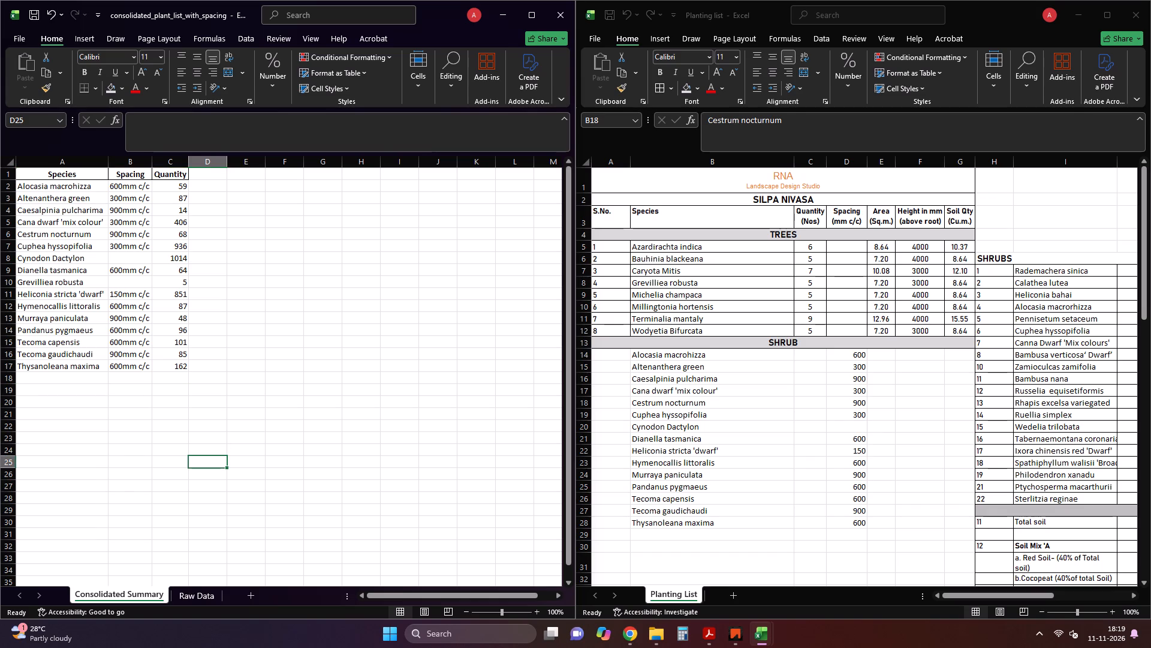
Clear the Grevilliea robusta entry and its quantity from the consolidated summary.
left_click_drag(38, 282, 167, 286)
key("Delete")
left_click(264, 409)
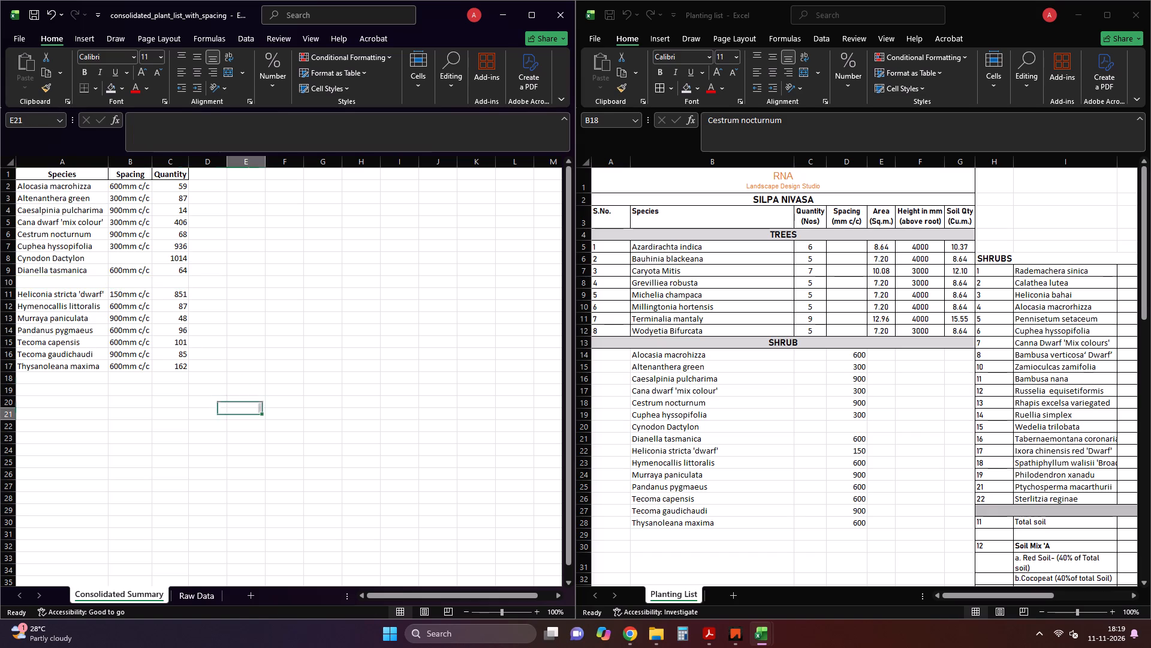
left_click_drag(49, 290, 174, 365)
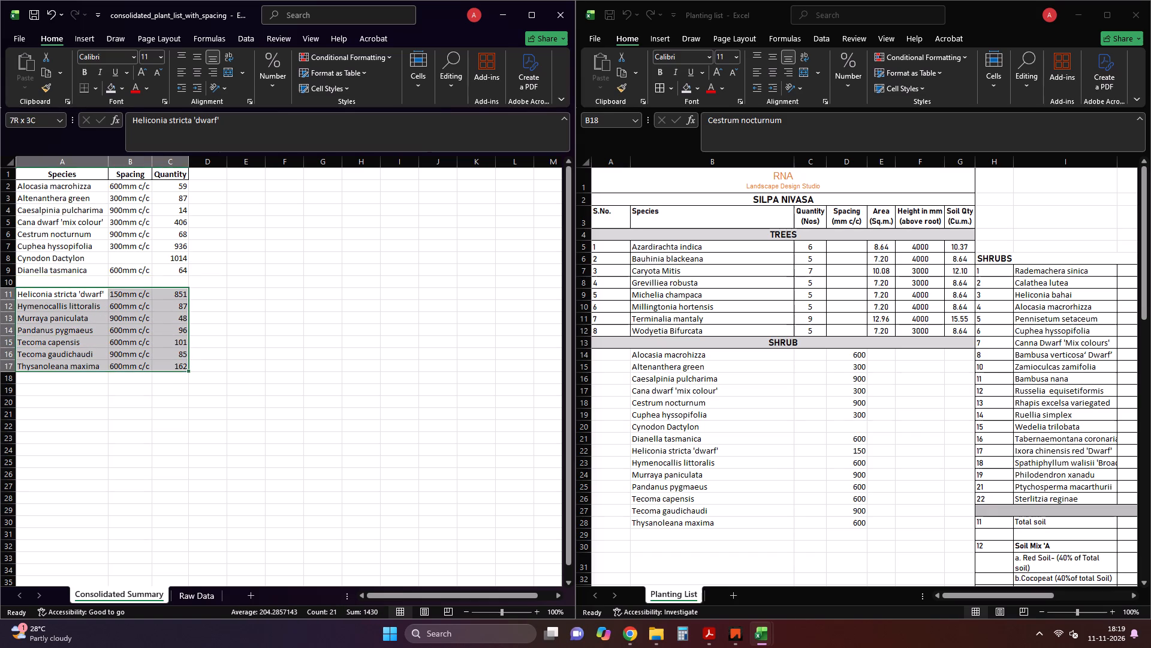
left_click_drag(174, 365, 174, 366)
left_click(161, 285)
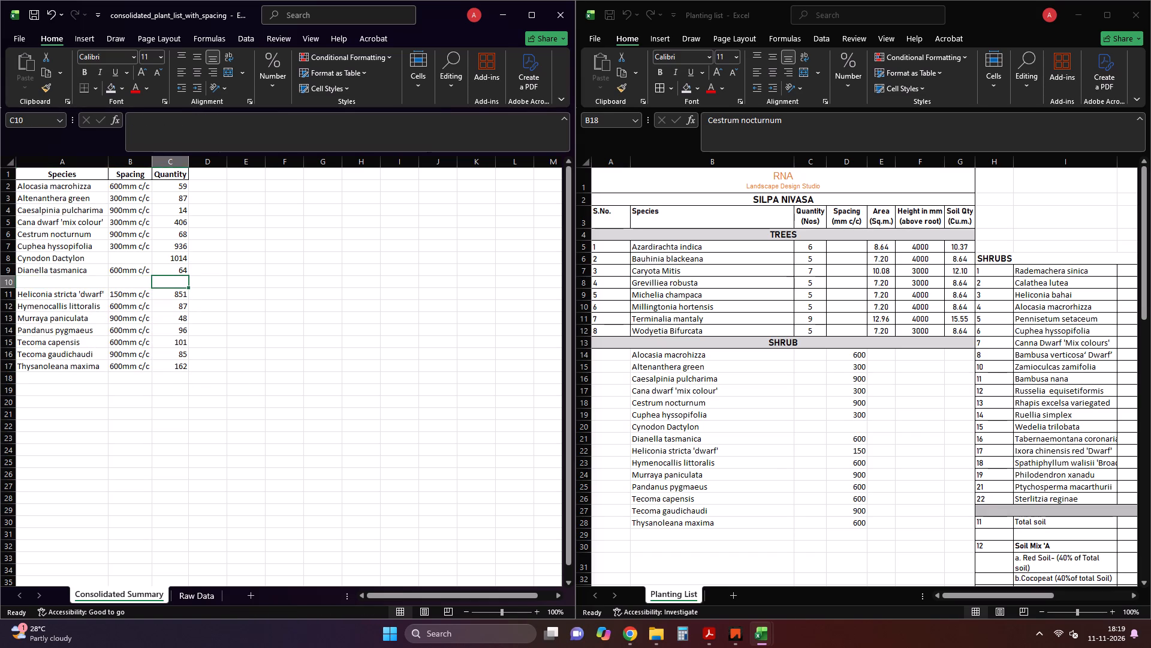
Move the entries from Heliconia stricta 'dwarf' to Thysanoleana maxima up one row to close the gap below Dianella tasmanica.
left_click_drag(73, 296, 179, 365)
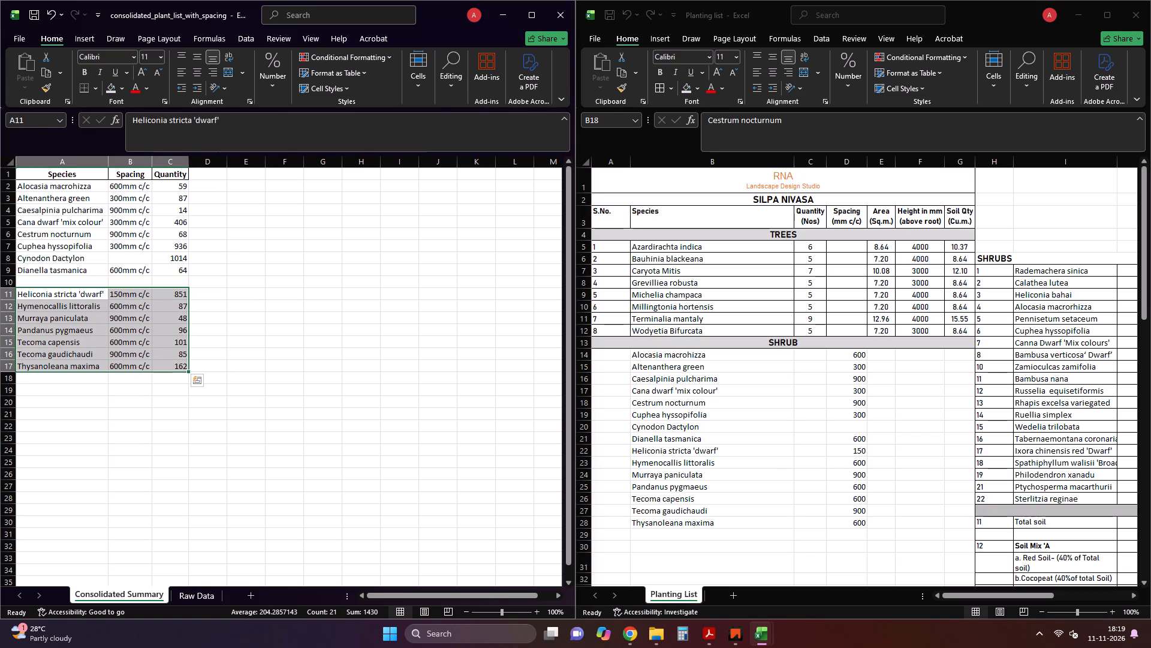
left_click_drag(162, 288, 164, 281)
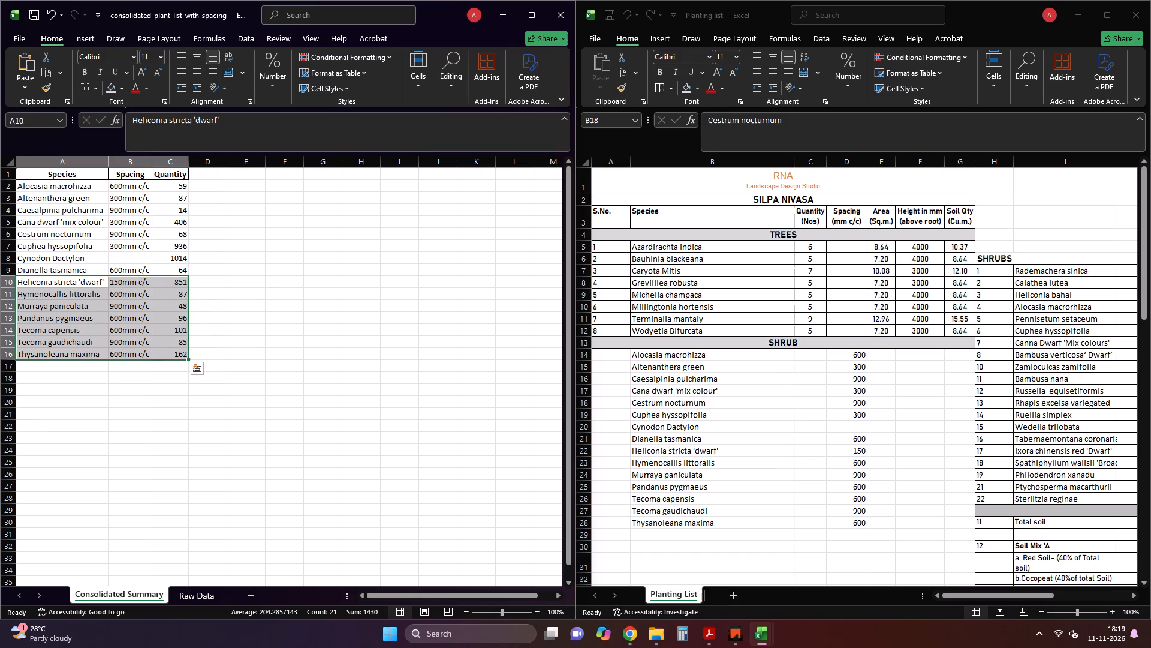
left_click(239, 296)
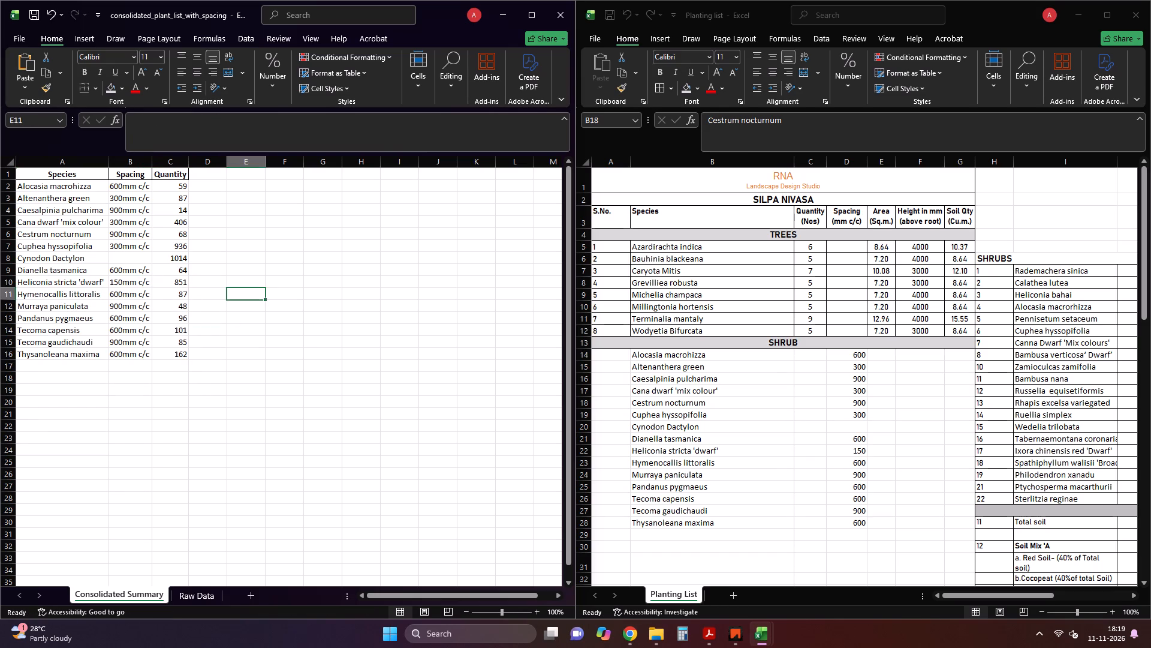
Centre the spacing values of all species in the planting list's SHRUB section.
left_click(839, 356)
left_click_drag(848, 356, 853, 530)
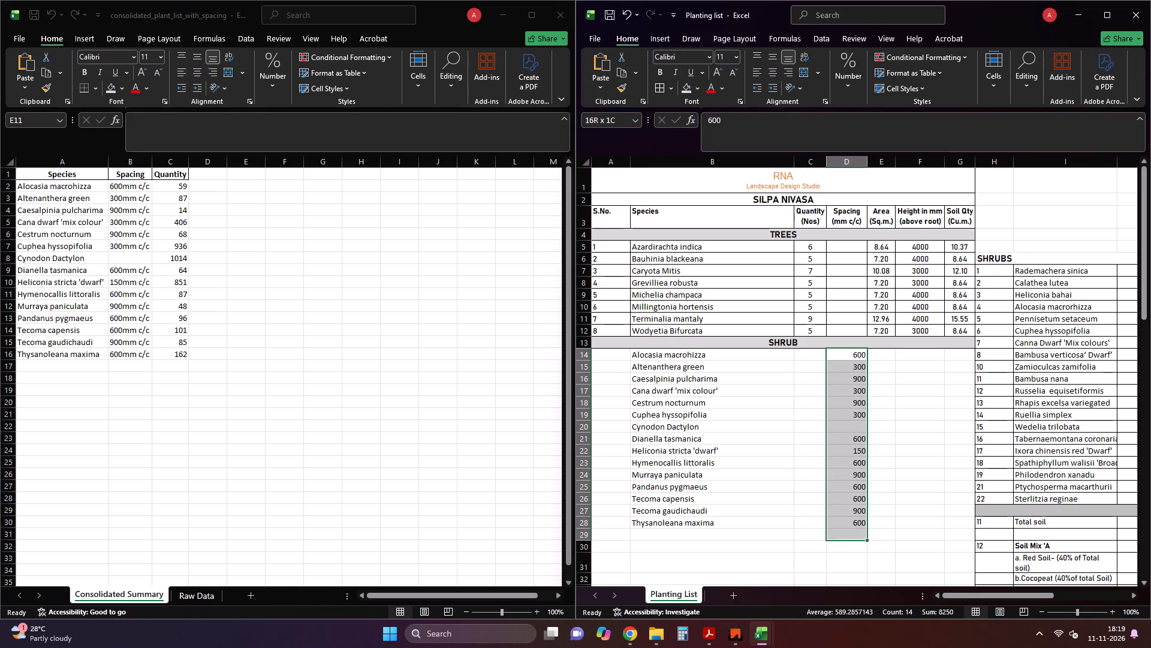
left_click_drag(853, 530, 854, 518)
left_click(767, 79)
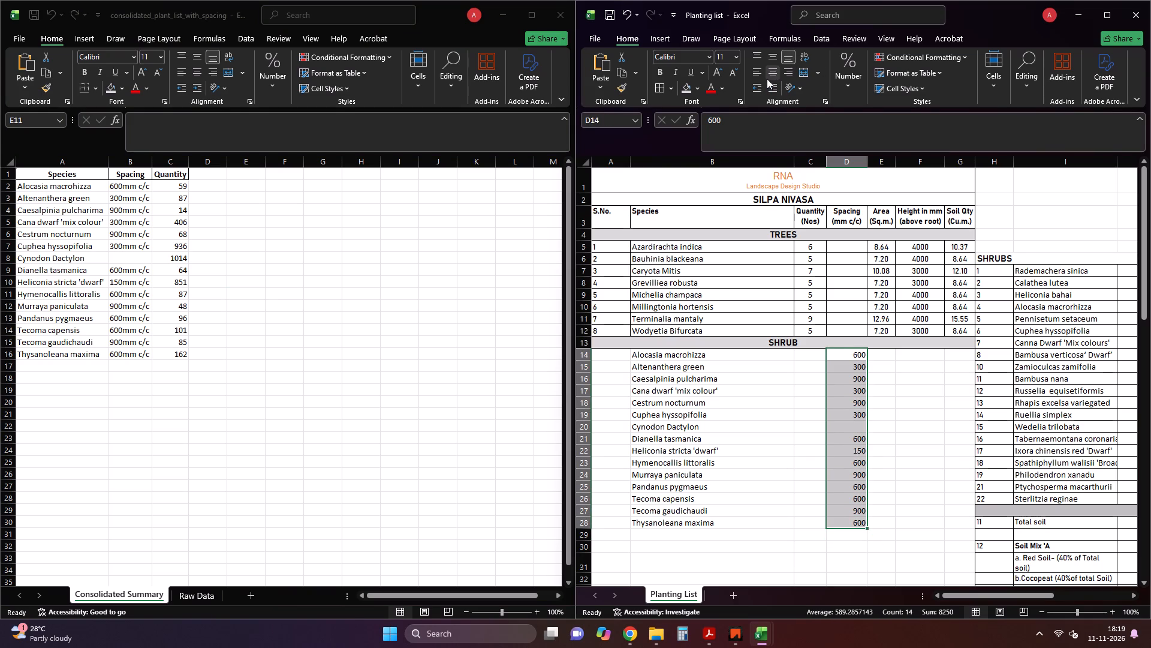
left_click(776, 61)
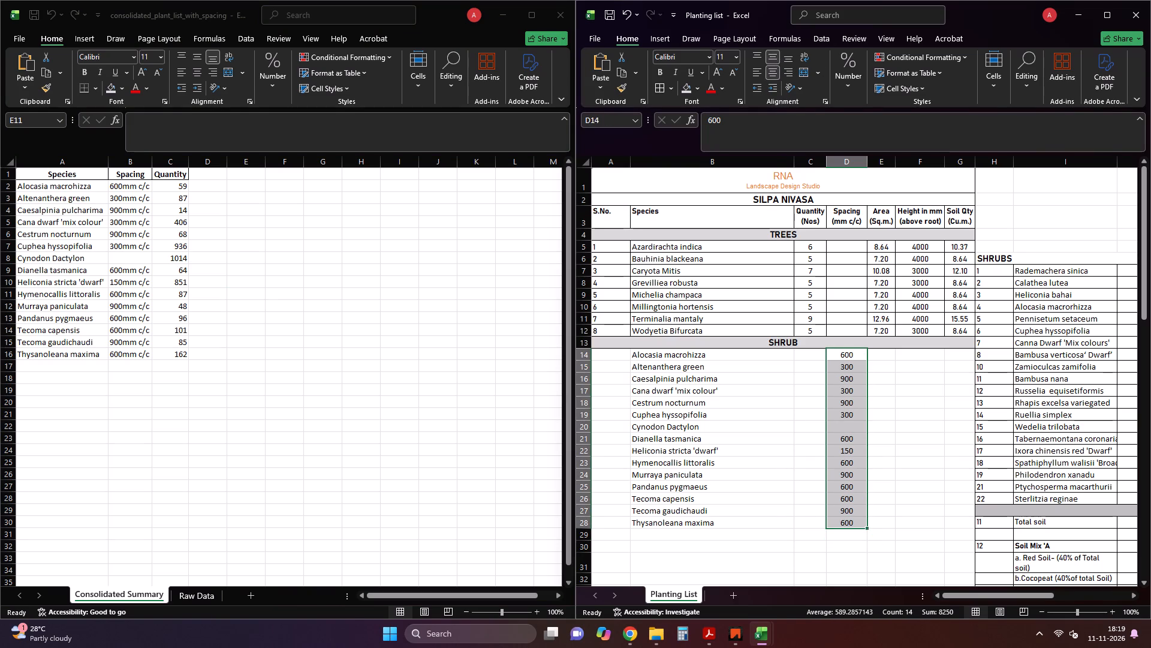
left_click(892, 424)
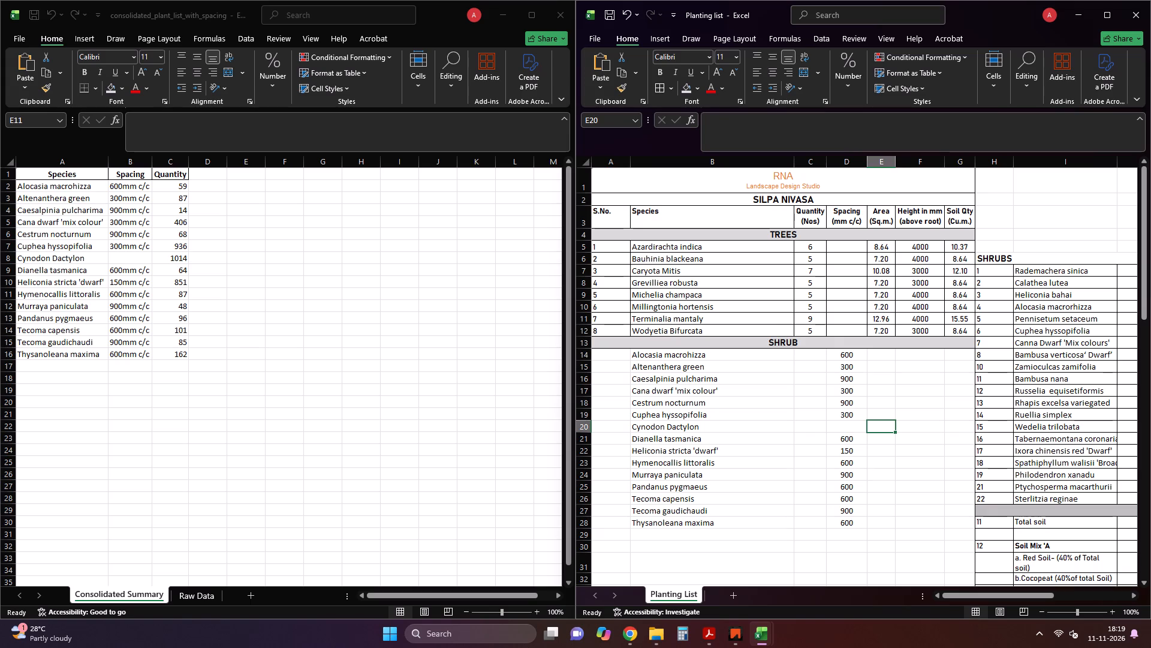
Enter Carpet as the spacing for Cynodon Dactylon in the planting list.
left_click(846, 426)
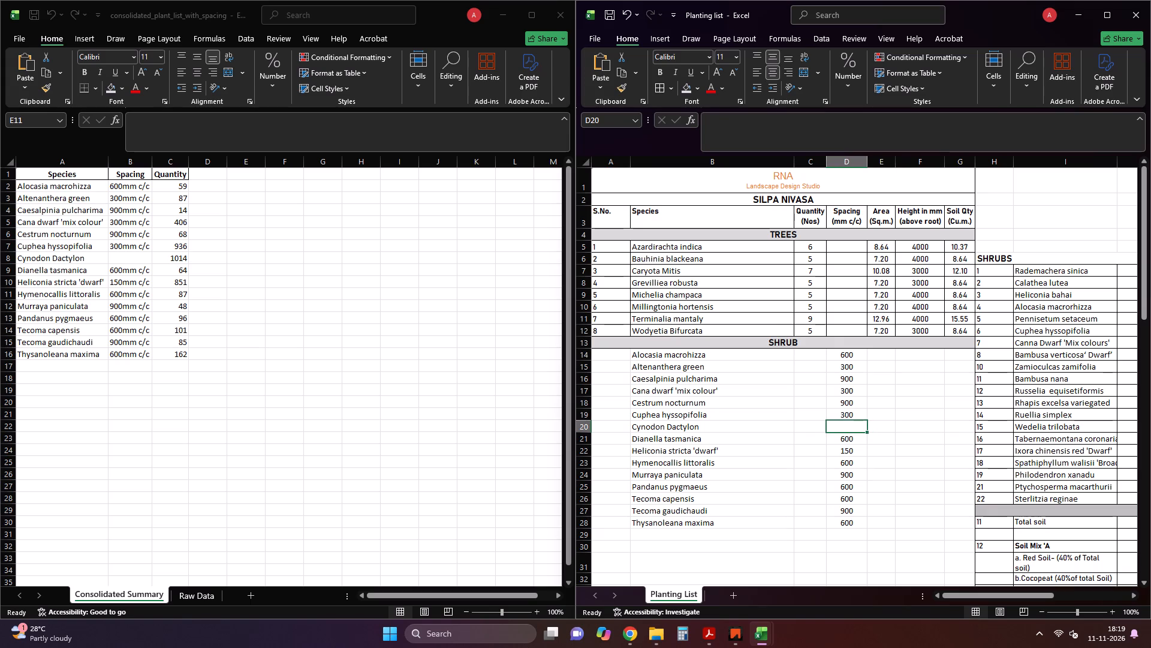
type("CAR")
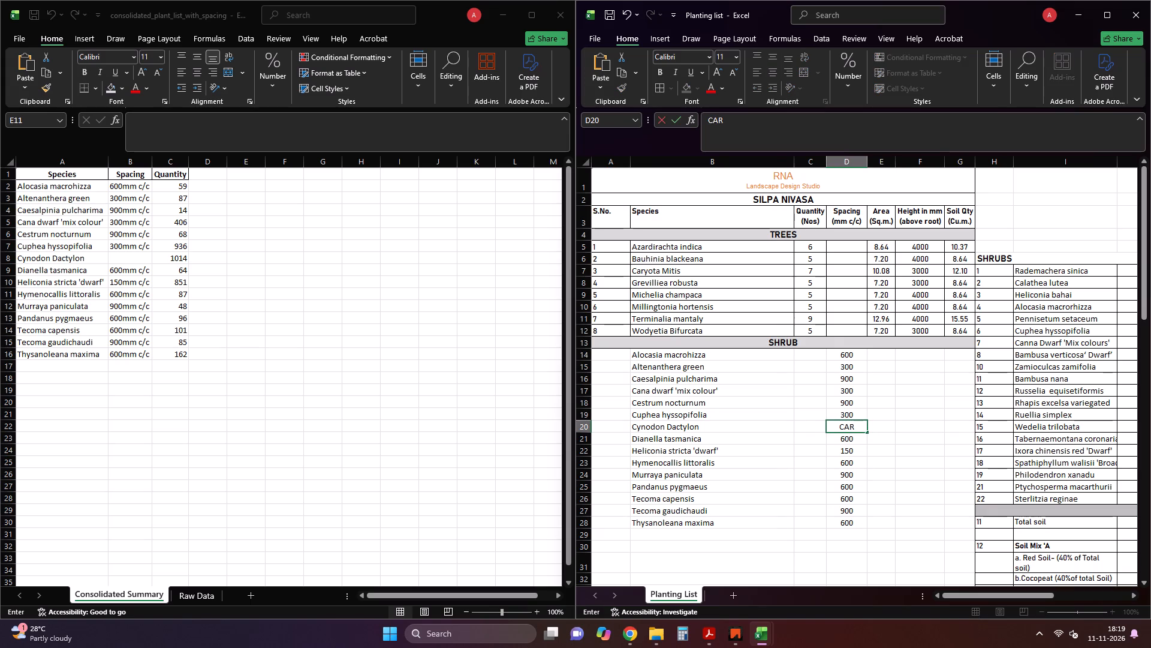
key("BackSpace")
key("BackSpace")
type("arpet")
left_click(792, 478)
left_click(881, 361)
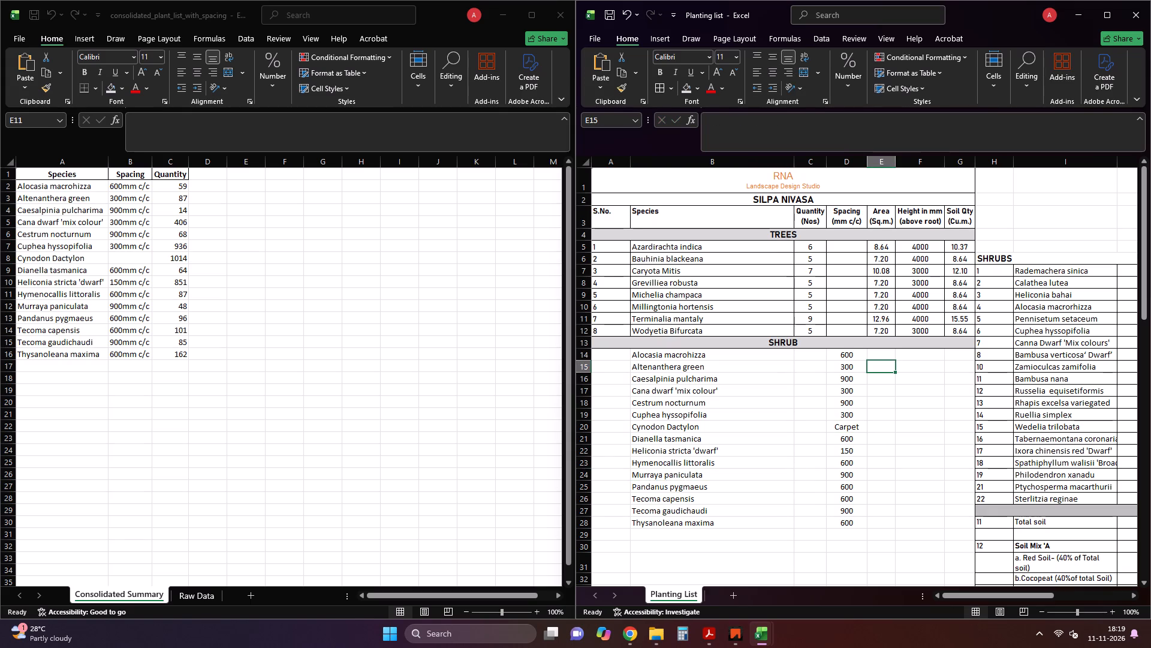
Copy all species quantities from the consolidated summary into the SHRUB section's Quantity column, starting at Alocasia macrorhizza.
left_click(381, 351)
left_click_drag(173, 188, 185, 355)
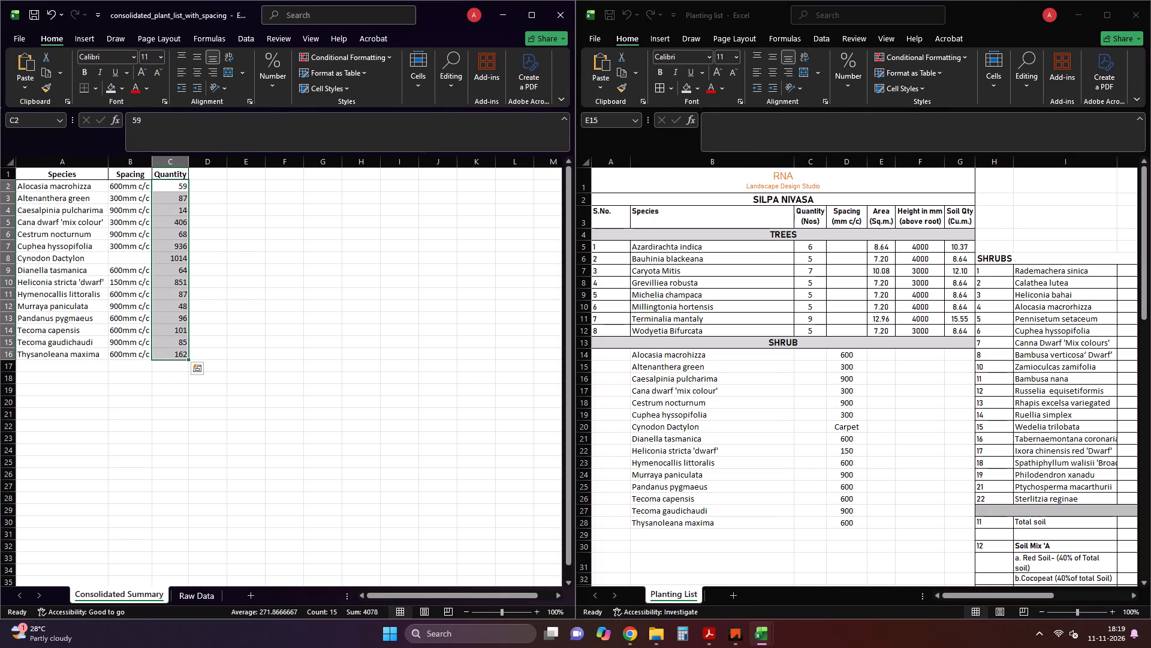
key("ctrl+c")
left_click(820, 359)
left_click(813, 356)
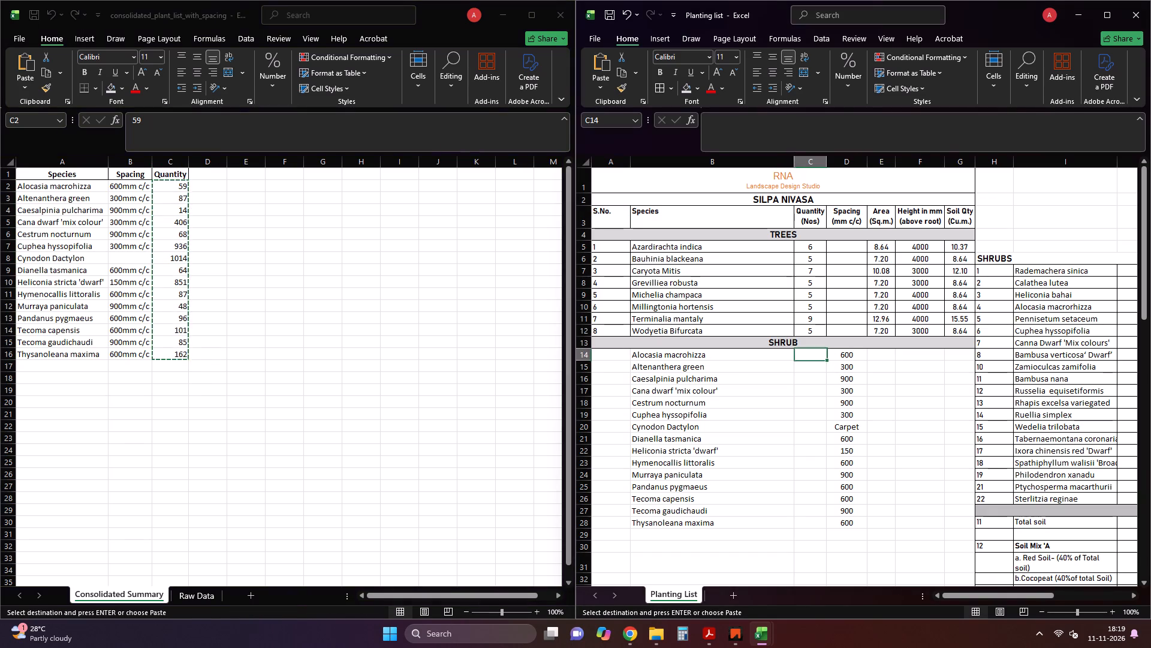
key("ctrl+v")
left_click(683, 440)
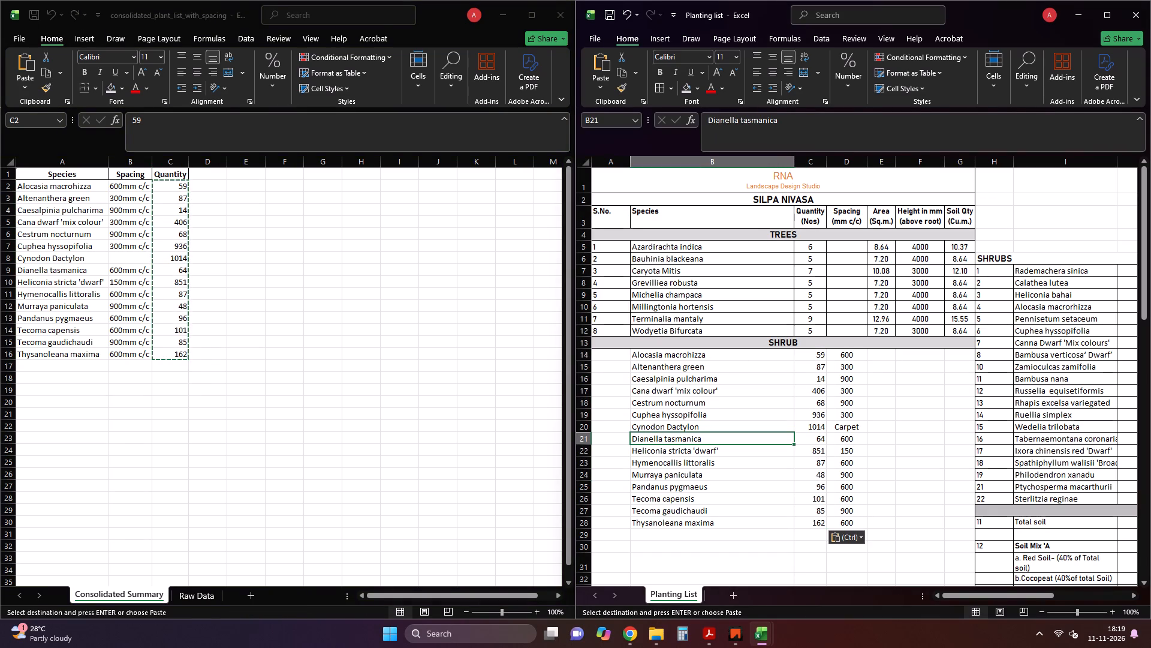
Copy the area, height and soil quantity cells of the old SHRUBS table into the new SHRUB section, starting at Alocasia macrorhizza.
middle_click_drag(884, 415, 917, 421)
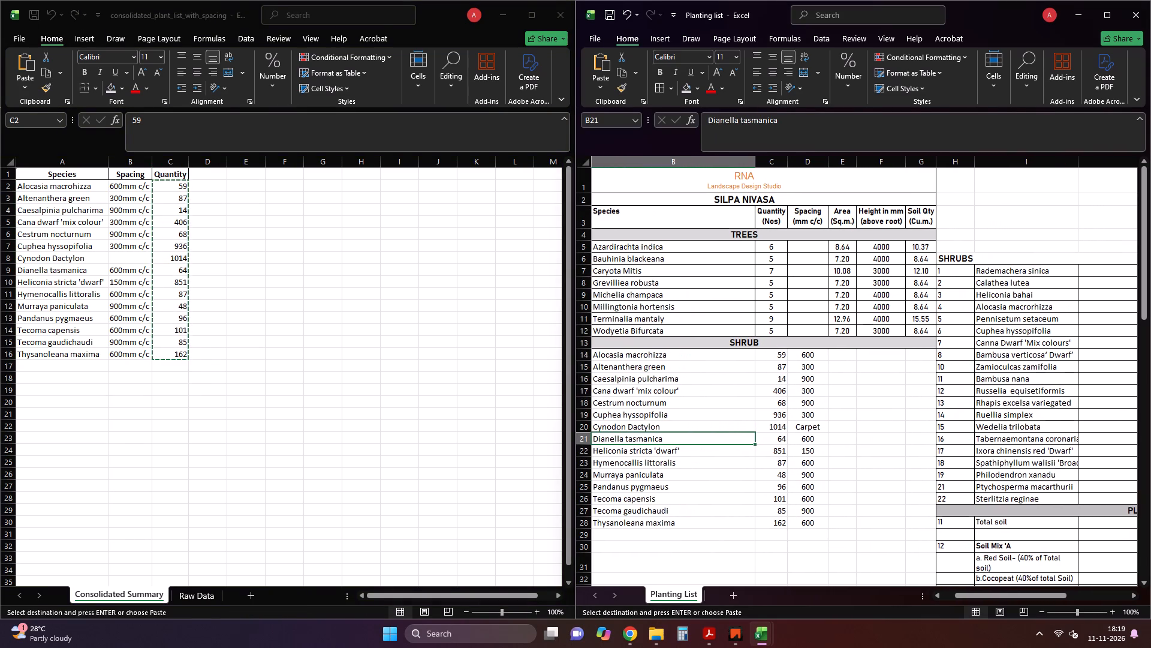
middle_click_drag(588, 462, 614, 464)
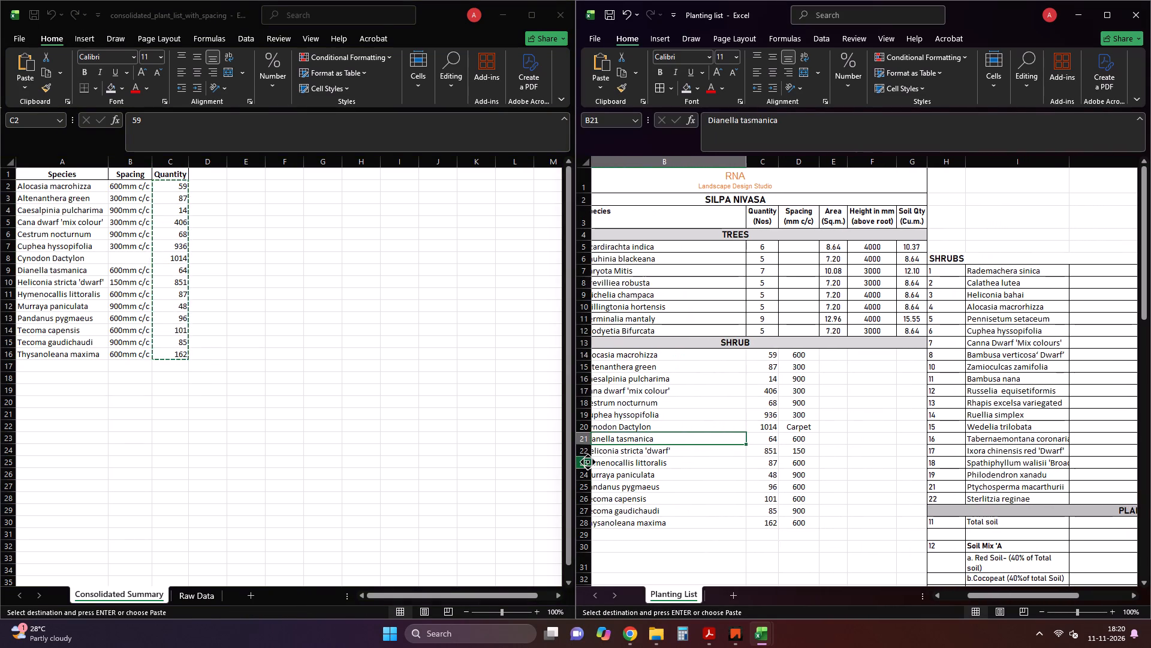
middle_click_drag(614, 464, 716, 490)
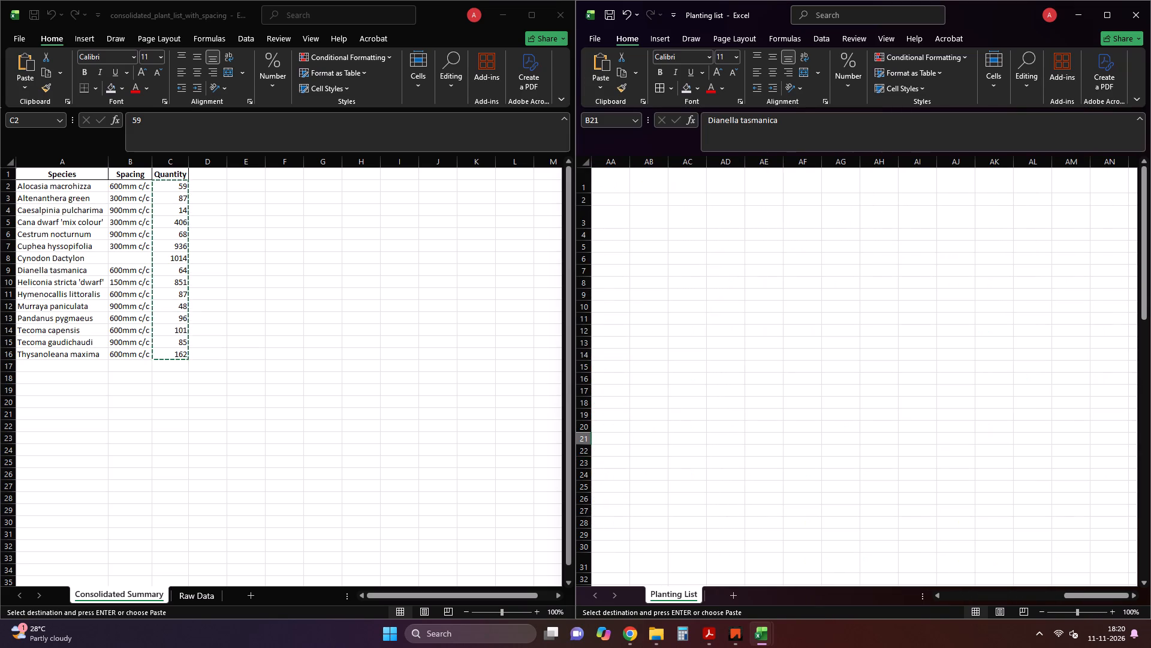
middle_click_drag(700, 465, 626, 453)
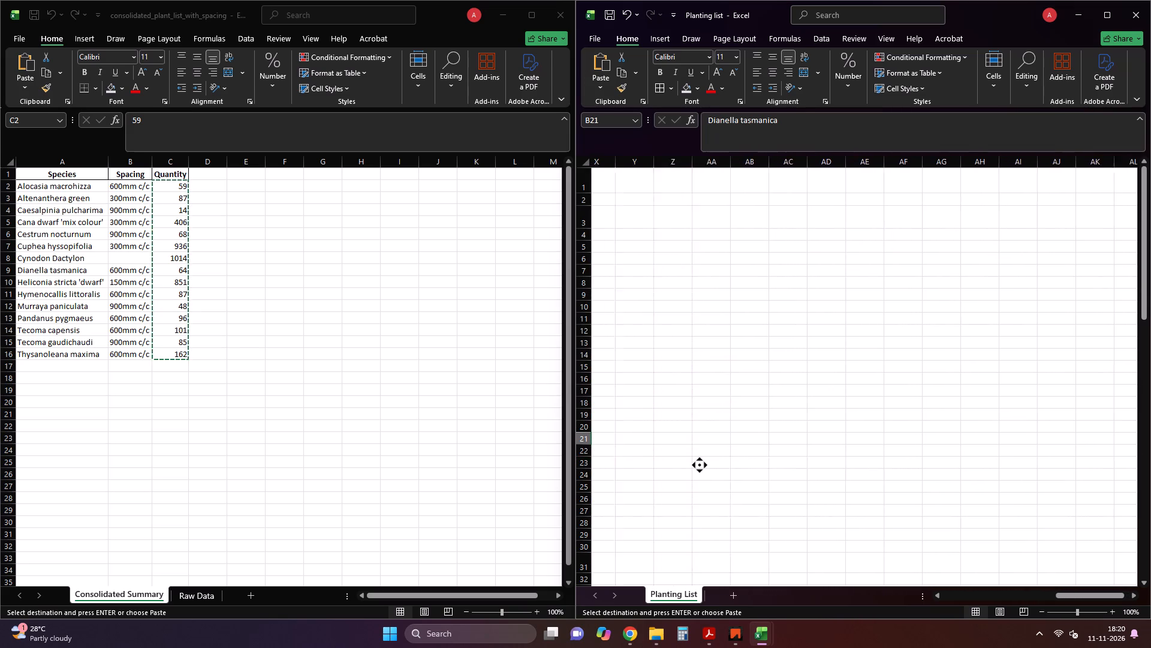
middle_click_drag(626, 453, 577, 503)
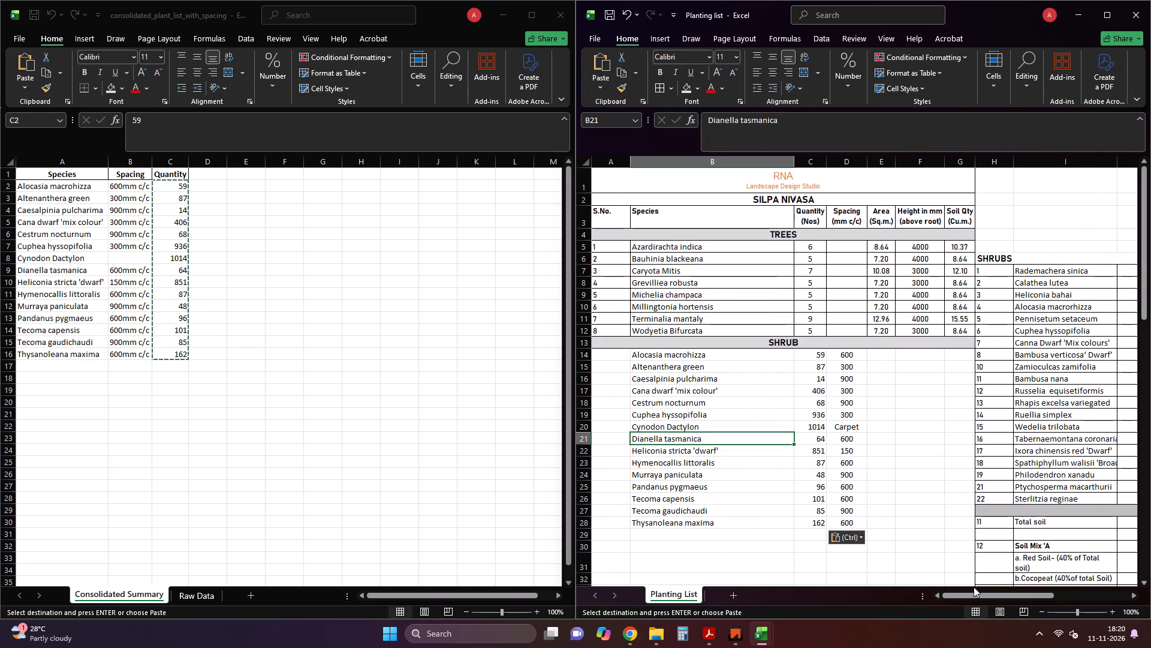
left_click_drag(983, 593, 1049, 606)
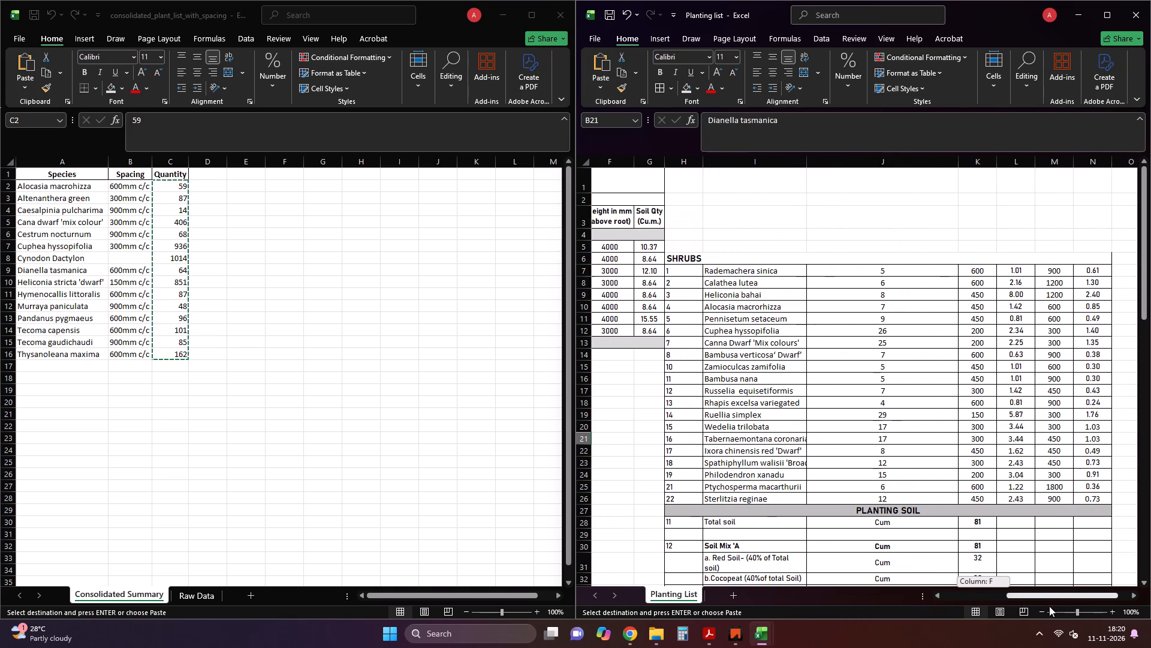
left_click_drag(1049, 606, 1052, 607)
left_click_drag(975, 271, 1030, 329)
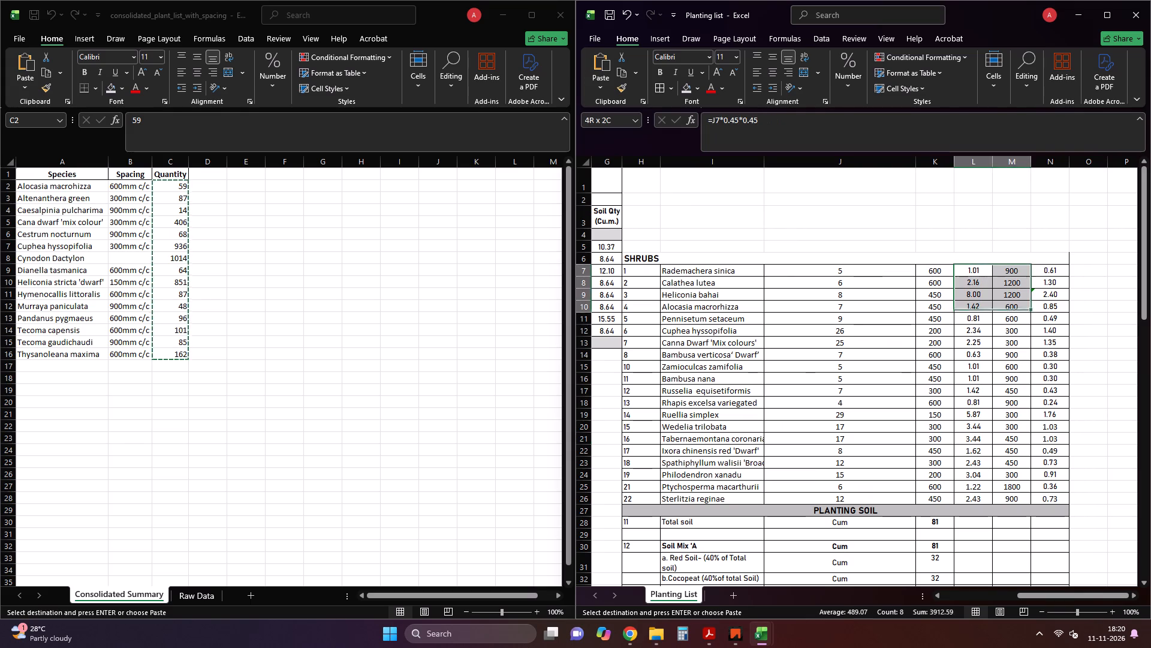
left_click_drag(1030, 329, 1066, 496)
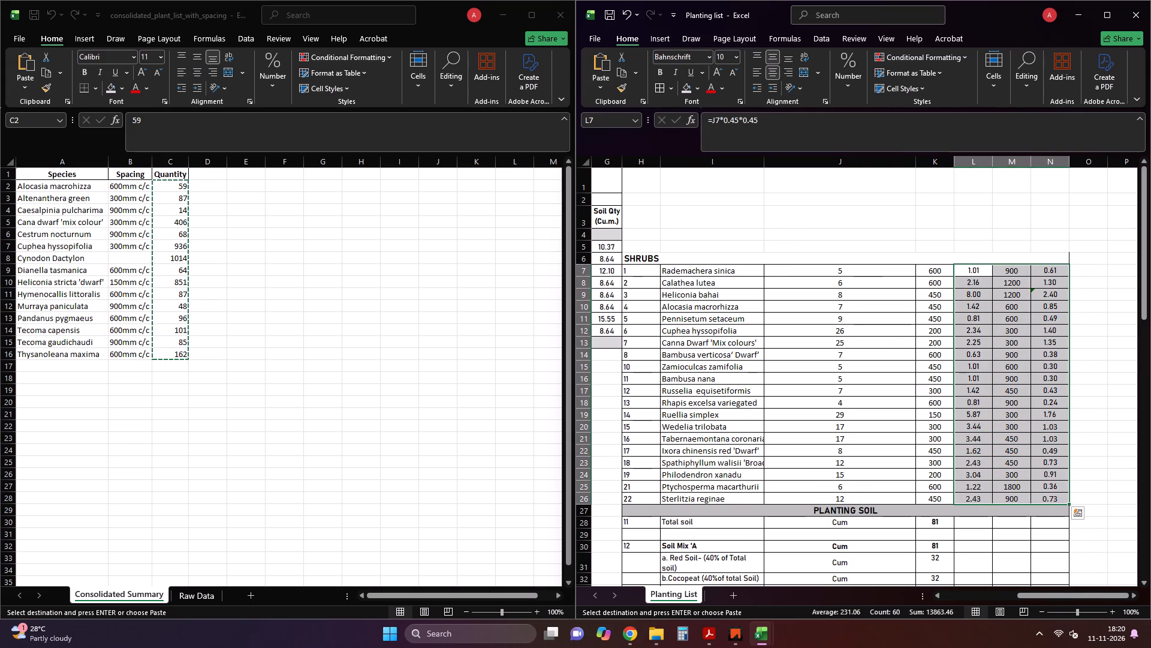
key("ctrl+c")
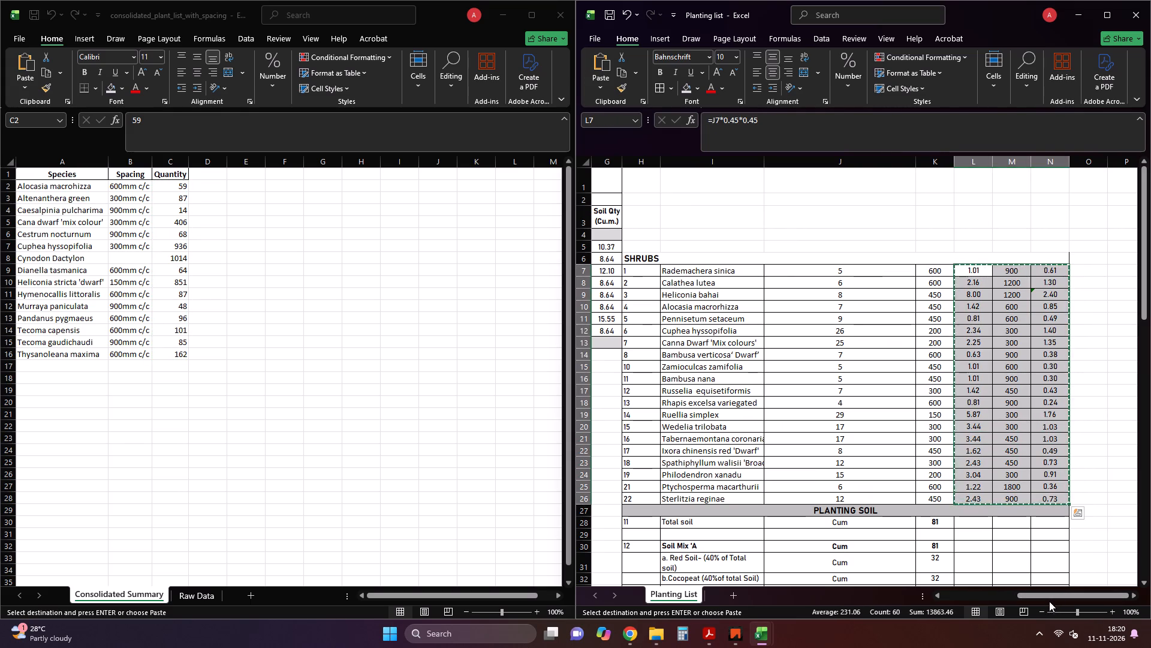
left_click_drag(1047, 595, 917, 587)
left_click(885, 352)
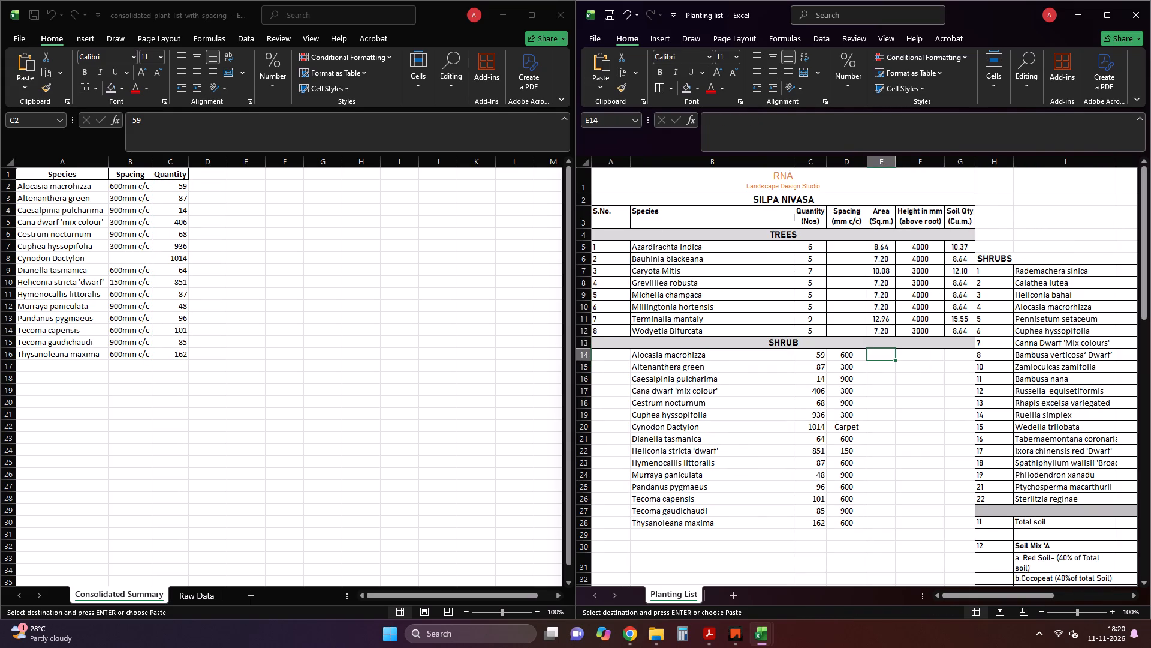
key("ctrl+v")
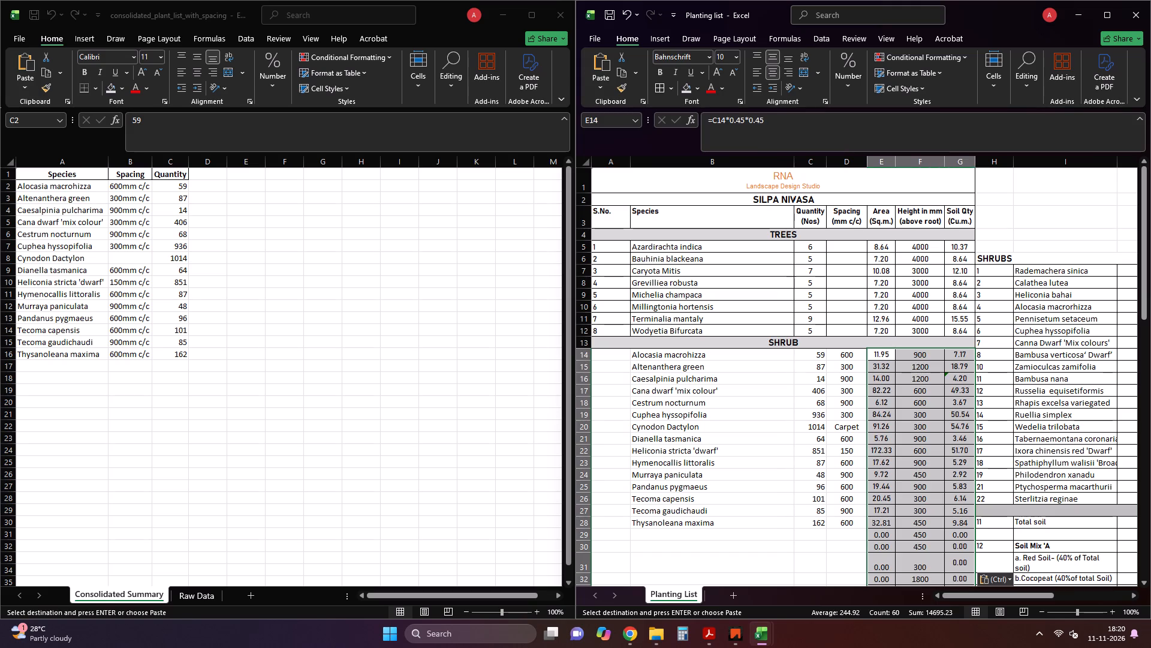
left_click(1051, 215)
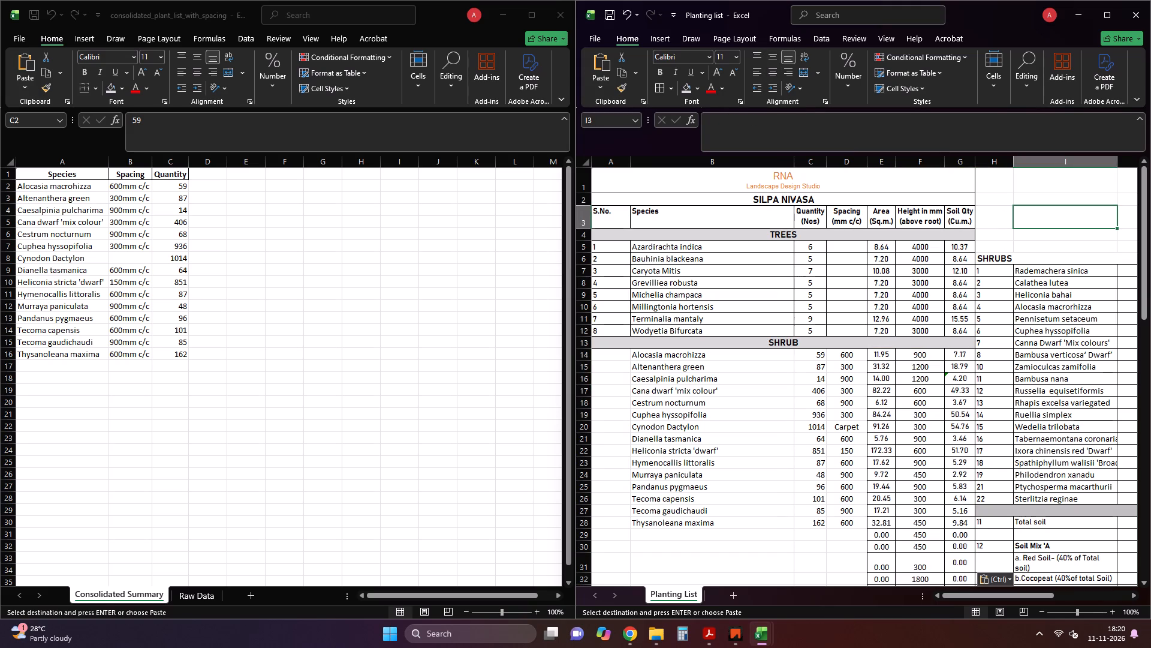
Clear the contents of the old SHRUBS table, from its heading to Sterlitzia reginae.
left_click_drag(998, 257, 1033, 296)
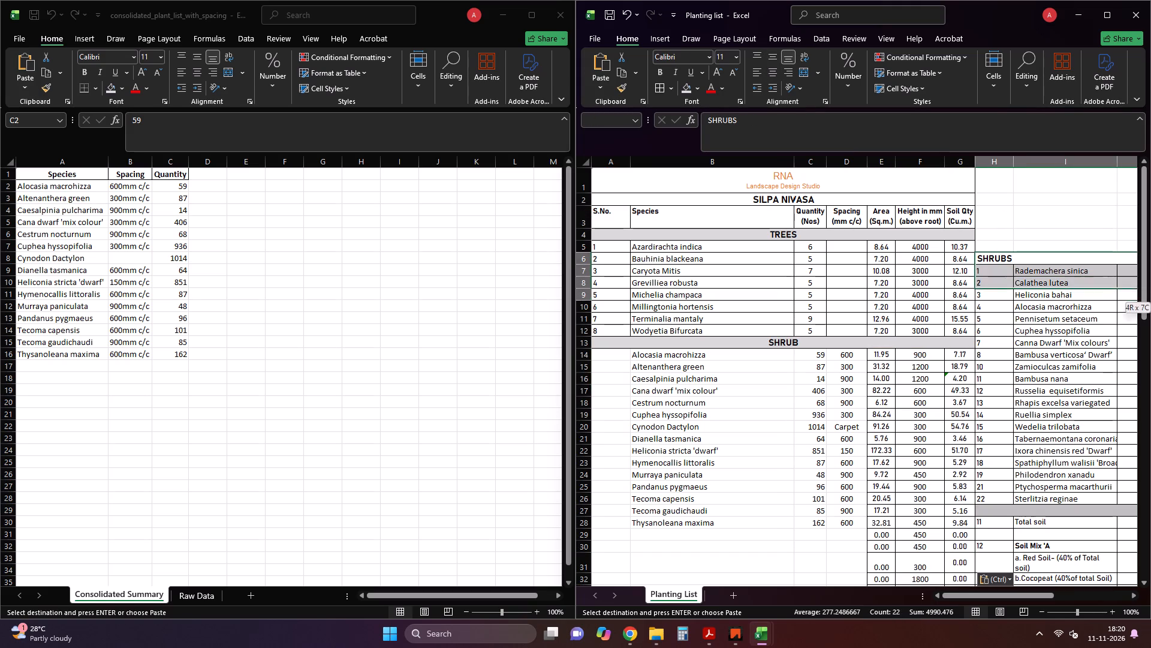
left_click_drag(1033, 296, 1147, 502)
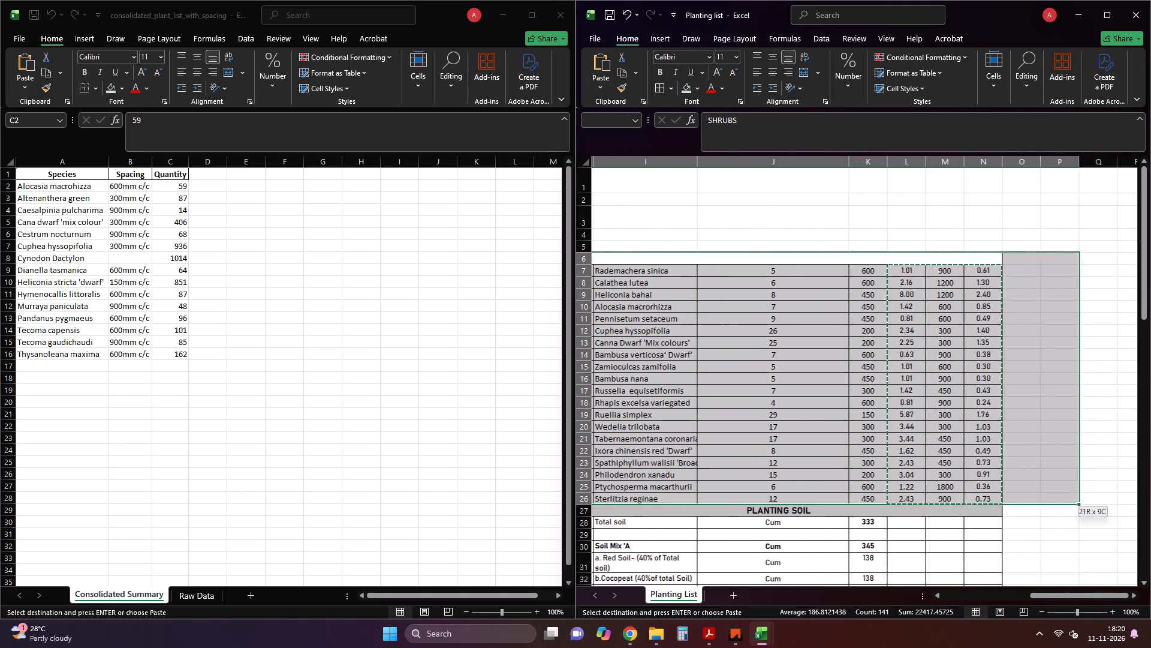
left_click_drag(1147, 502, 1146, 503)
key("Delete")
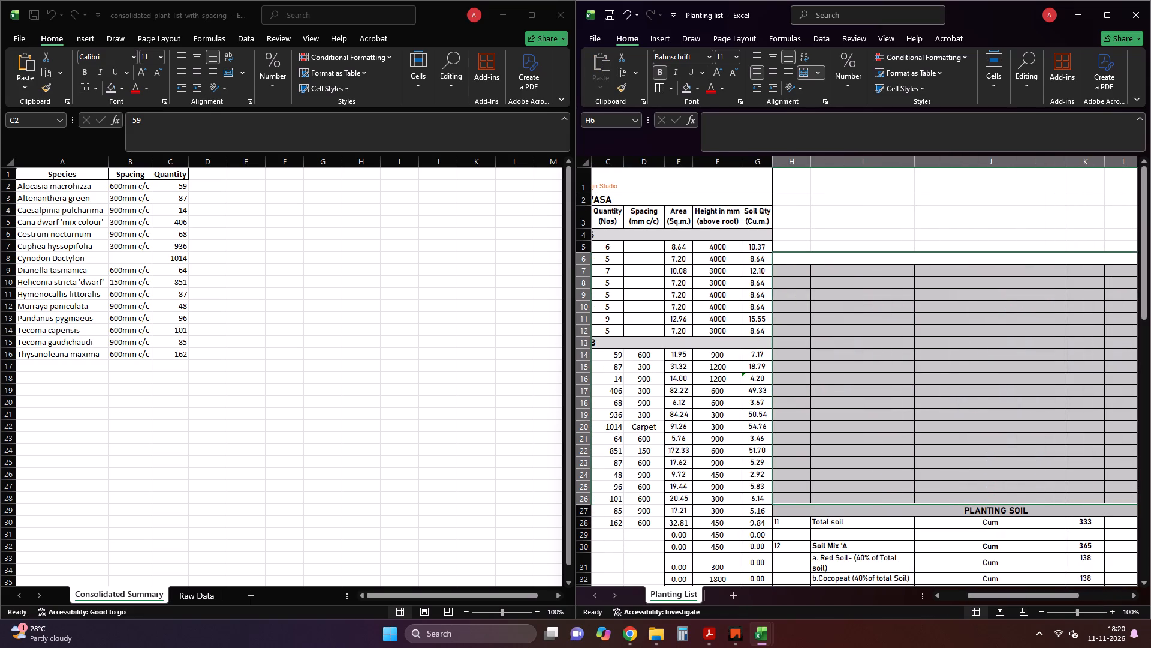
left_click(962, 232)
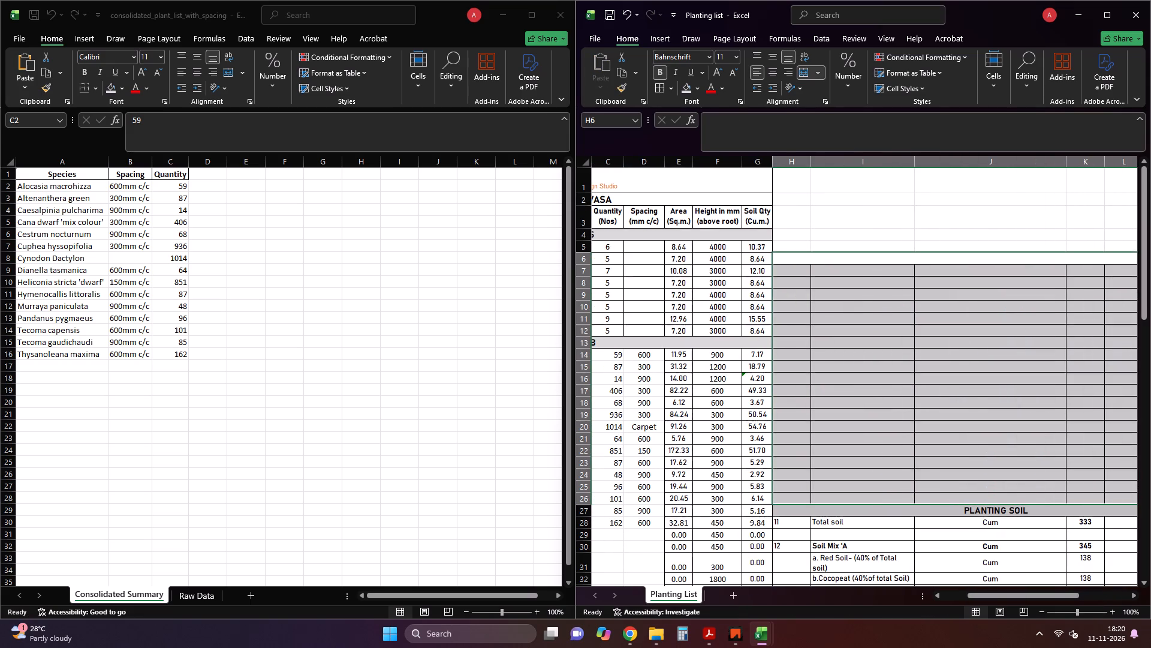
Strip the old shrub table's leftover borders by applying the Normal cell style to H7:P26, above the PLANTING SOIL heading.
left_click_drag(791, 272, 920, 356)
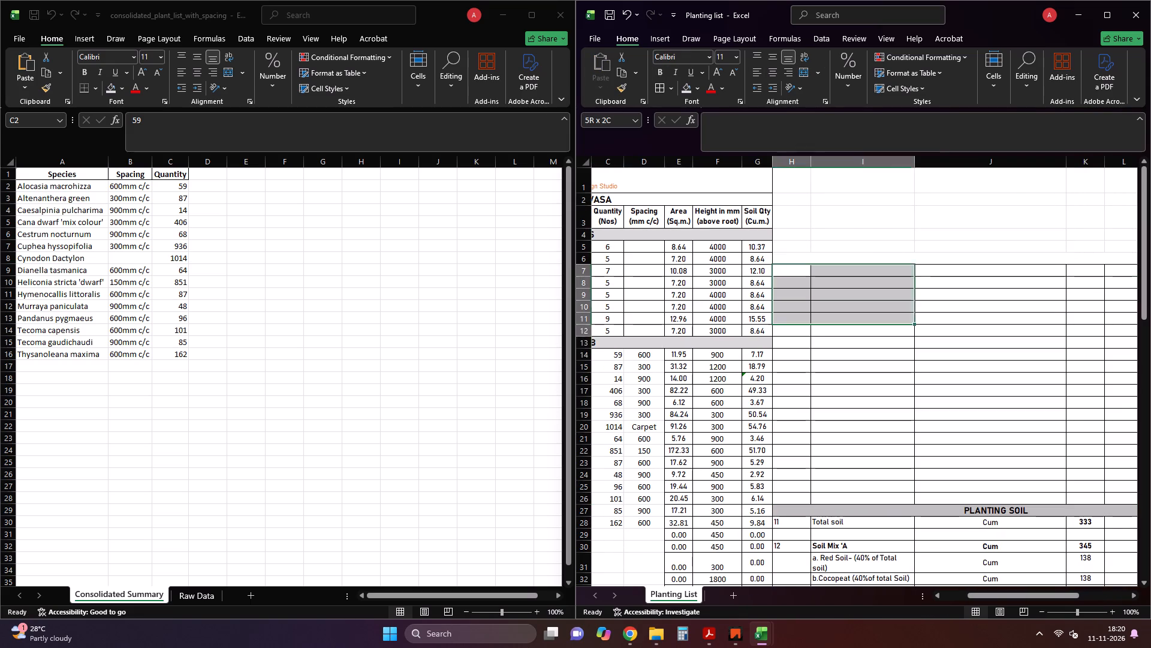
left_click_drag(920, 356, 1150, 497)
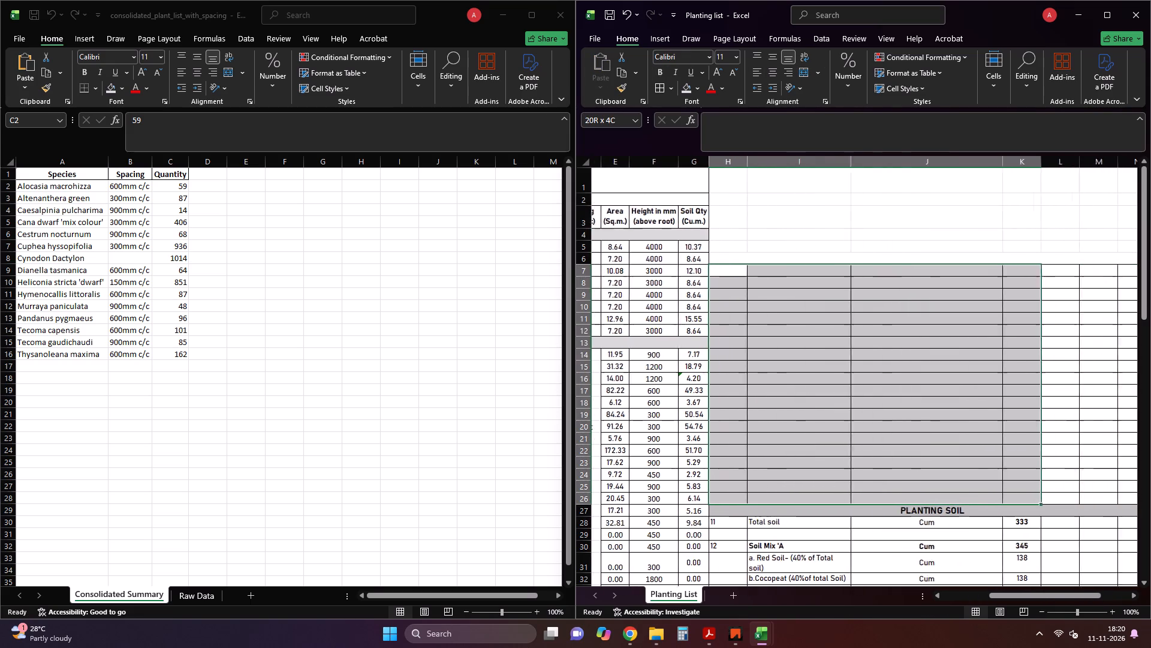
left_click_drag(1150, 497, 1111, 499)
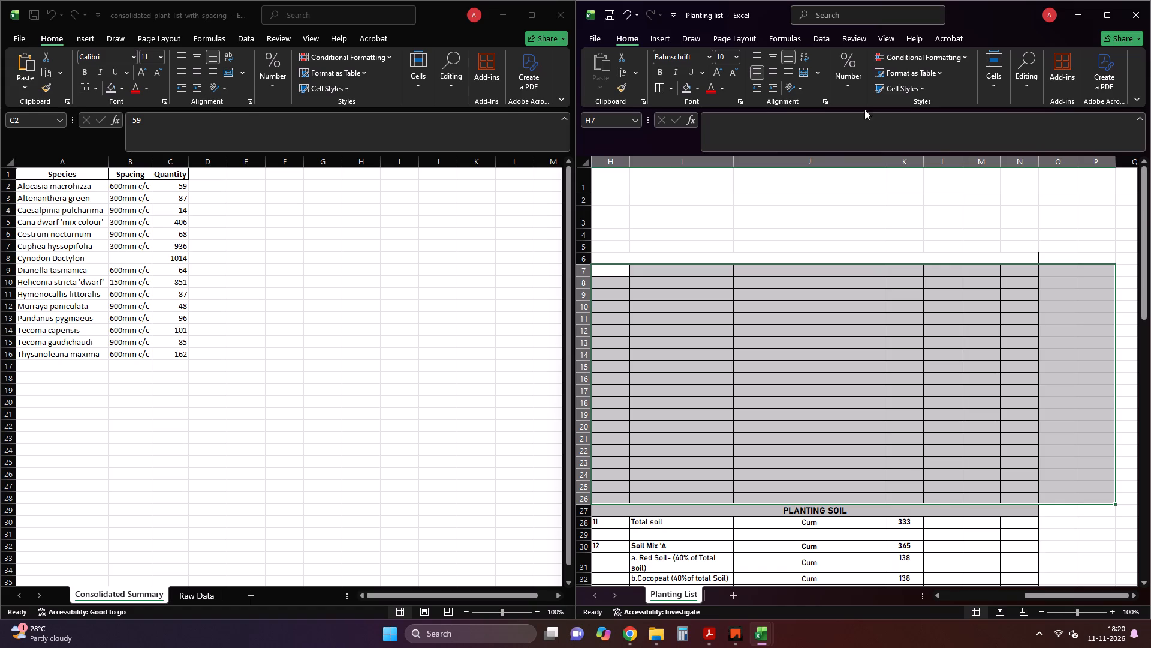
left_click(954, 59)
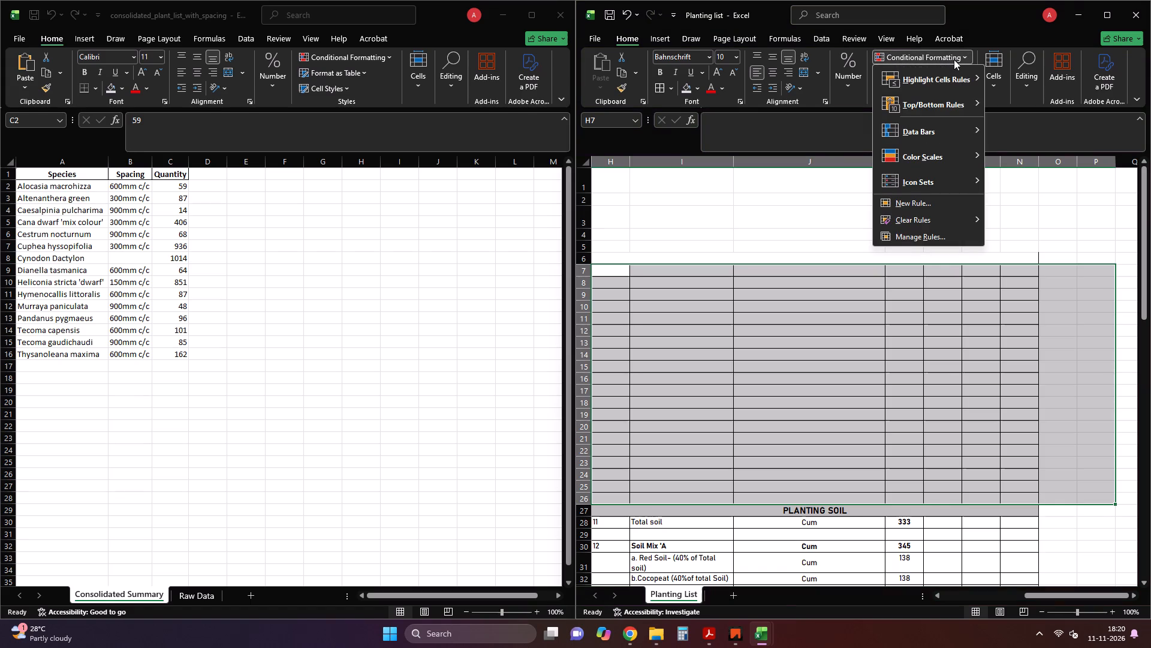
left_click(955, 58)
left_click(969, 57)
left_click(969, 57)
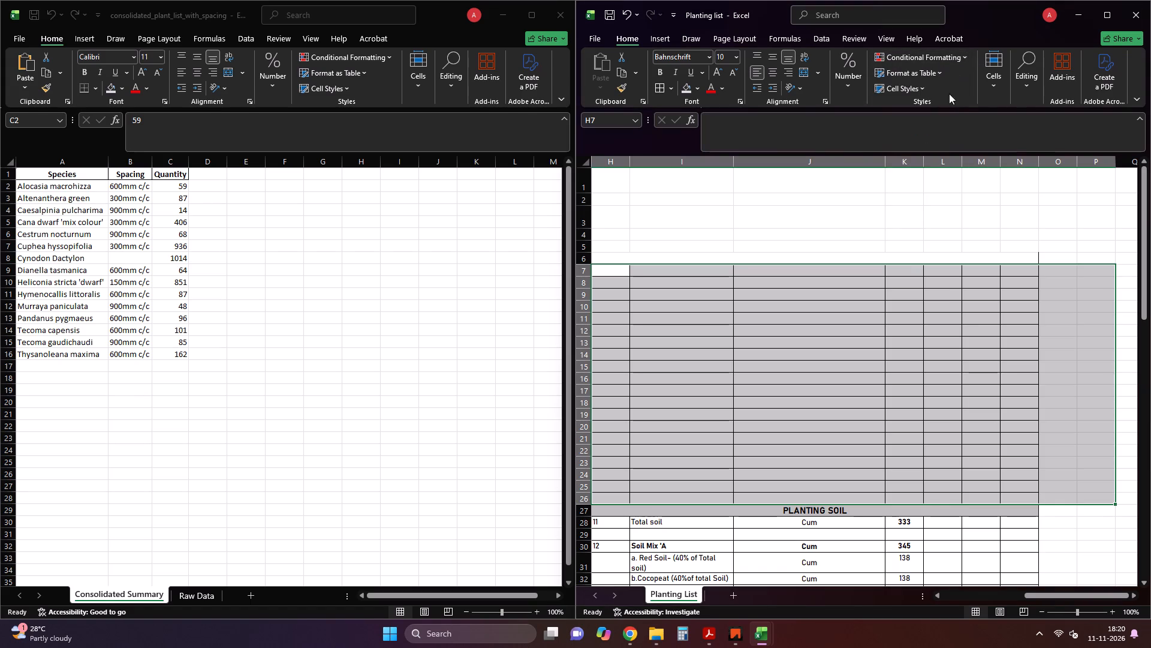
left_click(944, 74)
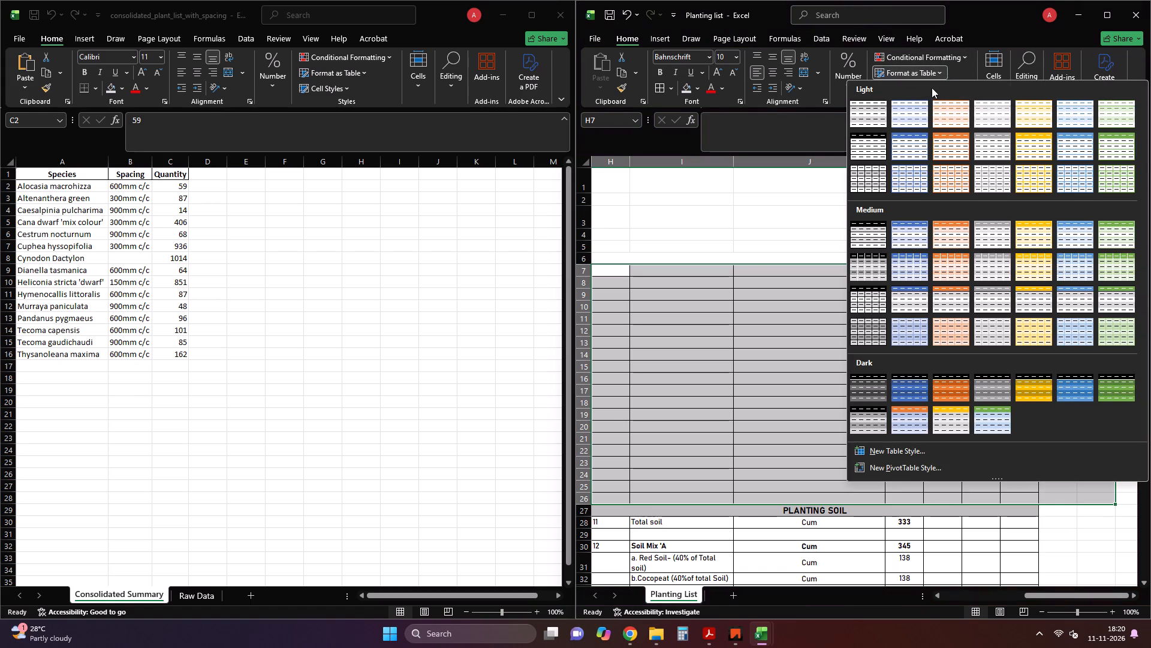
scroll(879, 421, "down", 2)
scroll(987, 337, "up", 4)
key("Escape")
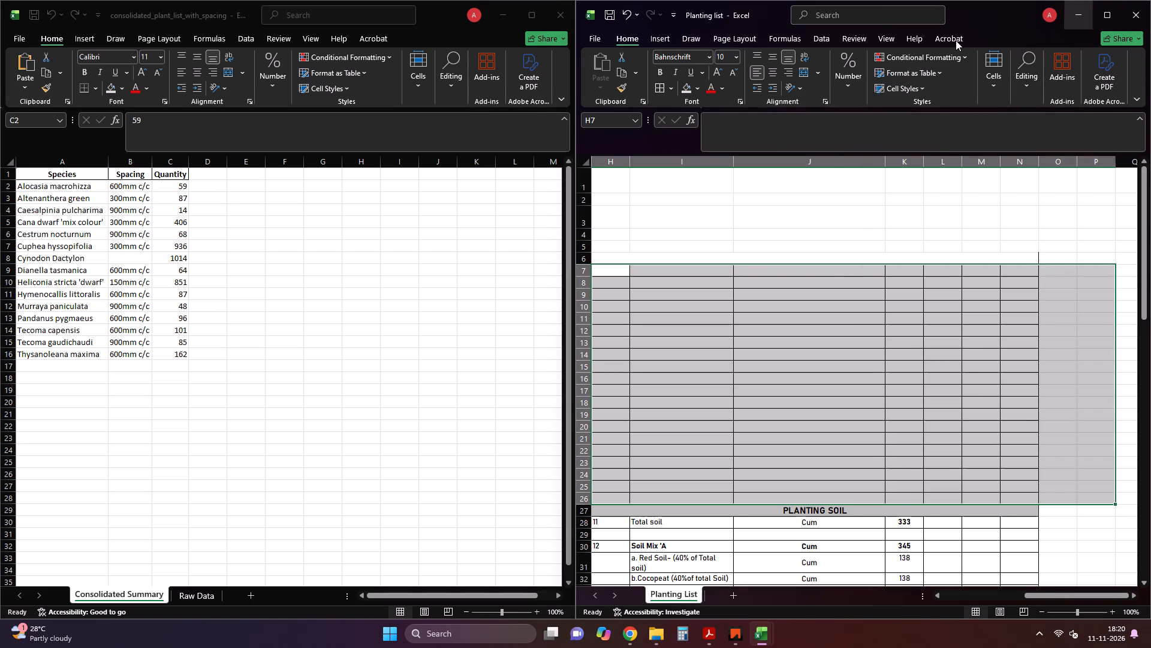
left_click(501, 16)
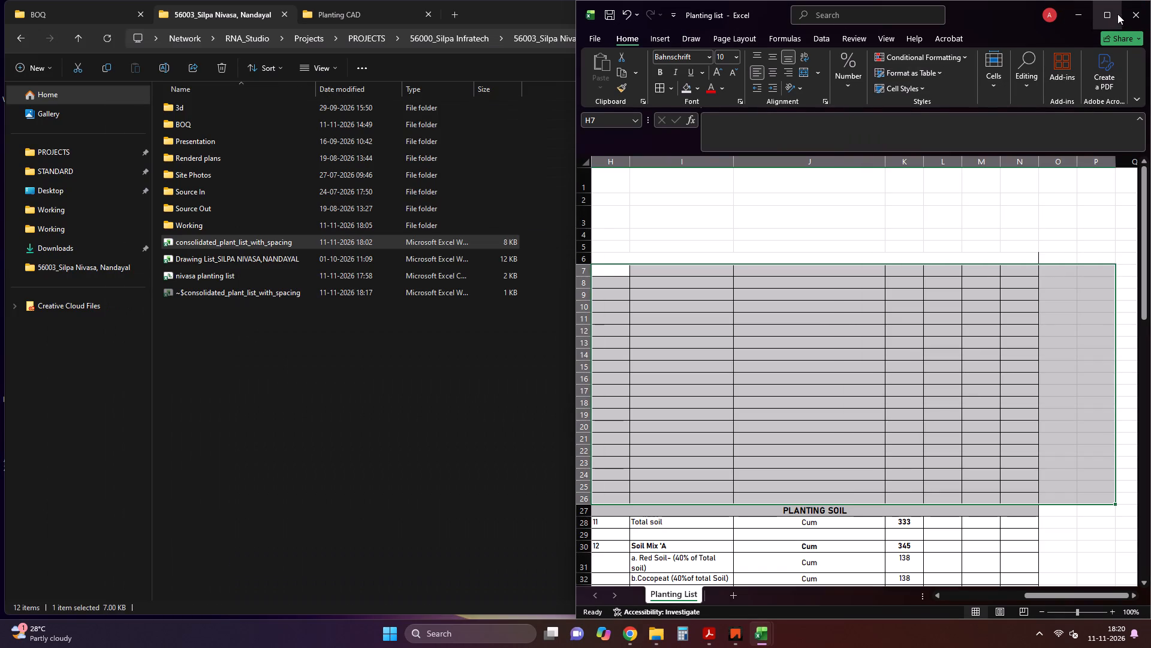
left_click(1117, 14)
left_click(669, 58)
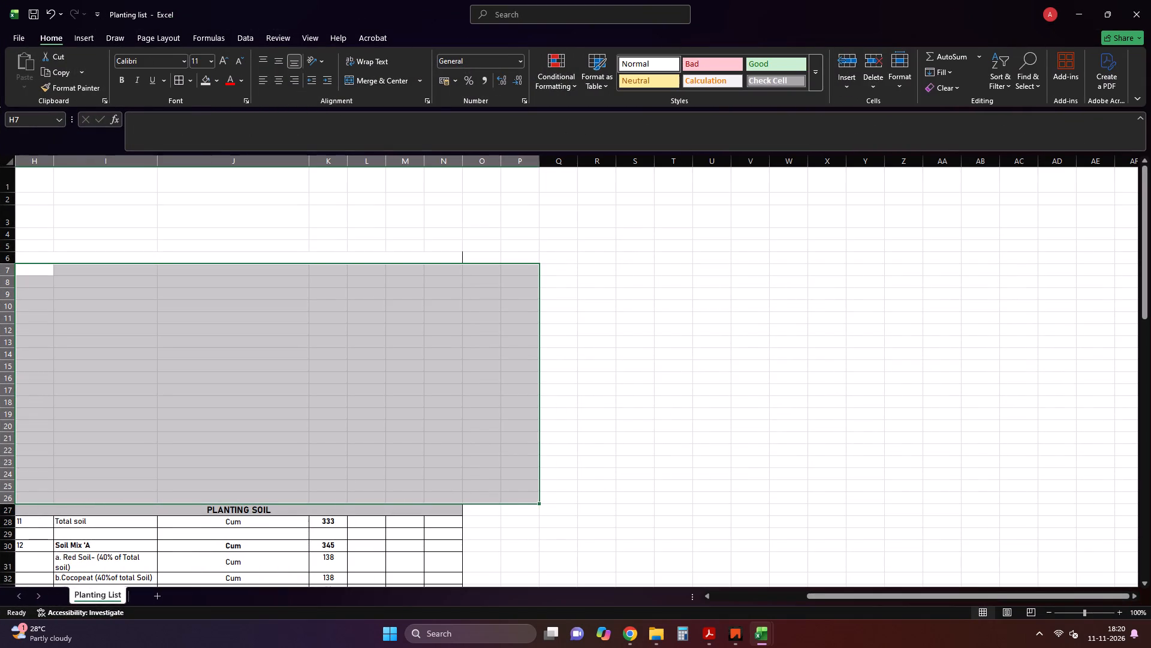
Apply the Normal cell style to H4:R11 beside the TREES section to remove the remaining table borders.
middle_click_drag(912, 326, 806, 306)
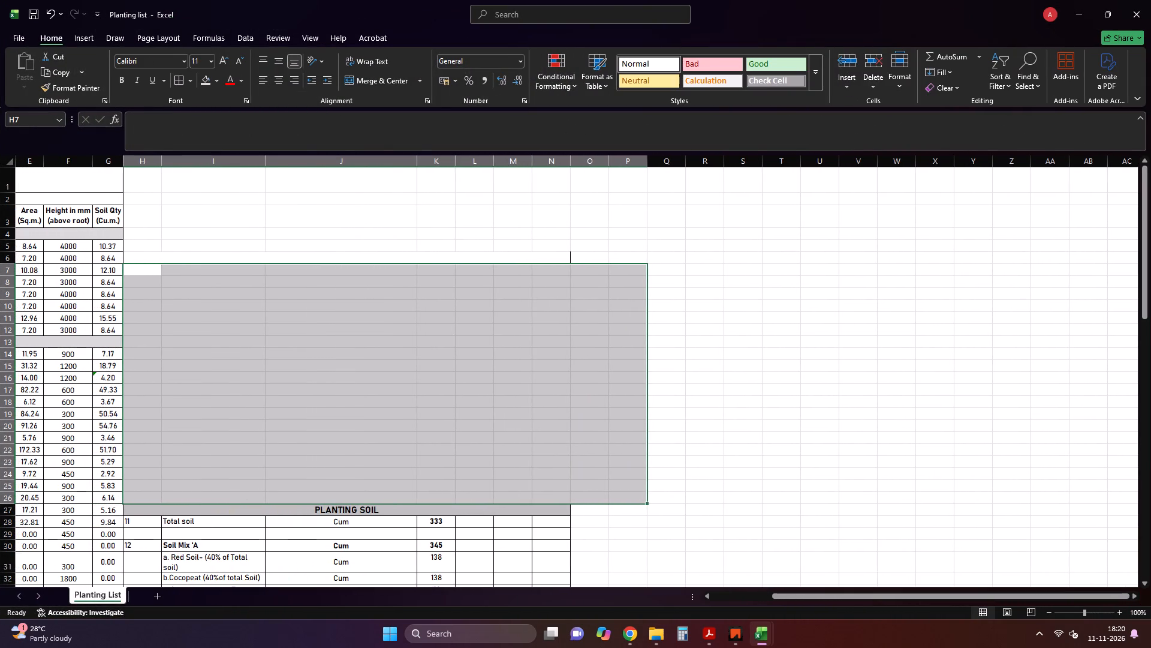
left_click_drag(157, 230, 722, 320)
left_click(664, 64)
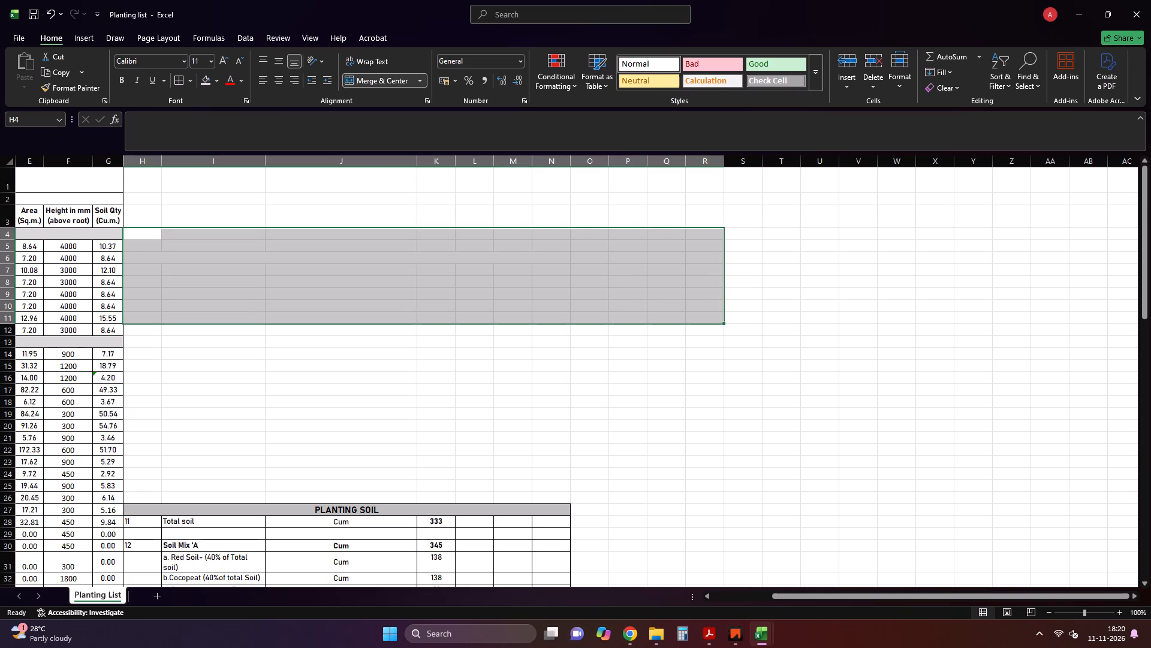
left_click(880, 275)
key("Escape")
Save the planting list workbook.
scroll(812, 301, "down", 1)
key("ctrl+s")
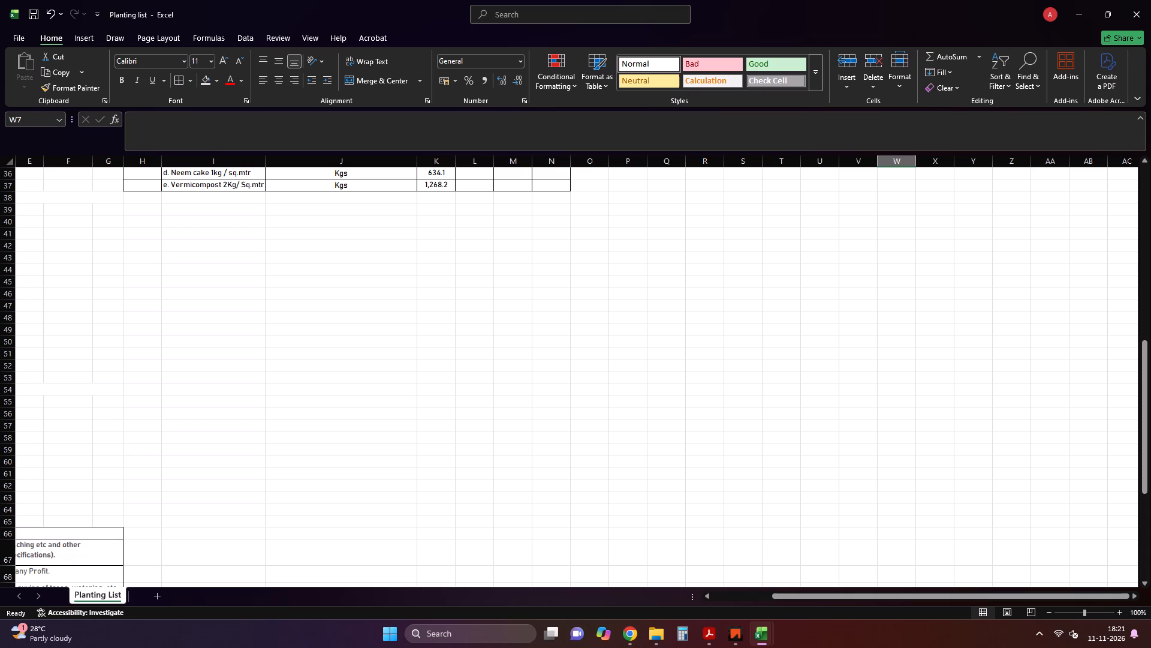
Centre the SHRUB section's Quantity and Spacing cells horizontally and vertically, from Alocasia macrorhizza to Thysanoleana maxima.
scroll(775, 354, "down", 2)
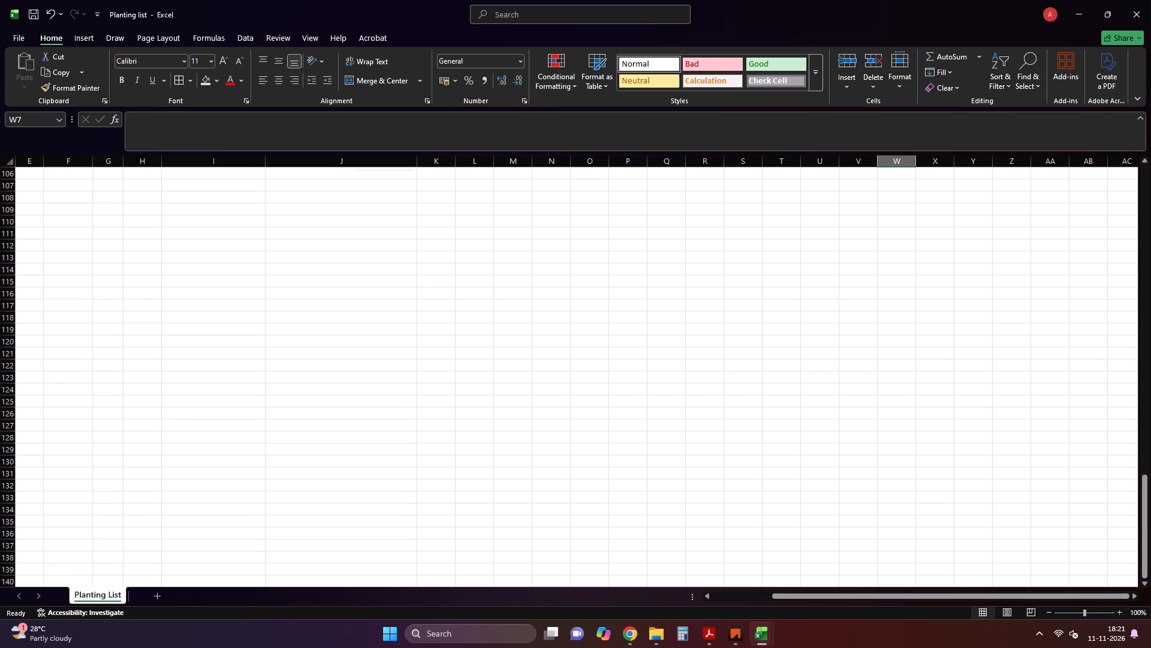
scroll(764, 344, "up", 5)
scroll(641, 394, "up", 1)
middle_click_drag(590, 377, 546, 377)
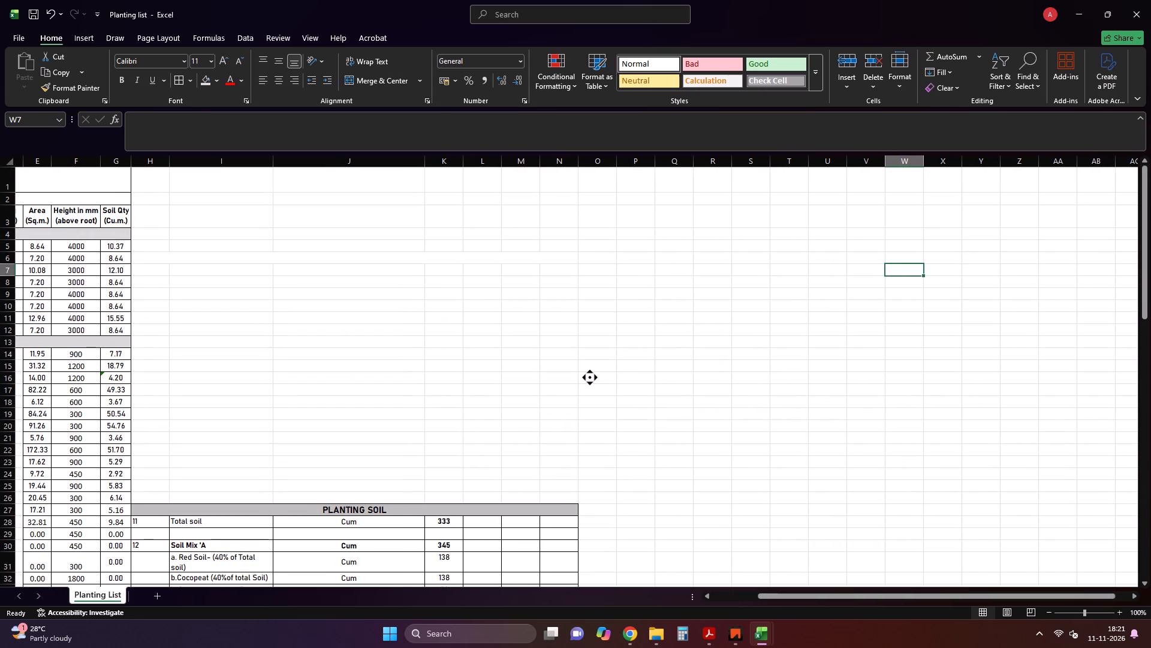
middle_click_drag(546, 377, 511, 366)
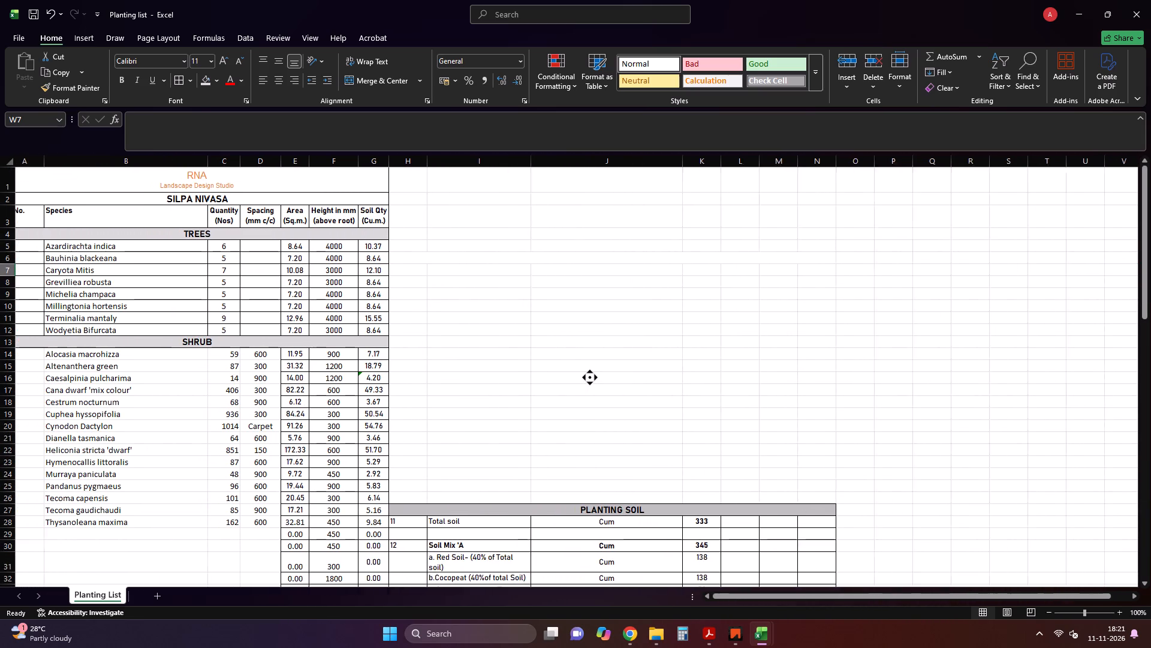
middle_click_drag(511, 366, 511, 366)
left_click(237, 359)
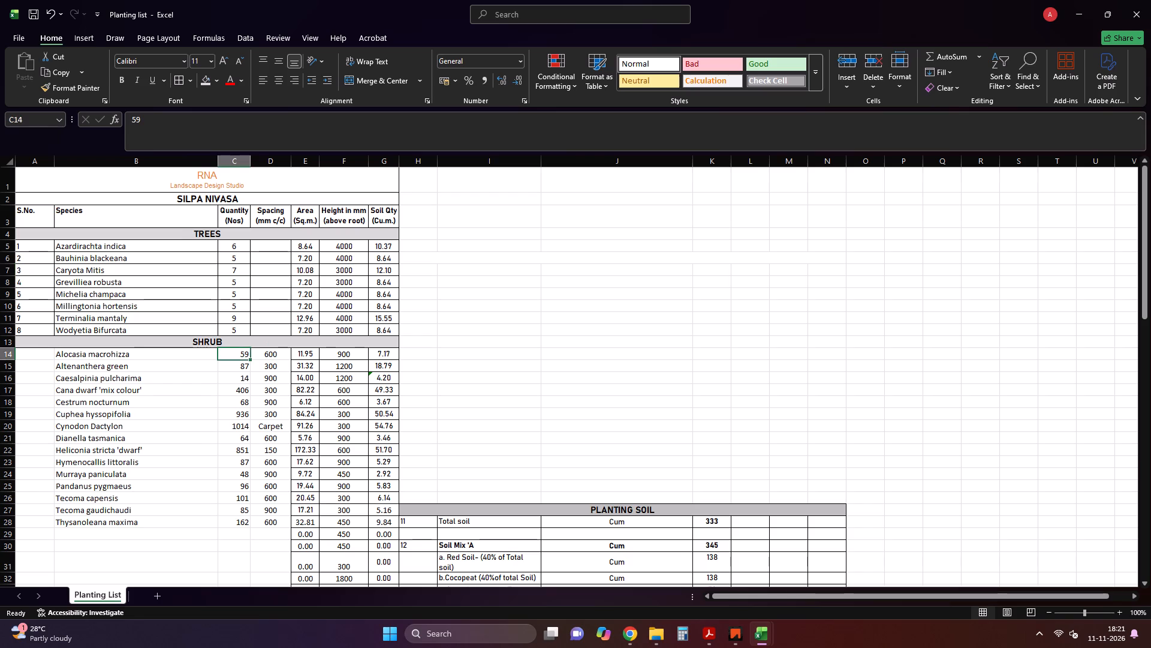
left_click(311, 355)
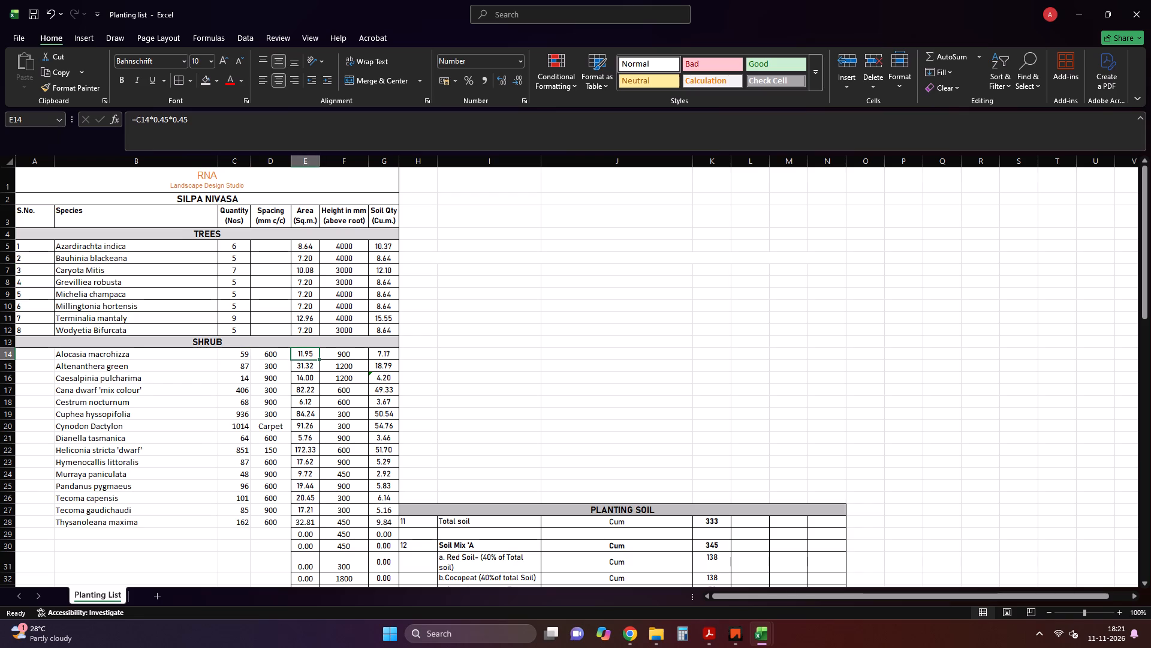
left_click_drag(242, 352, 236, 442)
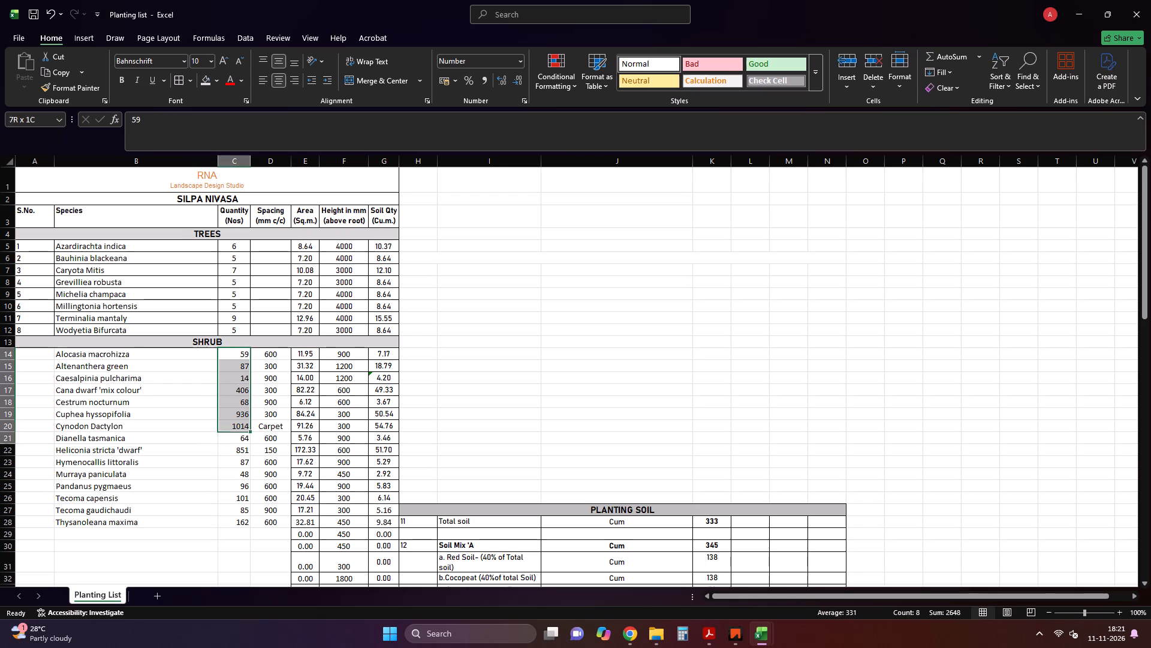
left_click_drag(236, 442, 260, 520)
left_click(272, 82)
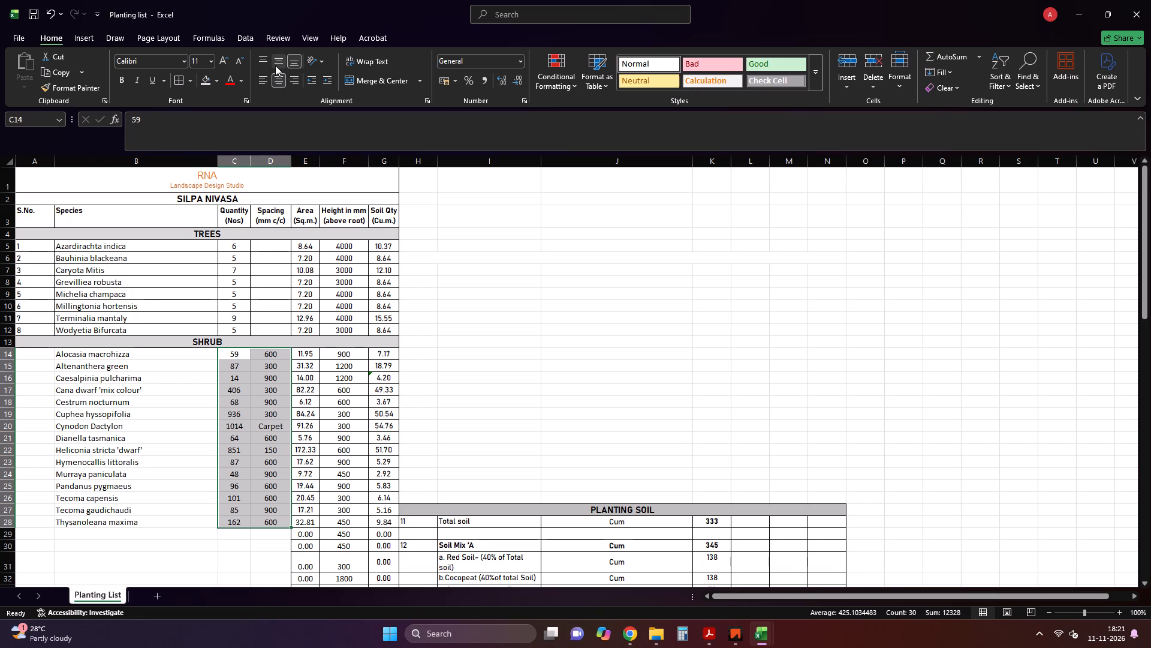
left_click(275, 65)
left_click(150, 489)
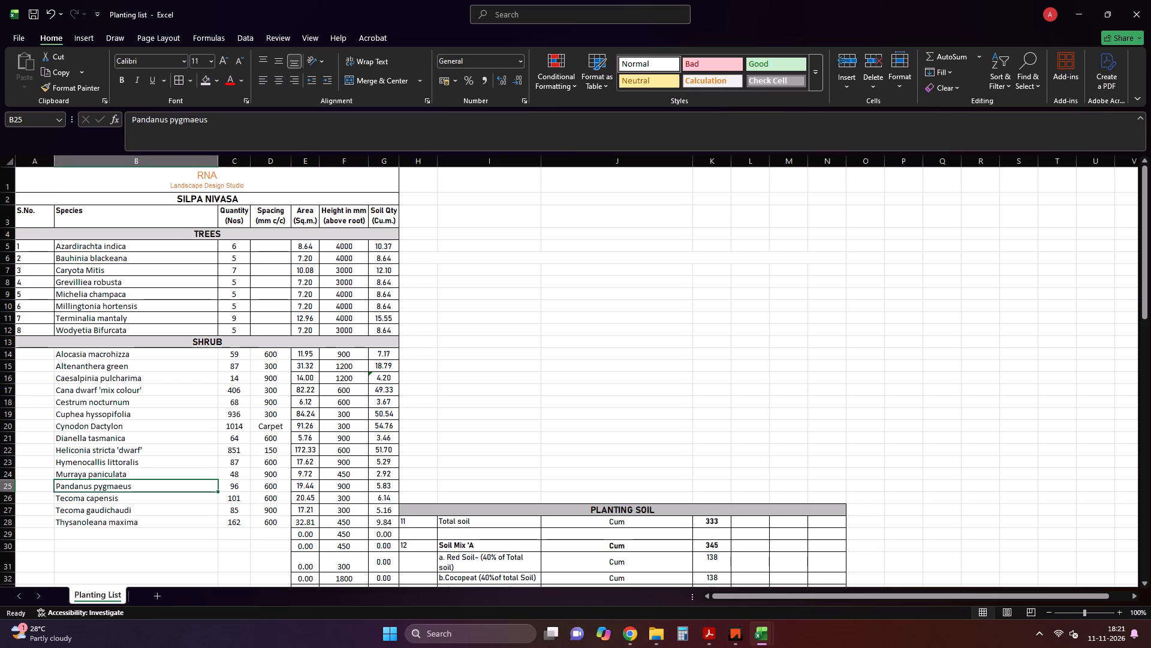
Number the SHRUB species 1 to 15 in the S.No. column with a filled series starting at Alocasia macrorhizza.
left_click(34, 355)
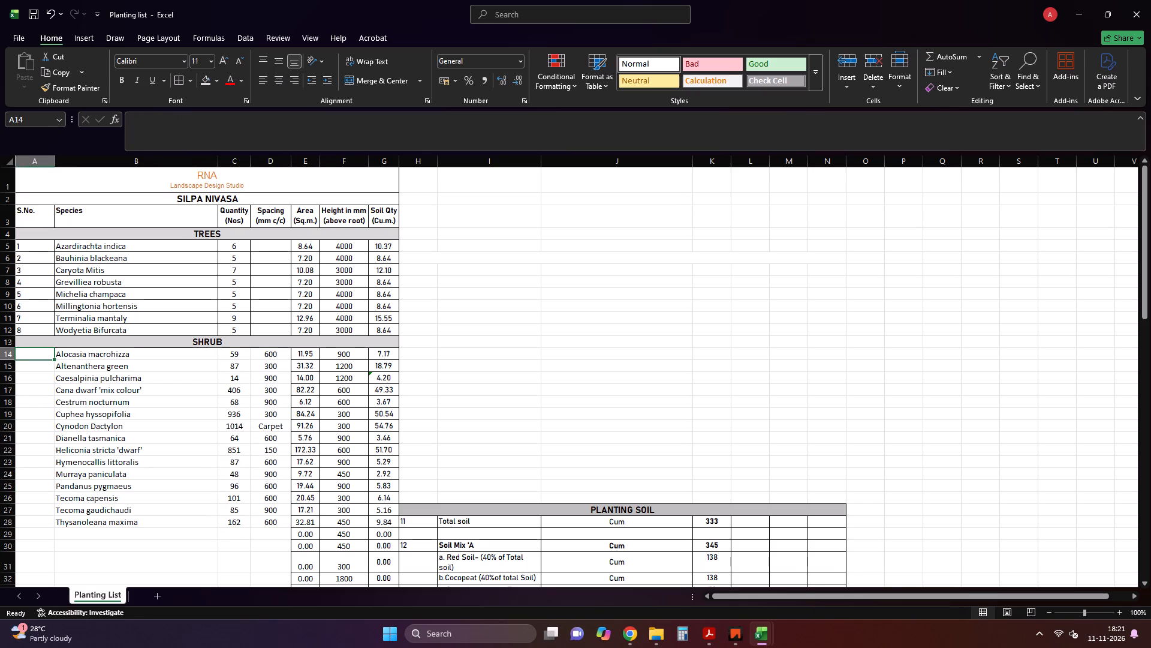
key("1")
left_click(29, 402)
left_click_drag(31, 353, 41, 420)
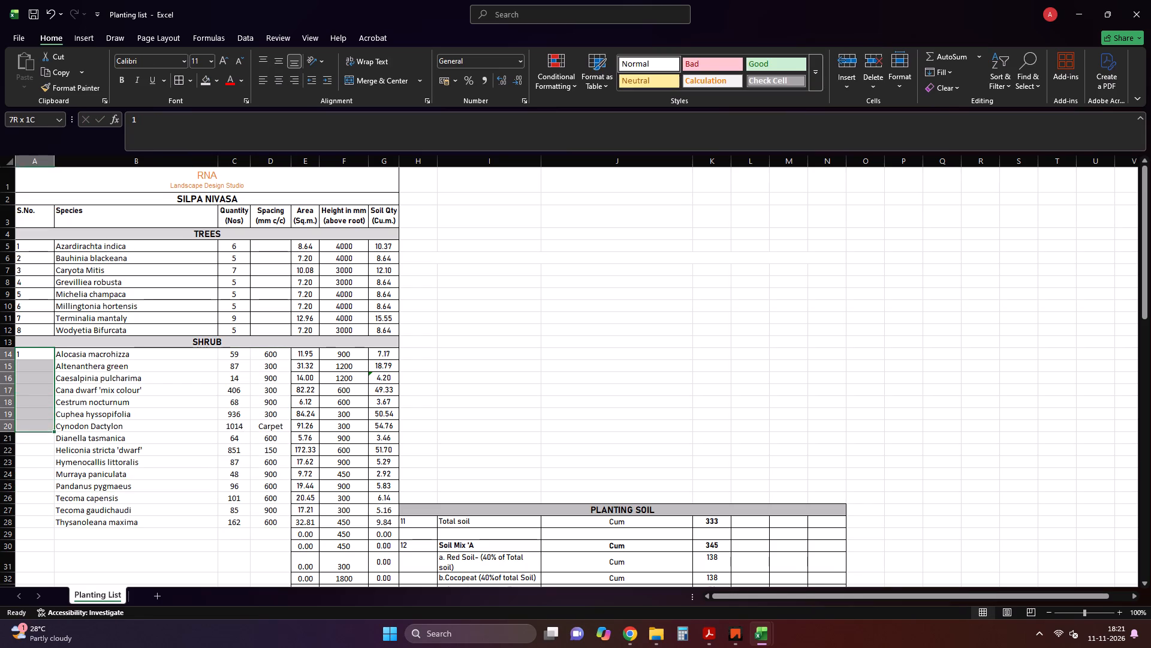
left_click_drag(41, 420, 42, 353)
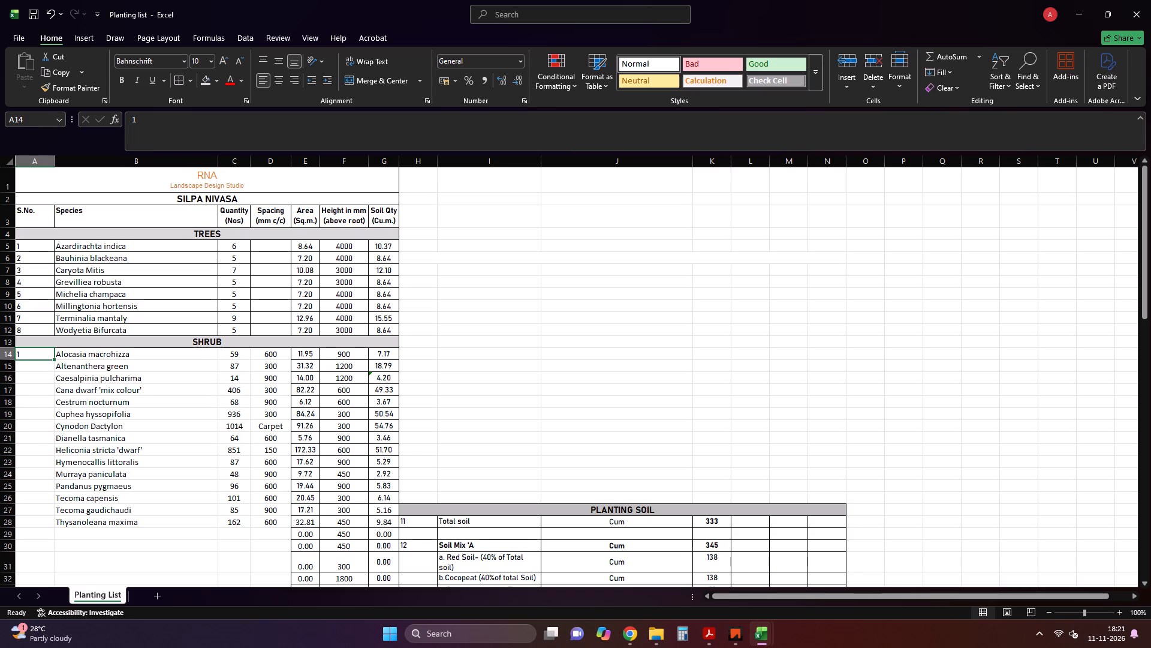
left_click_drag(52, 358, 48, 518)
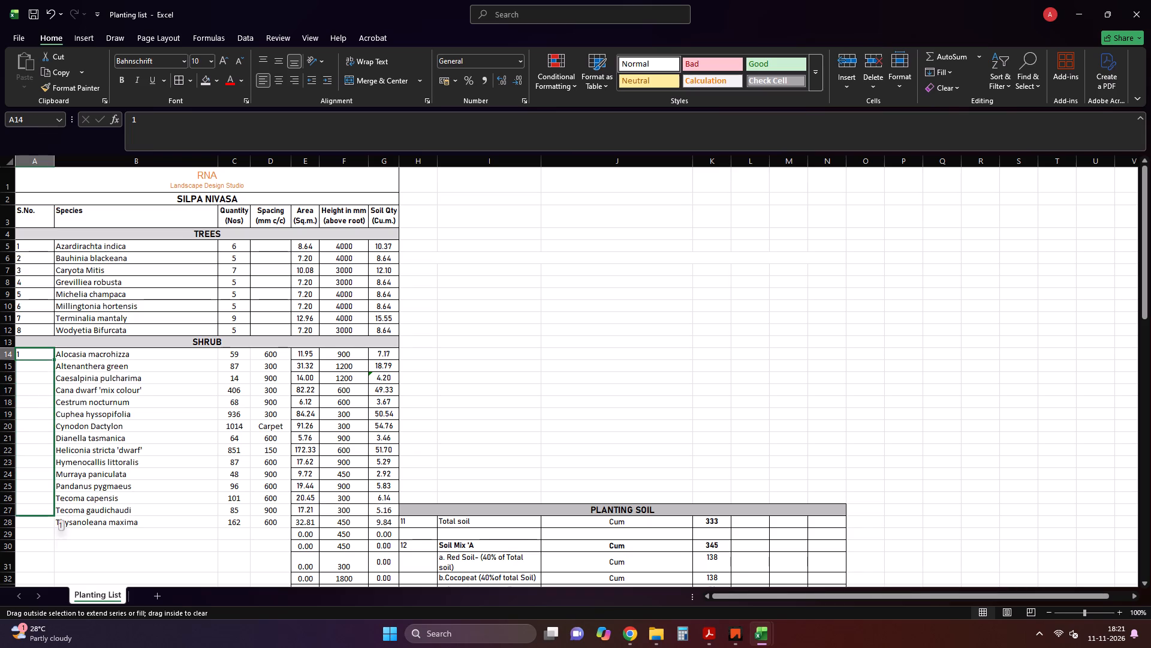
left_click_drag(48, 518, 45, 524)
left_click(58, 537)
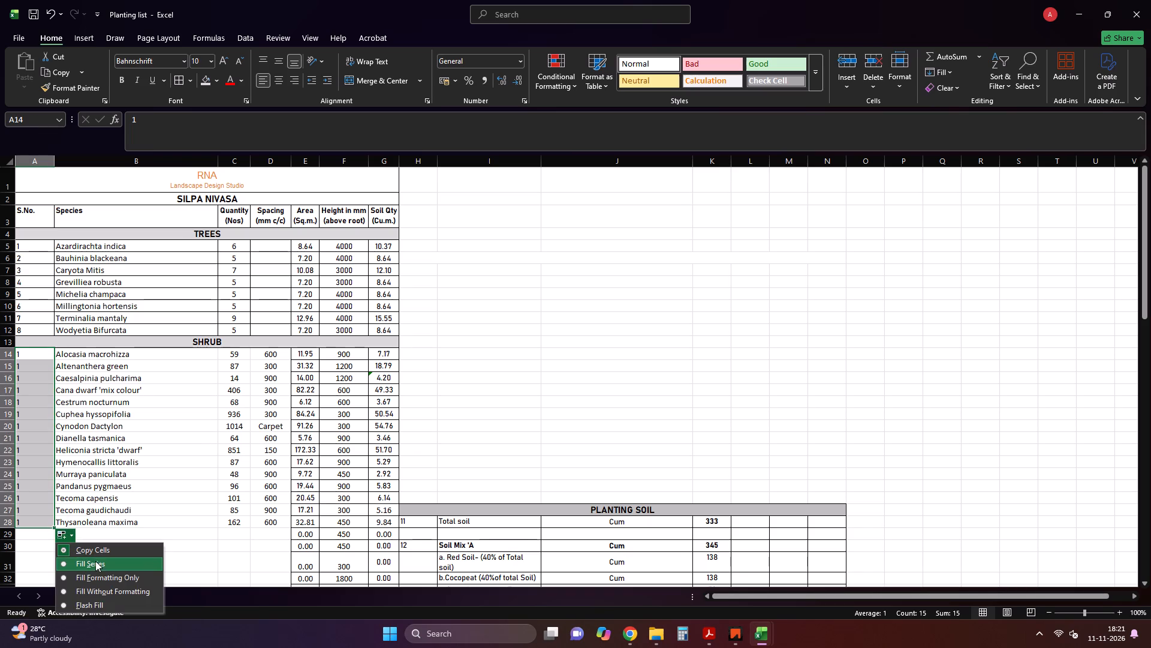
left_click(98, 564)
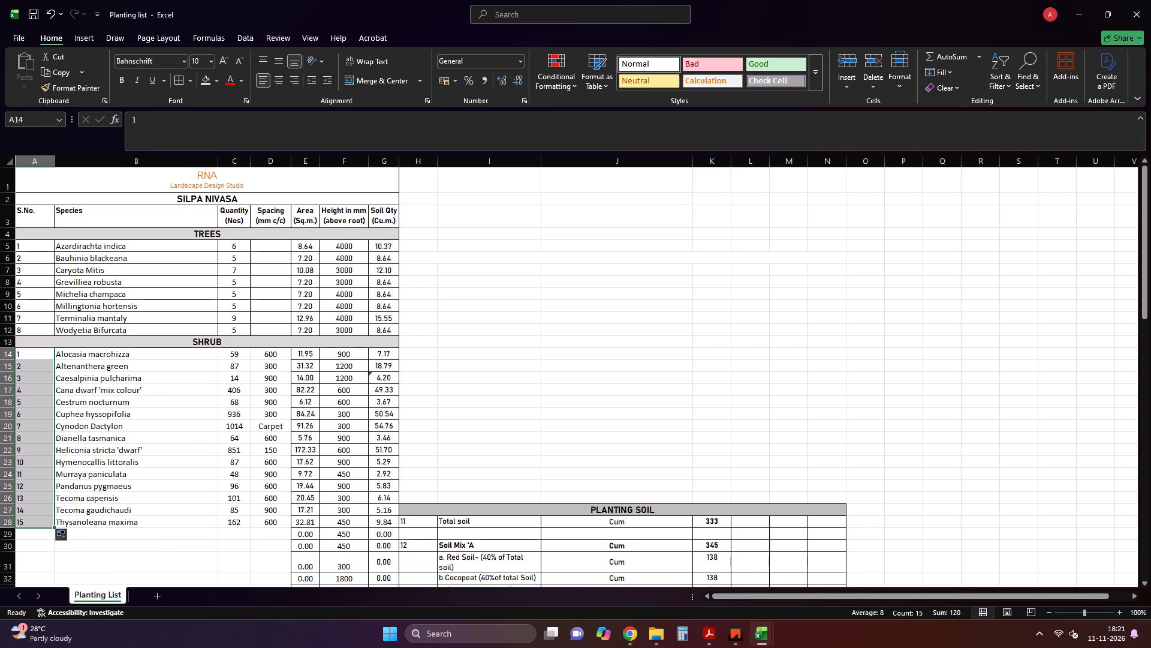
left_click(181, 547)
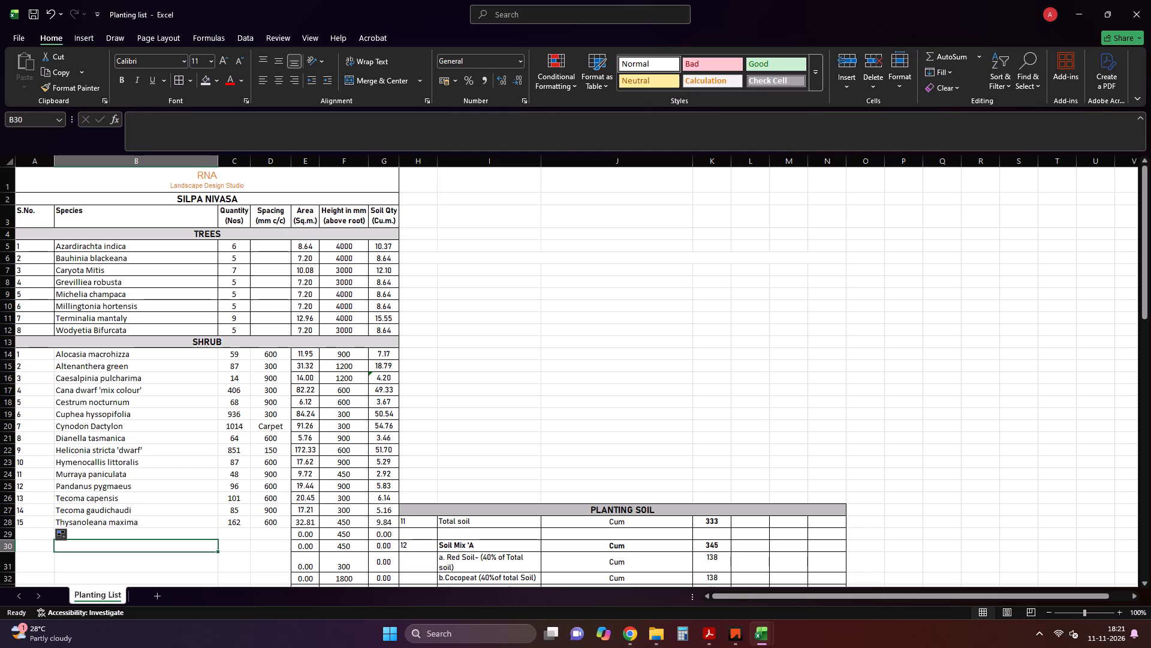
Apply the Normal style to the surplus area, height and soil cells E29:G35 below Thysanoleana maxima and clear their contents.
left_click_drag(303, 535, 387, 569)
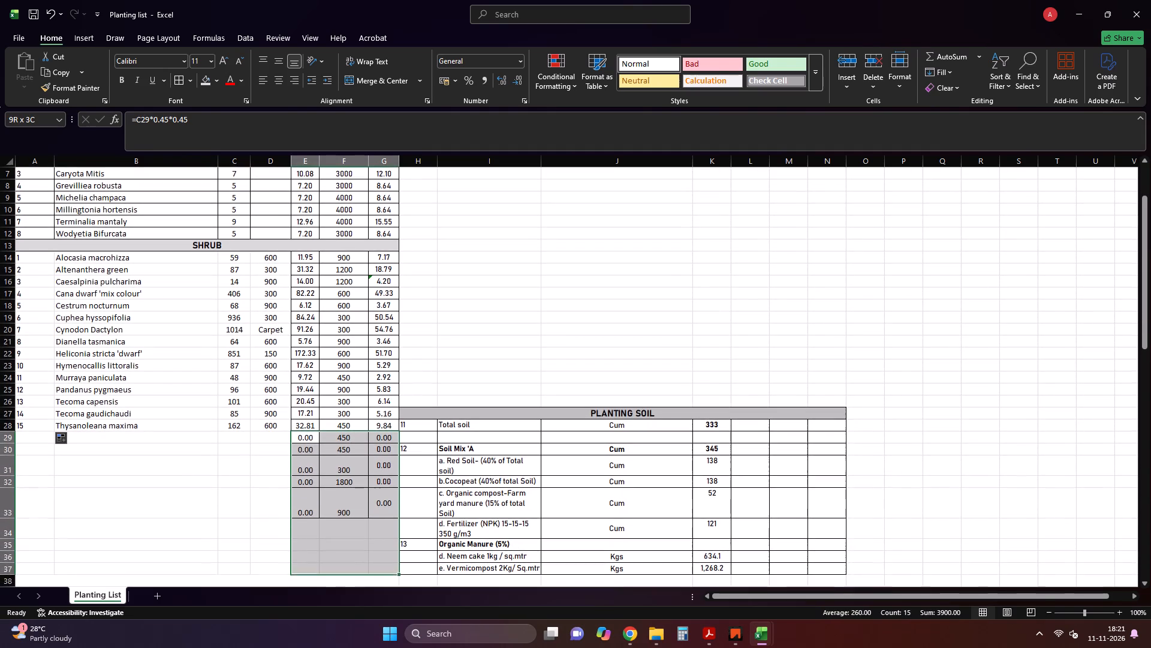
left_click_drag(387, 569, 382, 544)
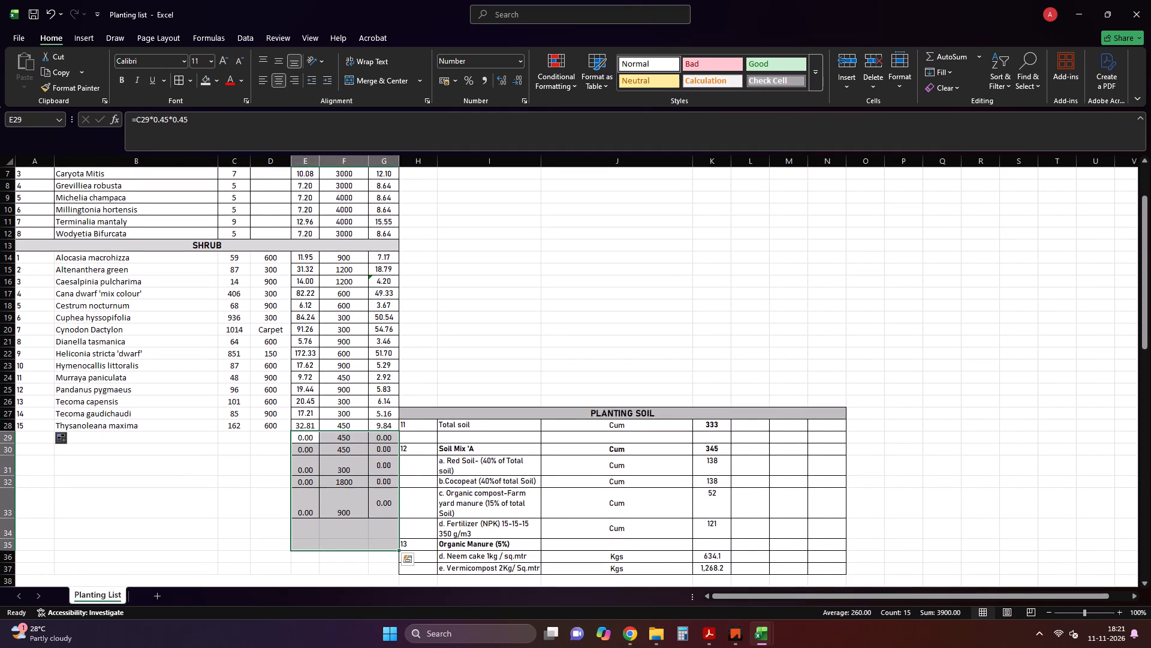
left_click(652, 64)
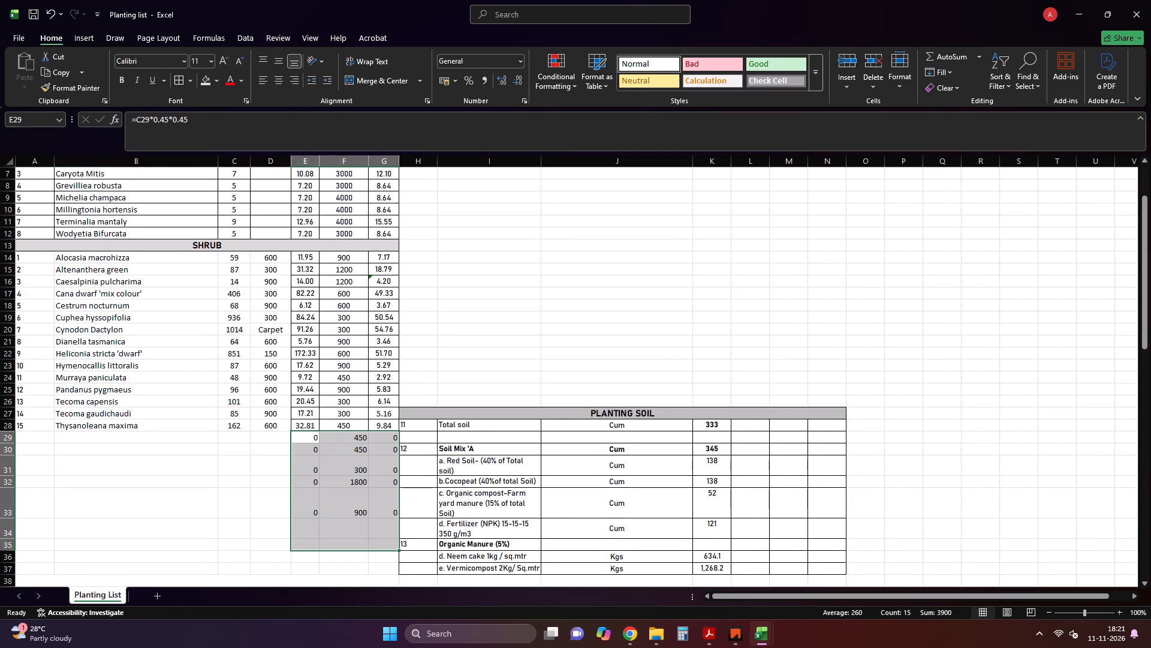
key("Delete")
left_click(528, 291)
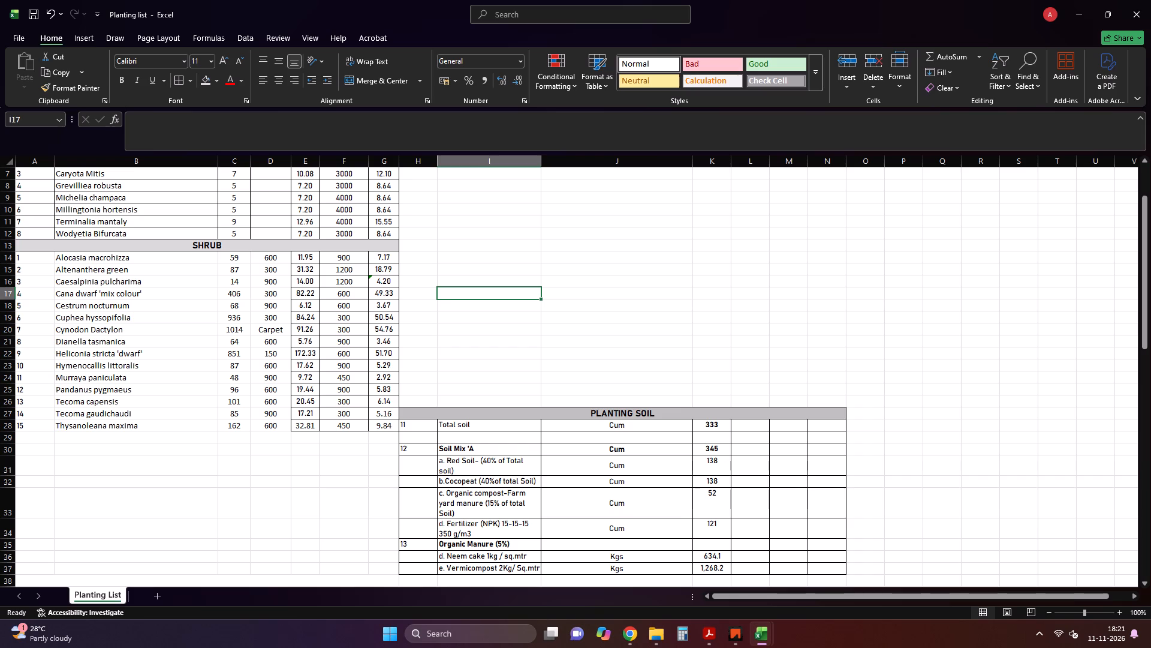
Add all borders to the SHRUB section's S.No., Species, Quantity and Spacing cells, A14:D28.
left_click_drag(36, 258, 263, 427)
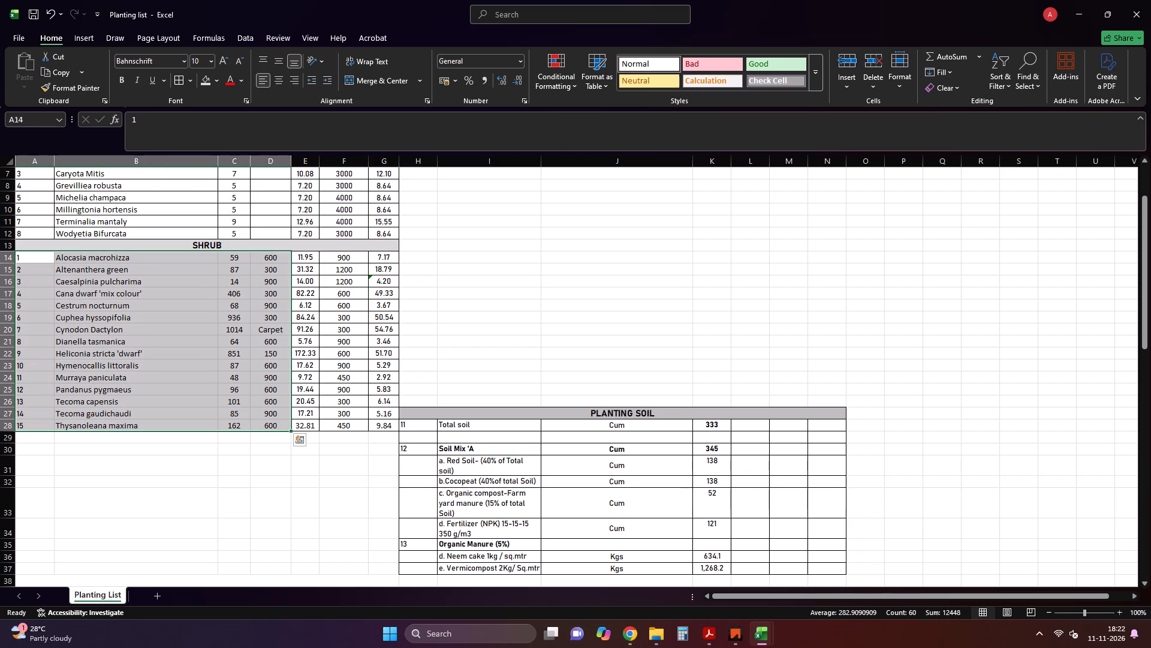
left_click(177, 73)
left_click(267, 538)
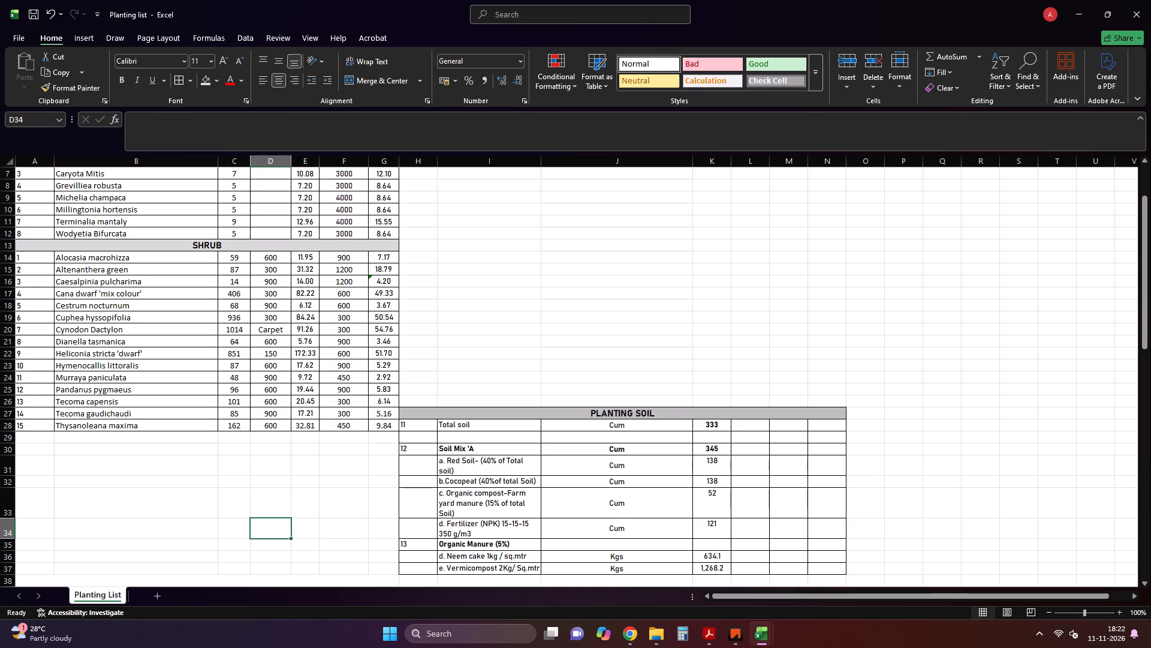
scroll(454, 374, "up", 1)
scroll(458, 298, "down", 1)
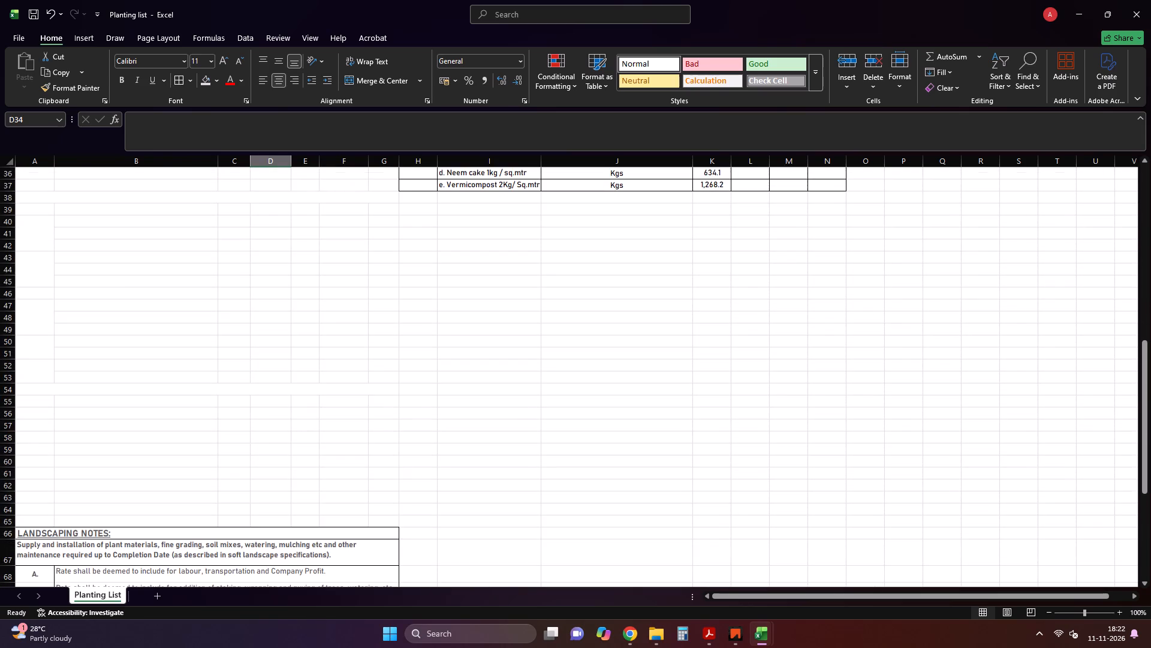
Move the PLANTING SOIL table from H27:N37 to A29:G39, directly below the SHRUB section's Thysanoleana maxima row.
scroll(462, 289, "up", 1)
left_click_drag(415, 511, 573, 550)
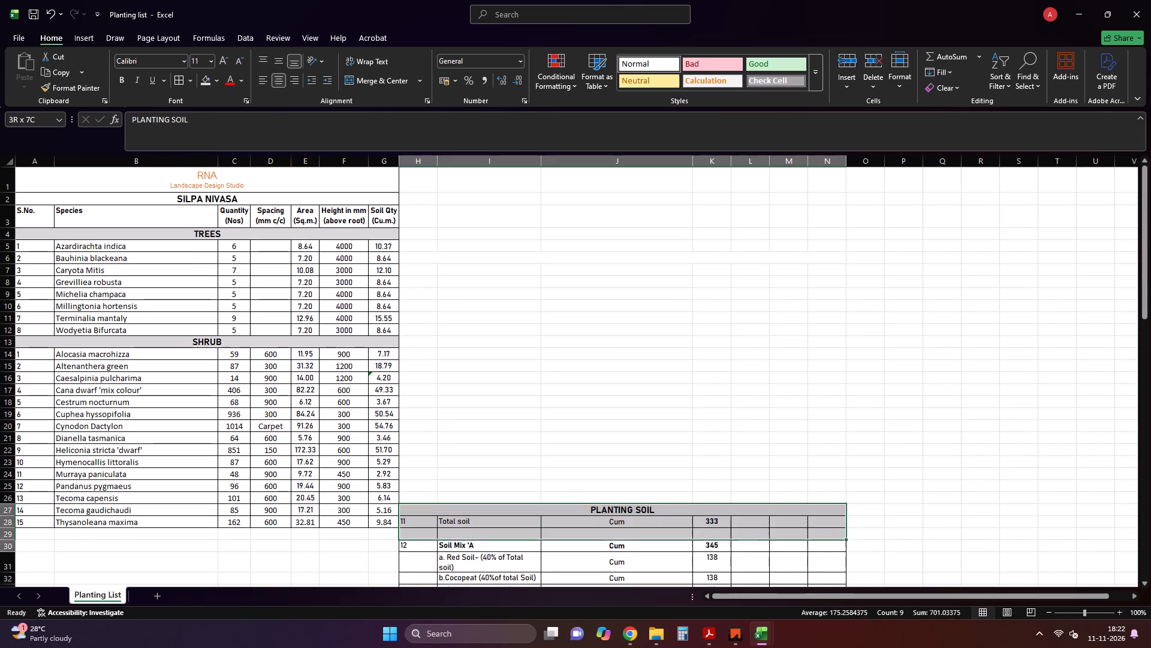
left_click_drag(573, 550, 687, 208)
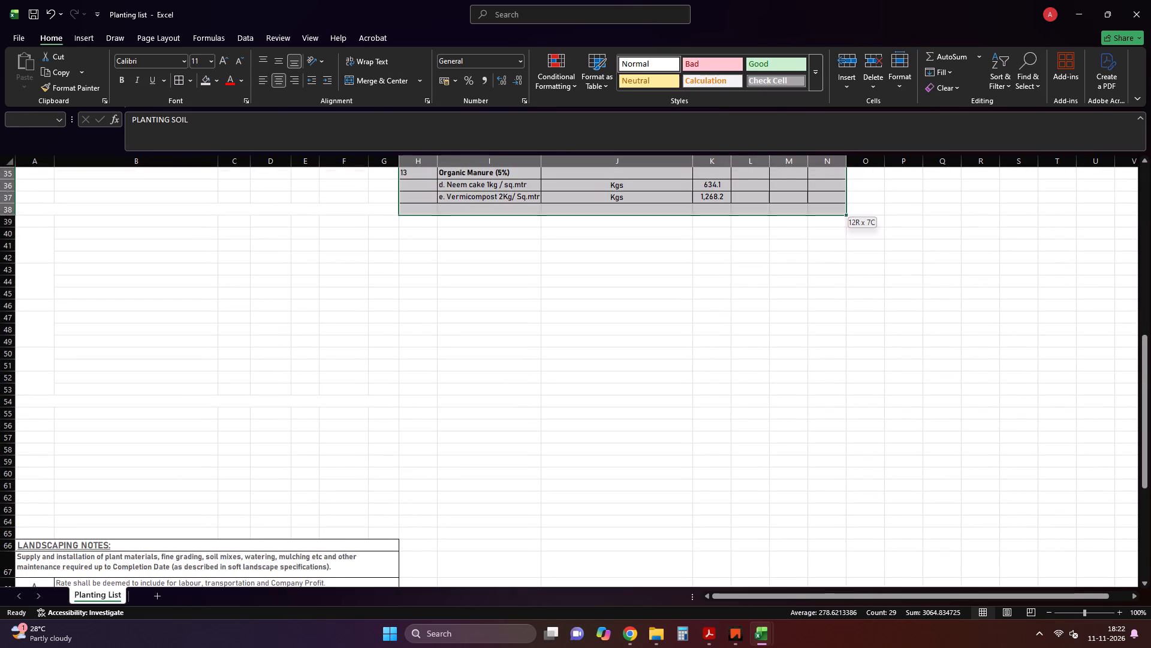
left_click_drag(687, 208, 685, 193)
scroll(670, 268, "up", 1)
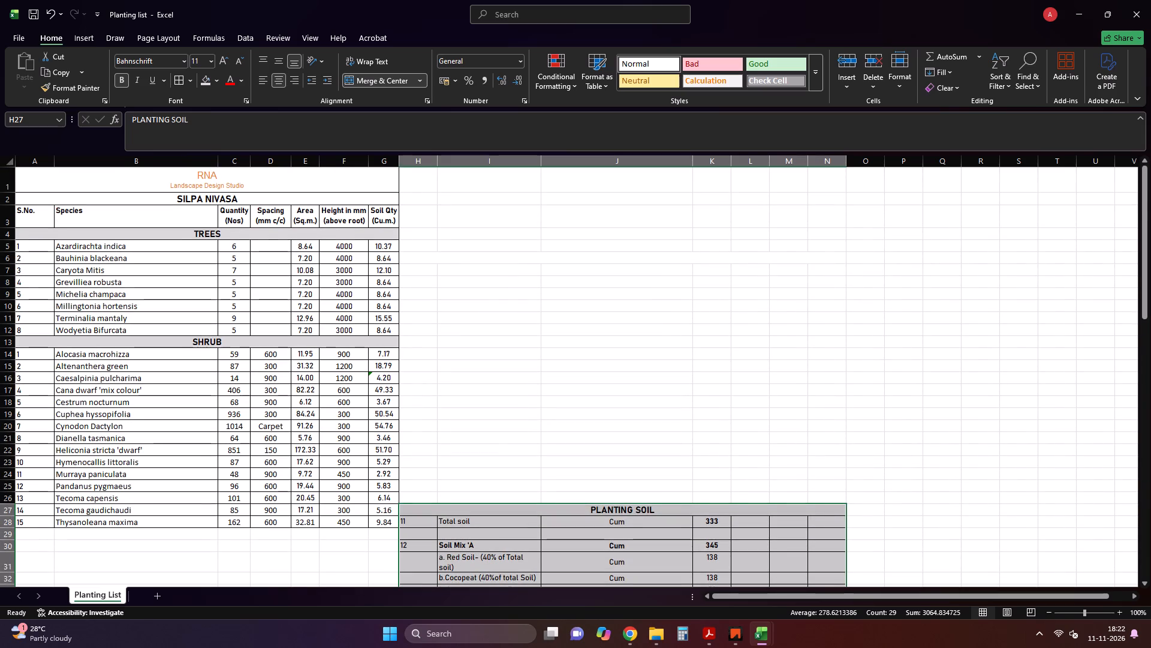
left_click_drag(450, 503, 147, 548)
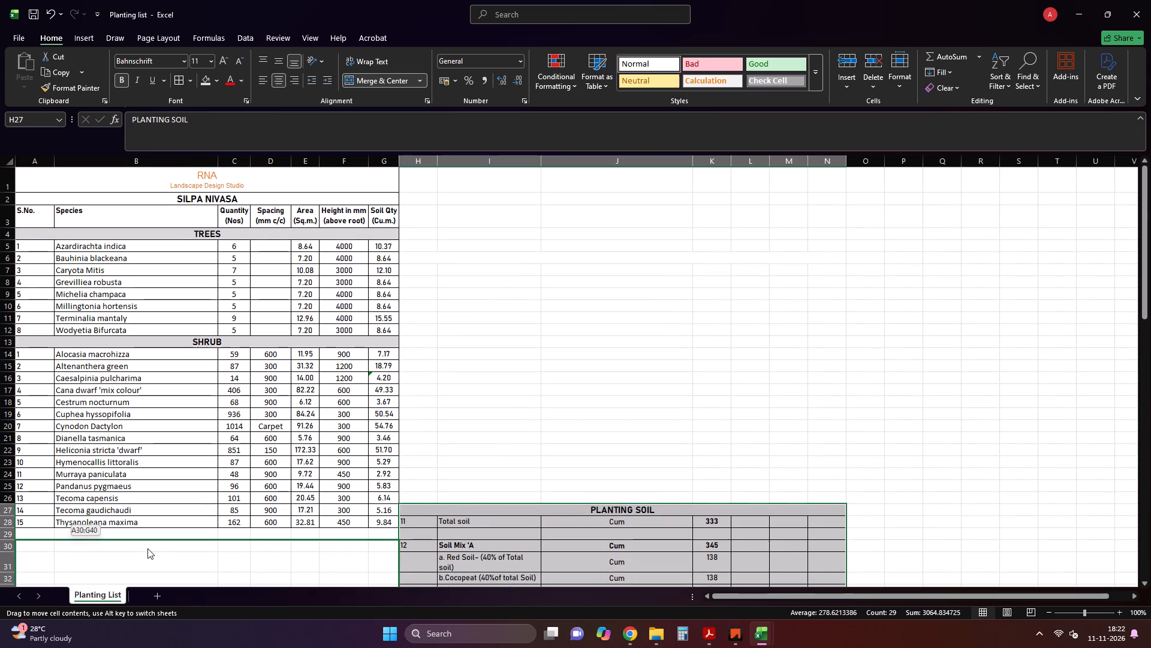
left_click_drag(147, 548, 136, 534)
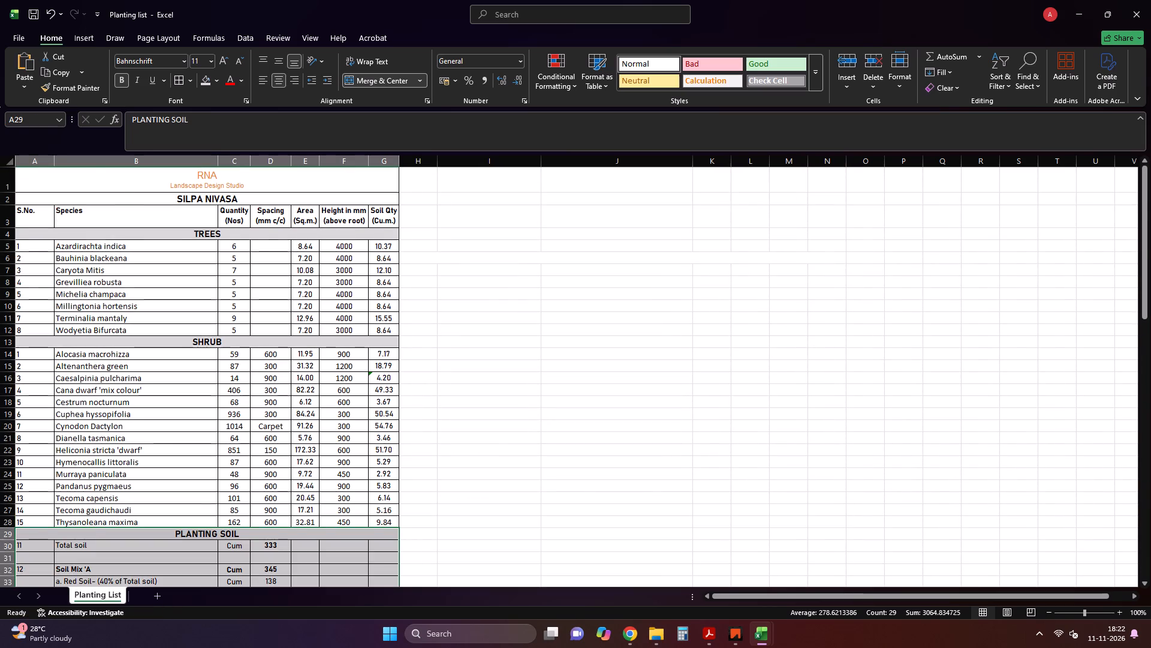
Change the Total soil quantity formula in D30 to sum the Soil Qty range G5:G28.
scroll(469, 285, "down", 1)
middle_click_drag(444, 343, 435, 265)
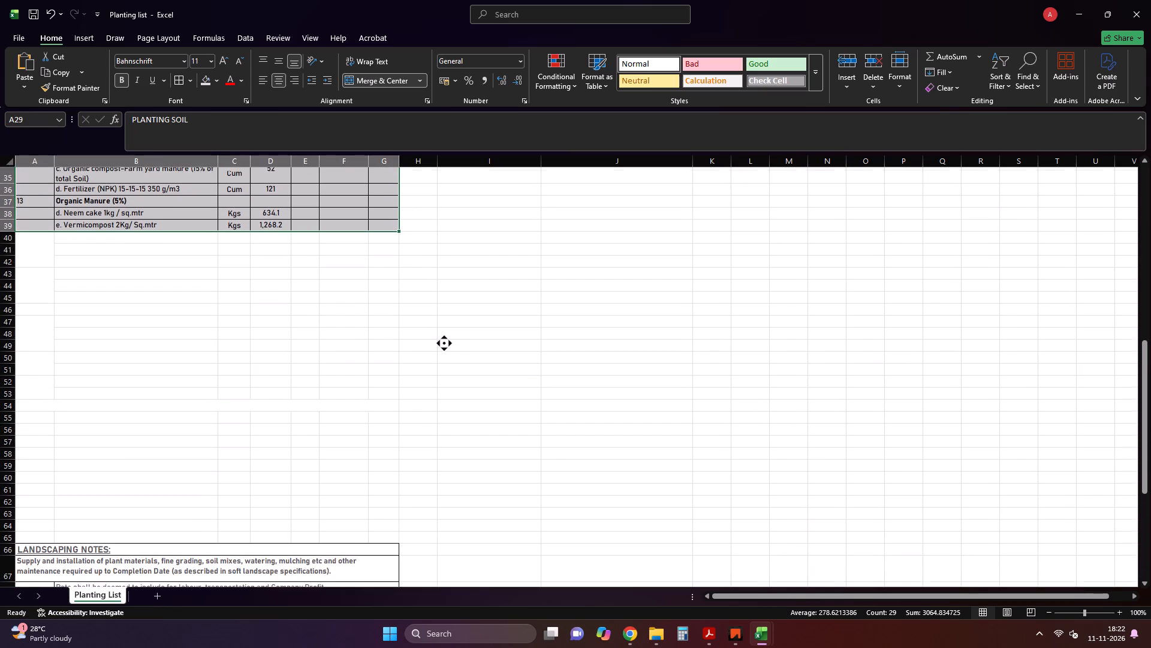
middle_click_drag(435, 265, 437, 236)
left_click(273, 344)
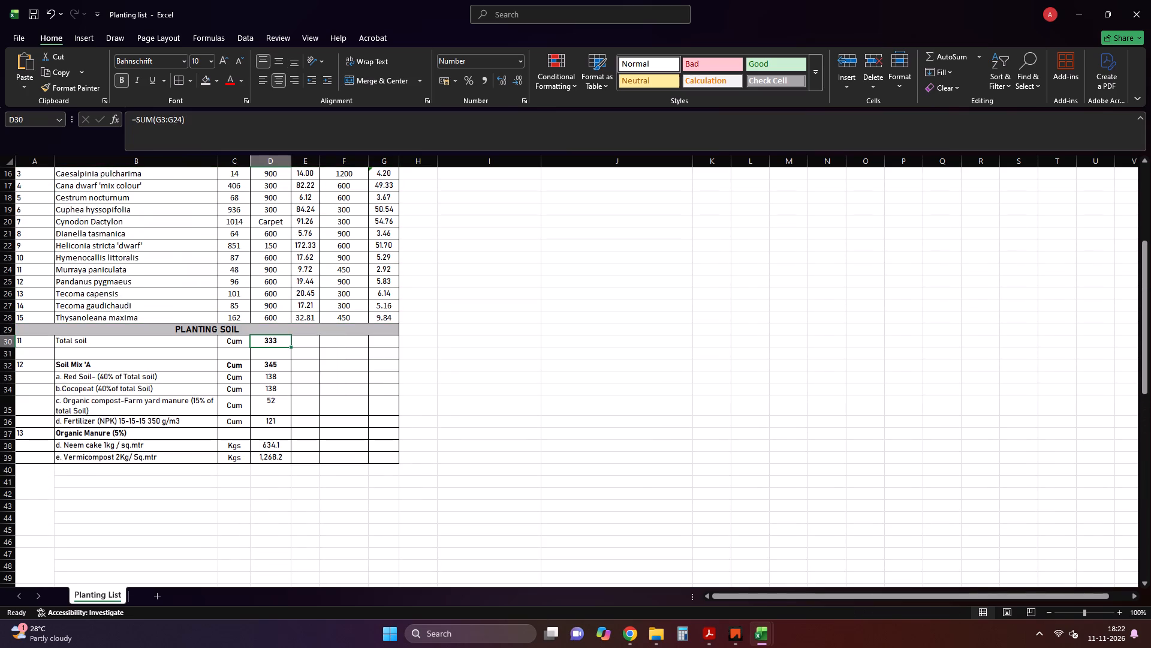
left_click(158, 120)
scroll(320, 249, "up", 1)
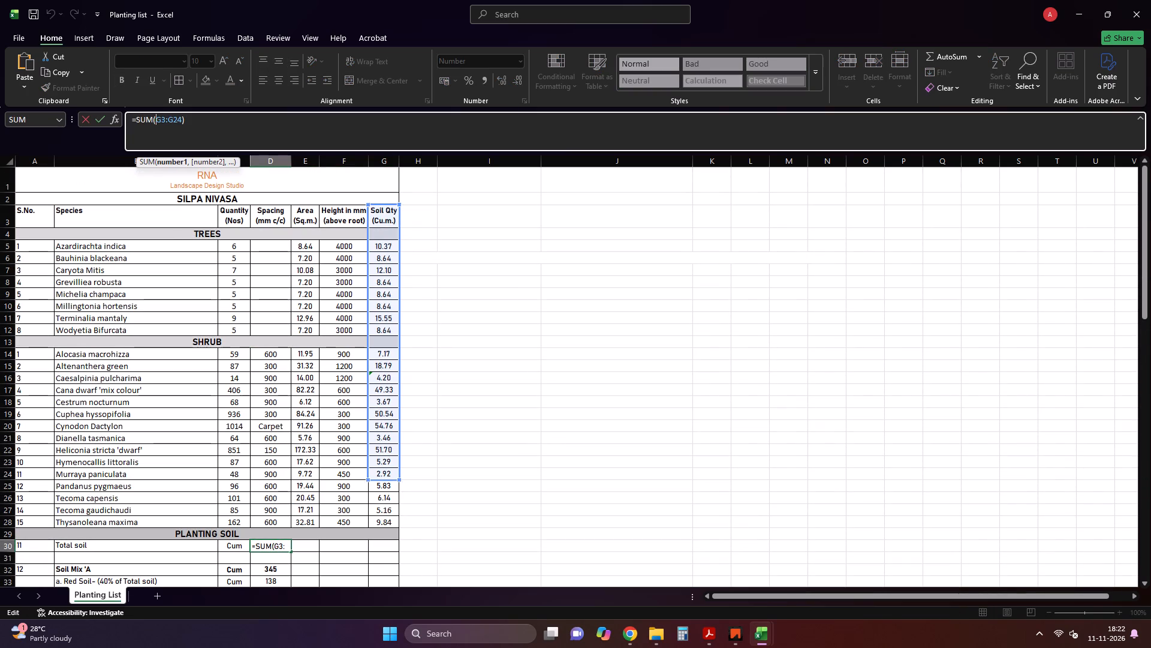
left_click_drag(399, 206, 397, 239)
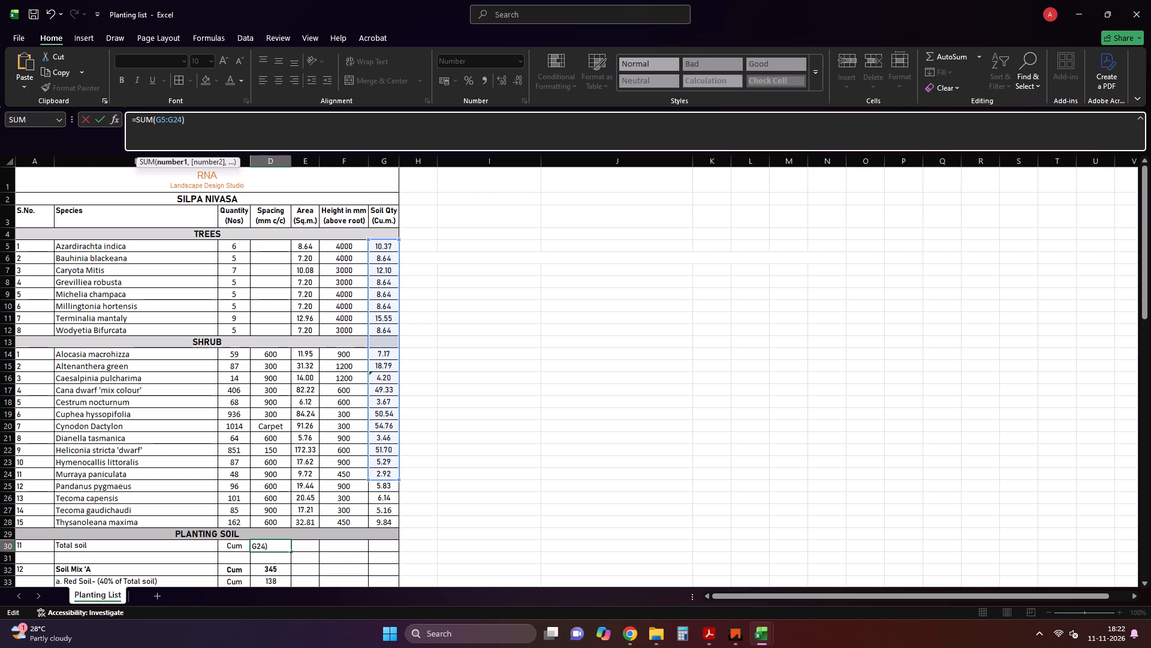
left_click_drag(399, 479, 403, 531)
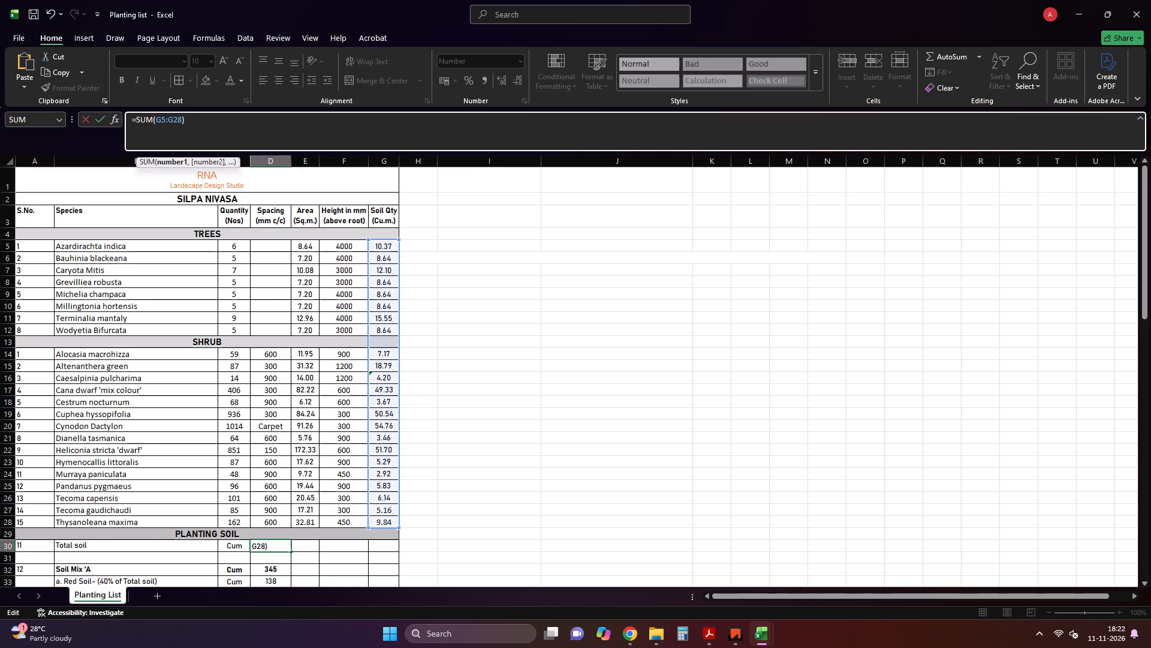
key("Return")
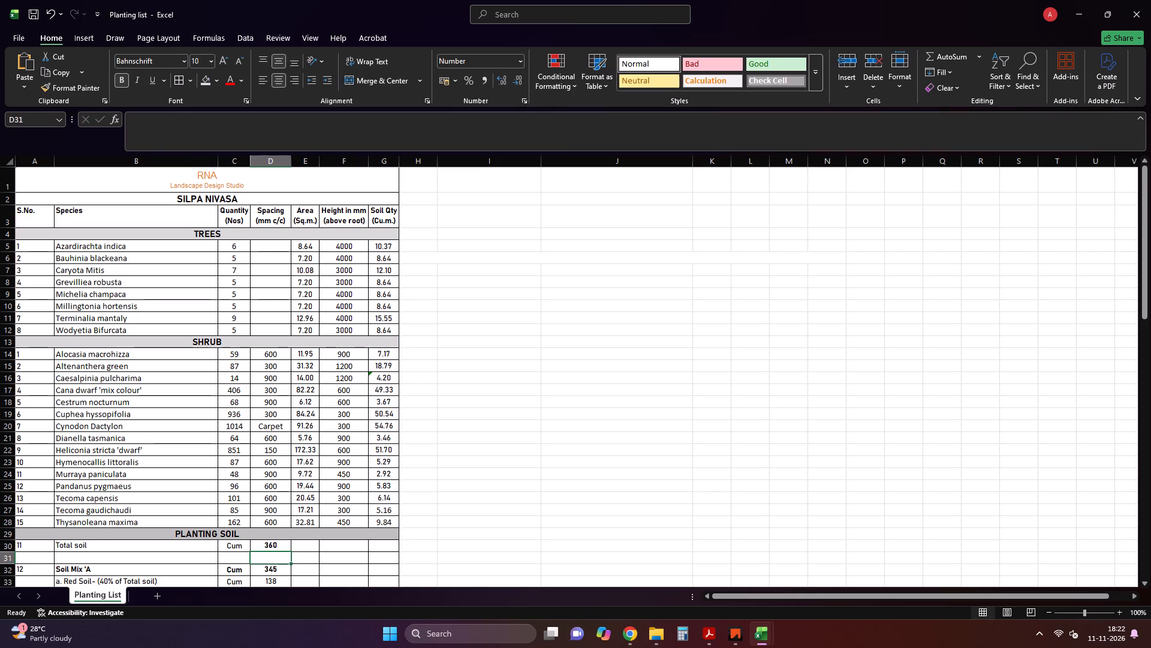
Change the Soil Mix 'A' quantity formula in D32 to sum the Soil Qty range G5:G28.
middle_click_drag(432, 340, 439, 386)
left_click(276, 511)
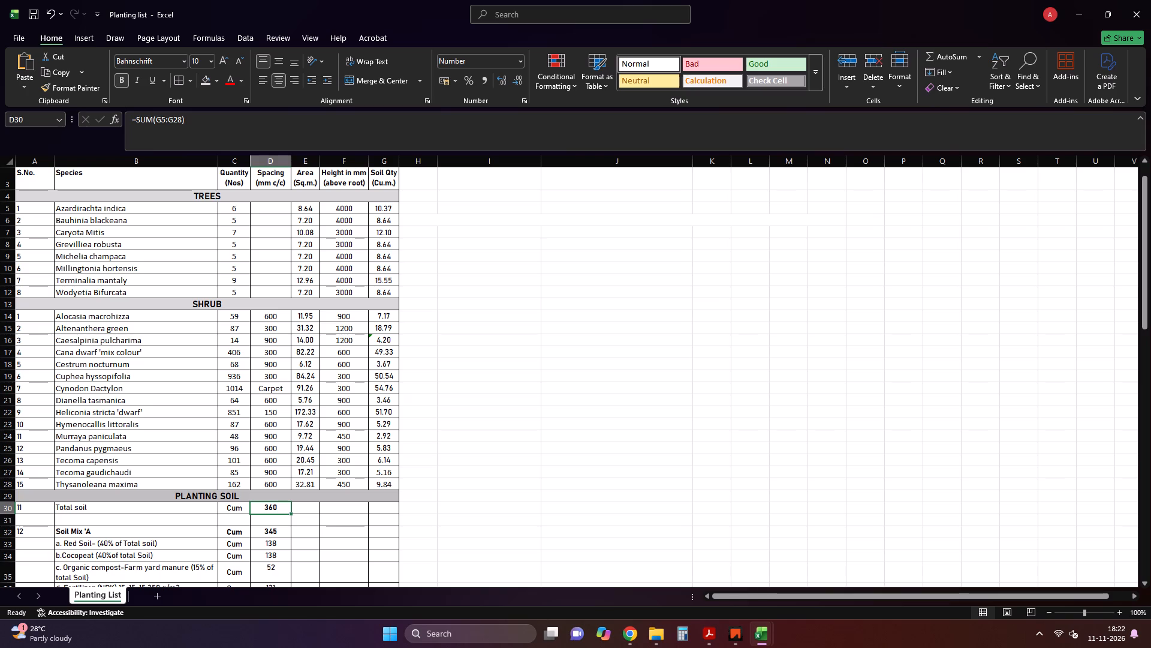
left_click(275, 534)
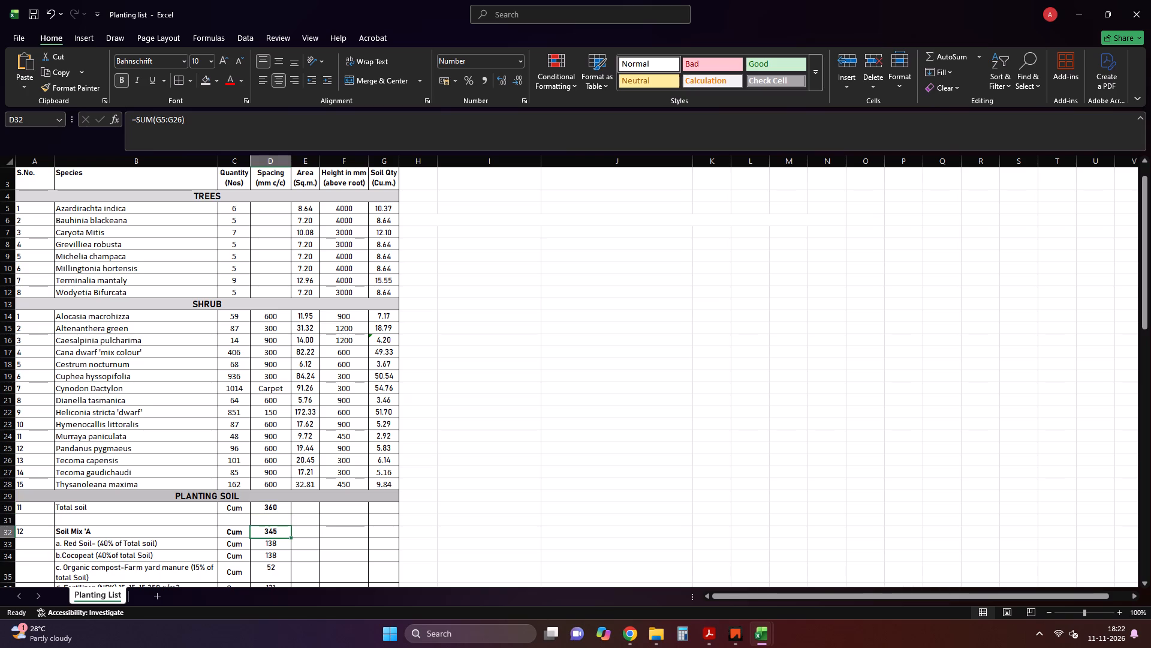
left_click(163, 125)
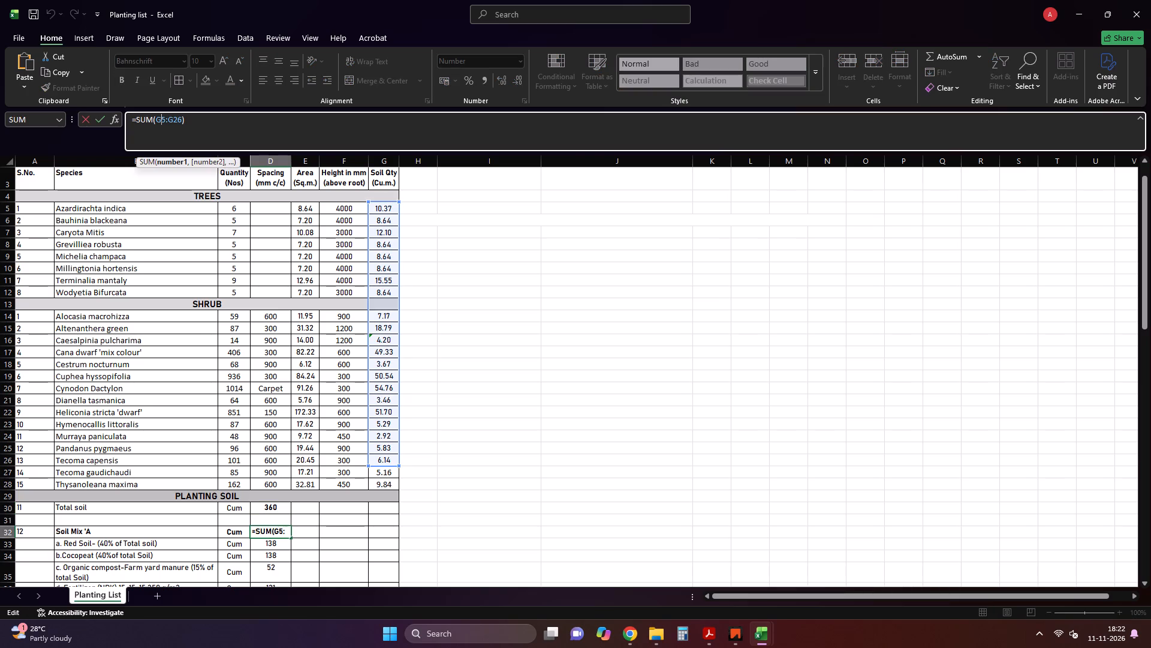
left_click_drag(399, 466, 400, 490)
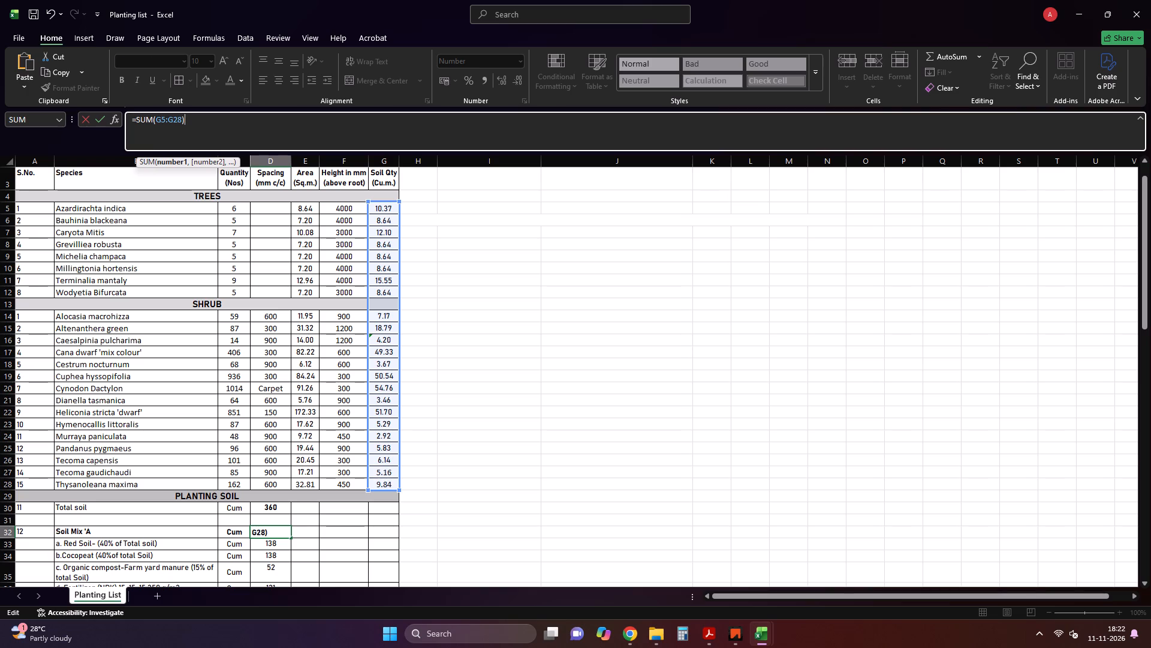
key("Return")
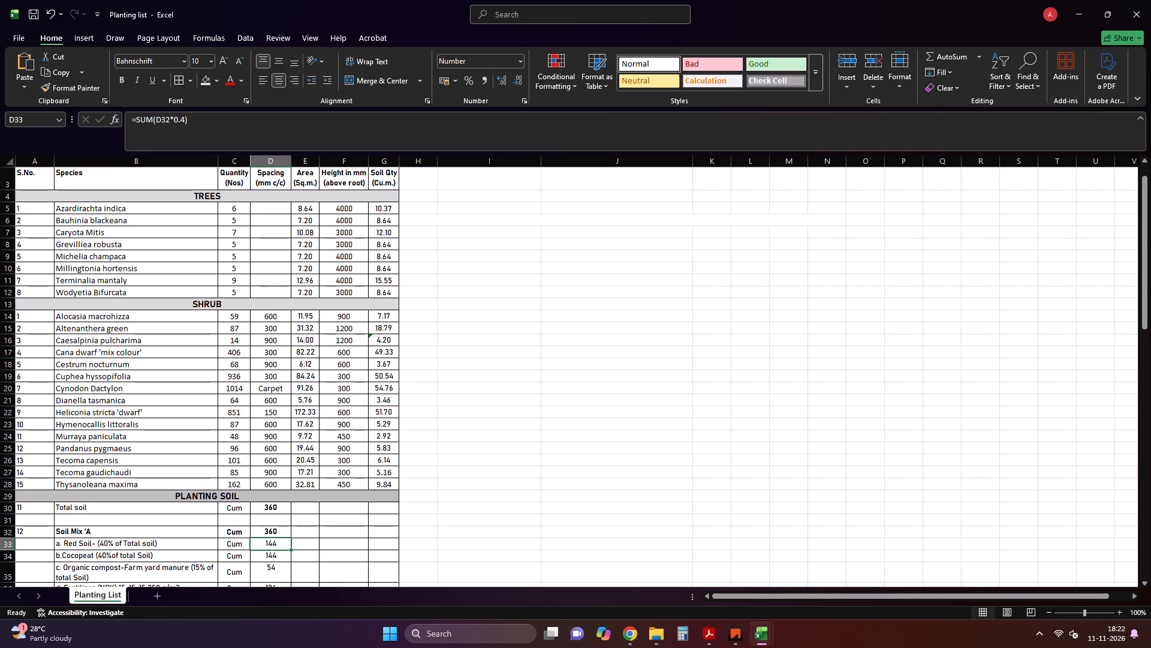
Change the Neem cake quantity formula in D38 to sum the Area range E5:E28.
middle_click_drag(438, 417, 439, 417)
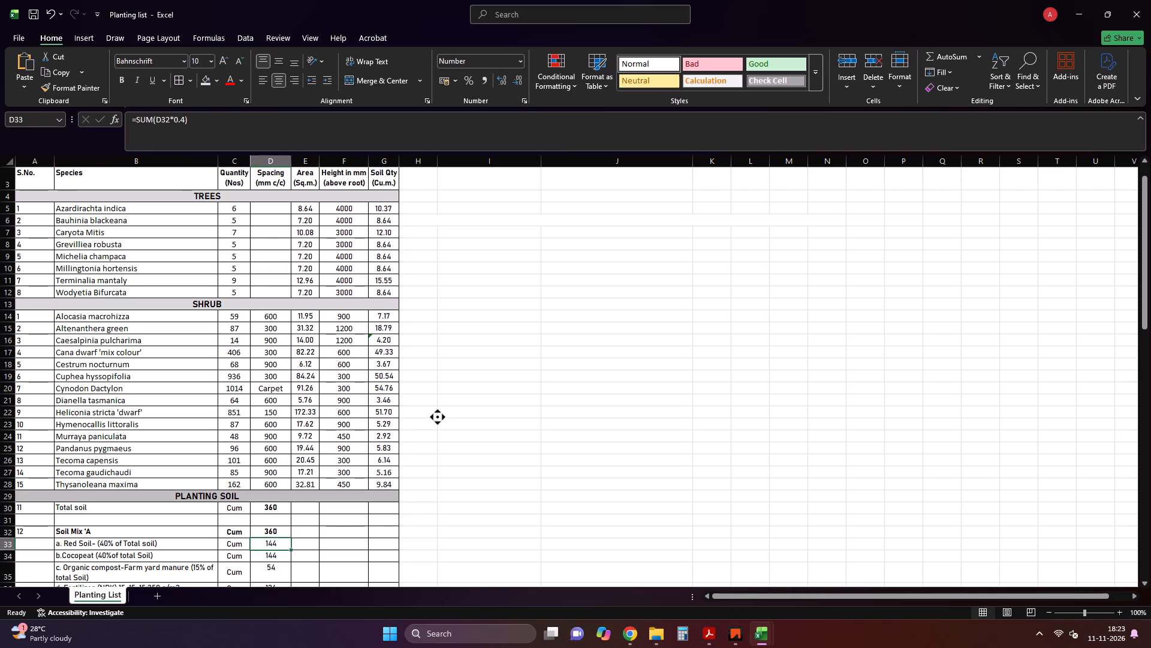
middle_click_drag(439, 417, 444, 464)
middle_click_drag(475, 472, 464, 474)
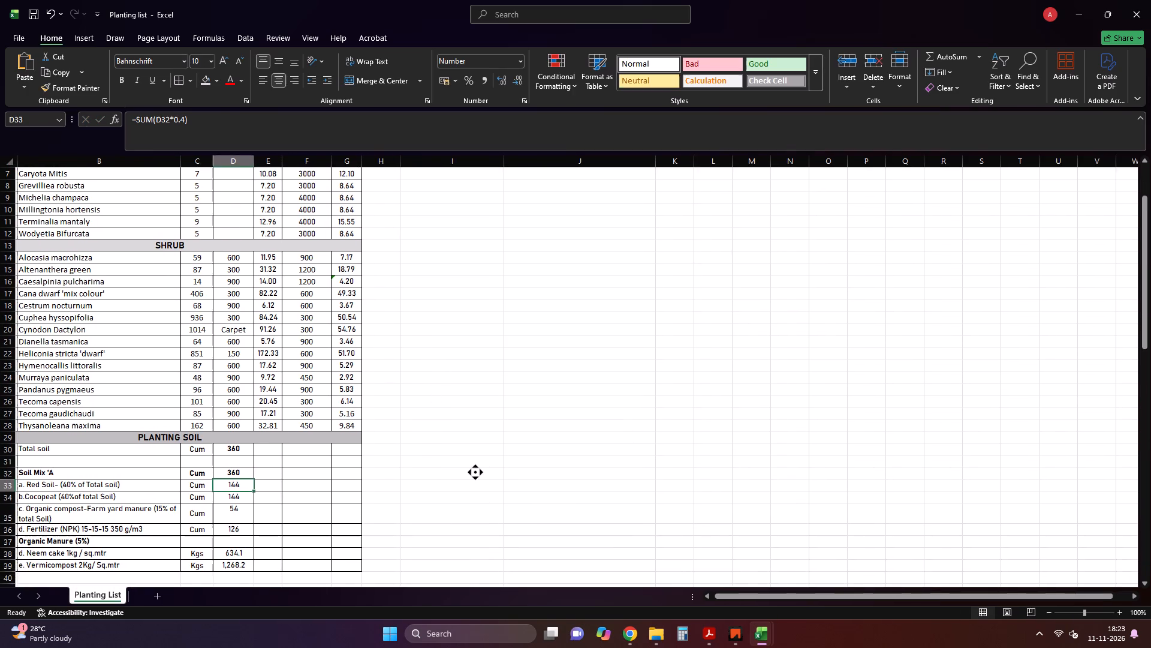
middle_click_drag(464, 474, 424, 478)
middle_click_drag(435, 434, 436, 444)
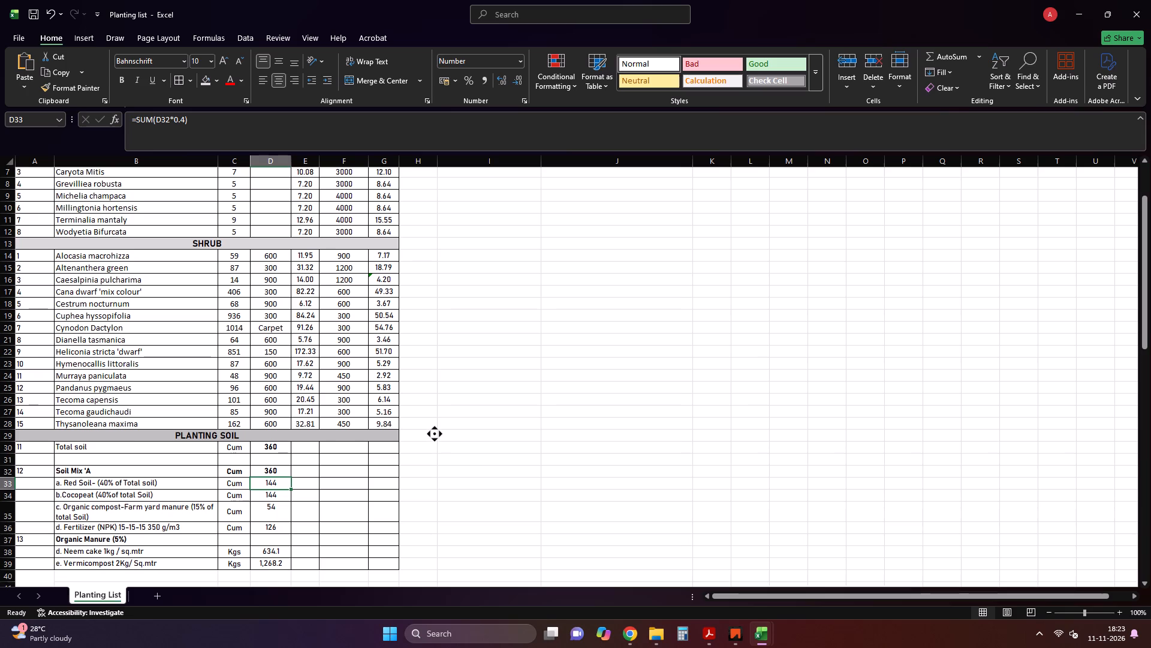
middle_click_drag(436, 444, 447, 492)
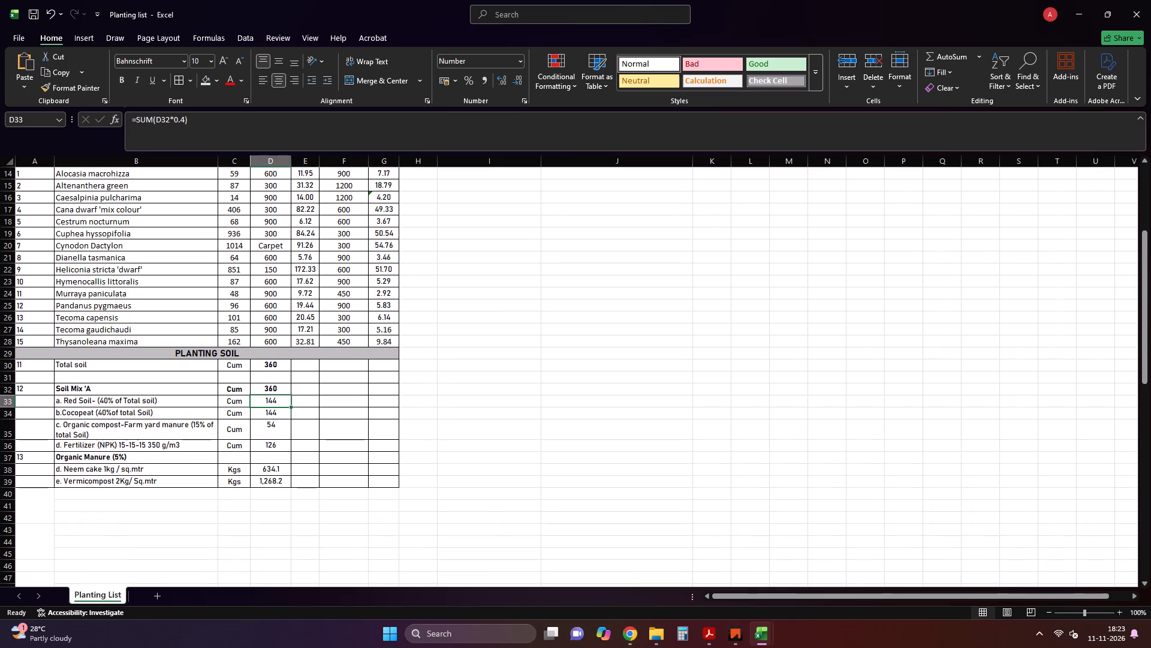
left_click(277, 469)
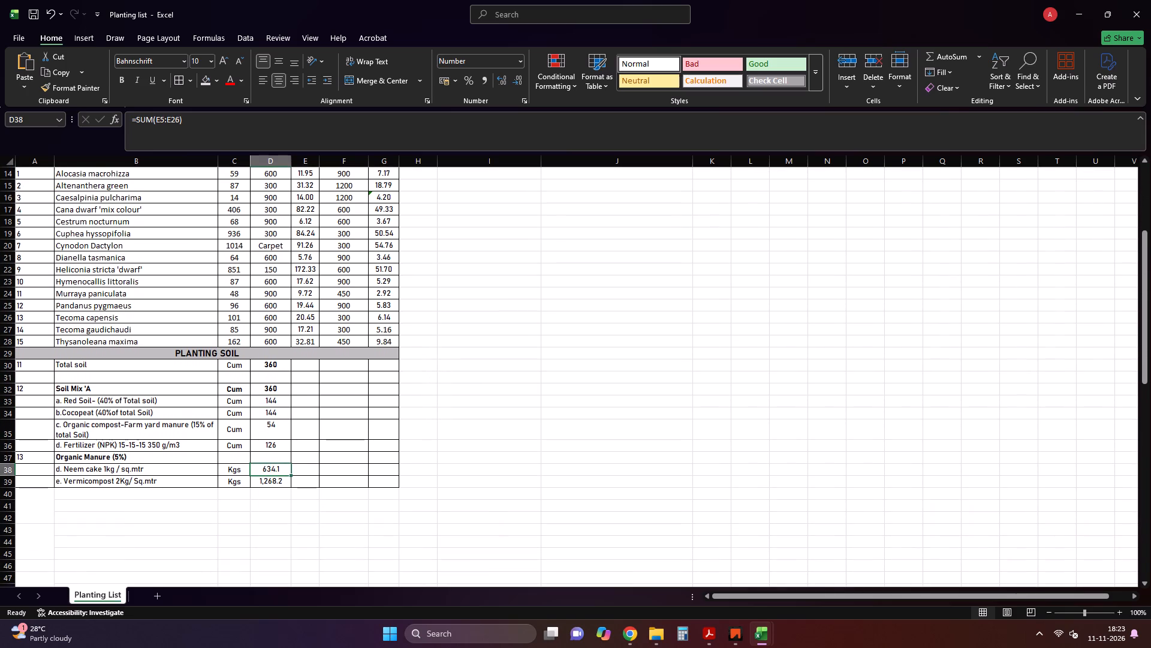
left_click(161, 118)
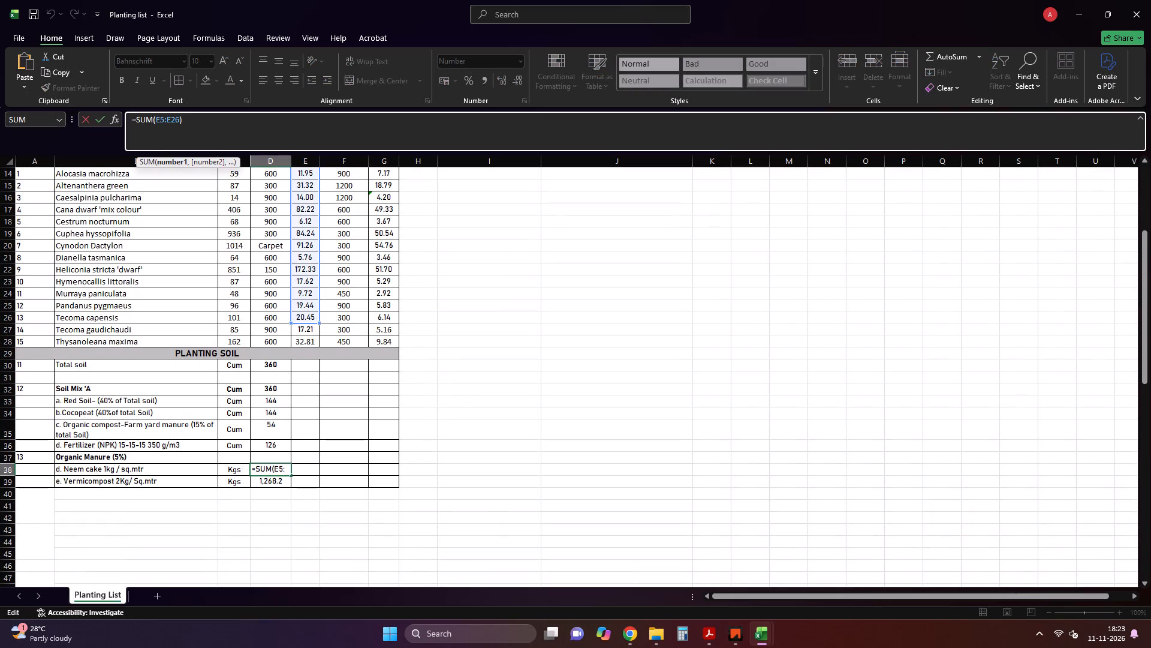
scroll(317, 326, "up", 1)
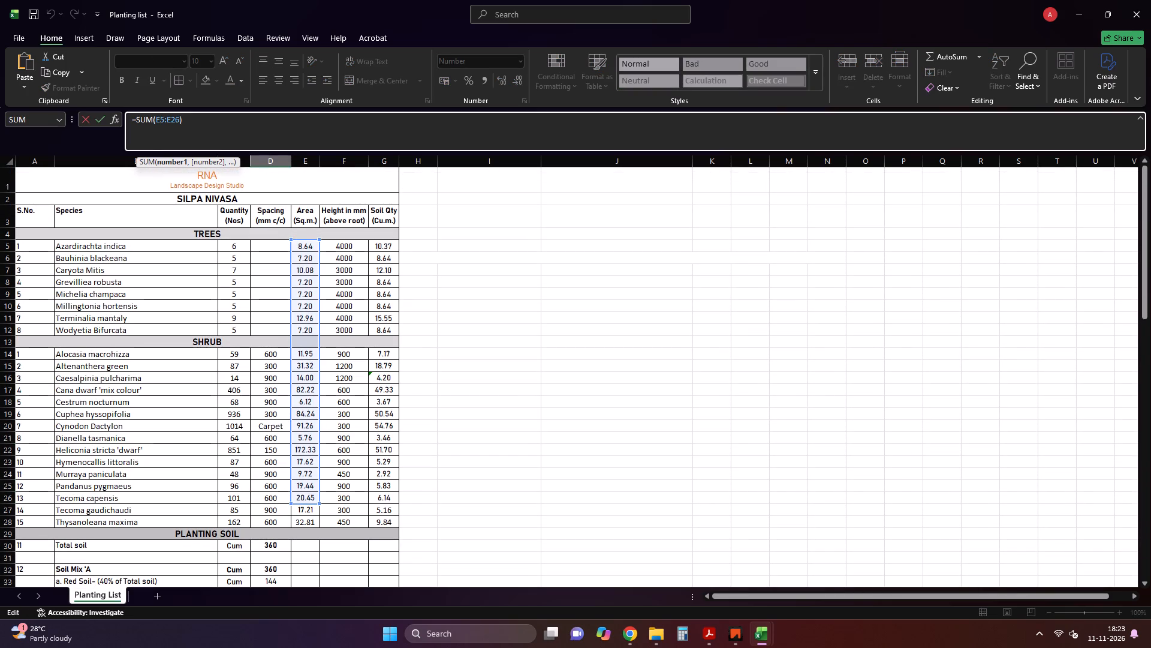
left_click_drag(320, 504, 321, 523)
key("Return")
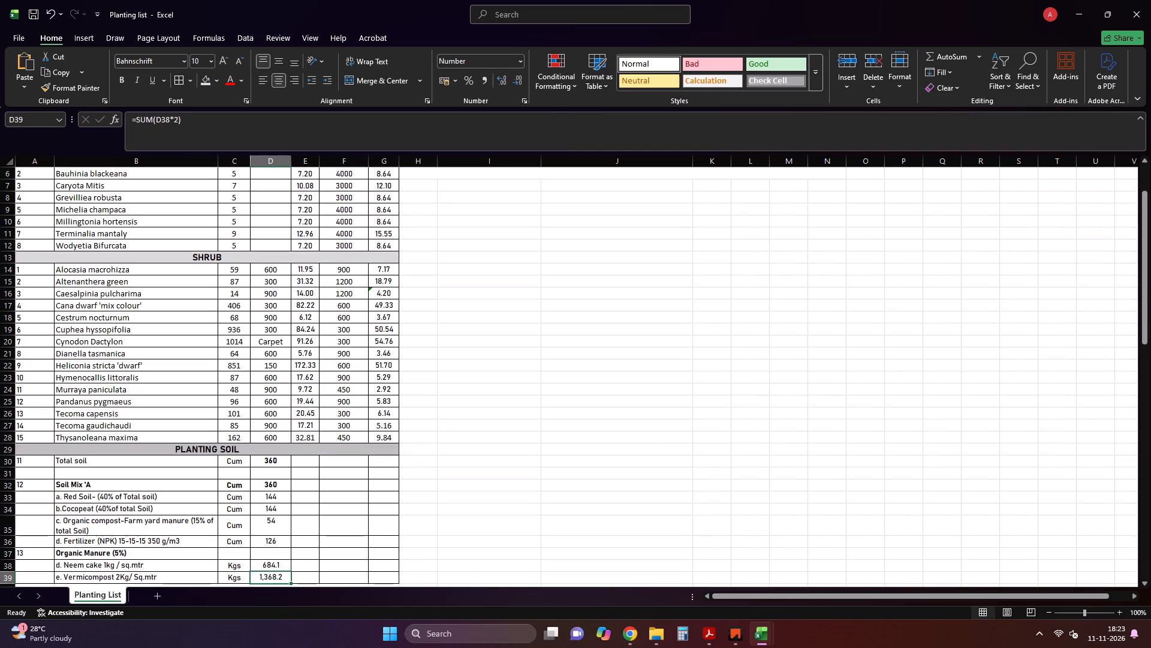
Check the Vermicompost and Neem cake quantity formulas against the plant rows they draw on.
left_click(279, 580)
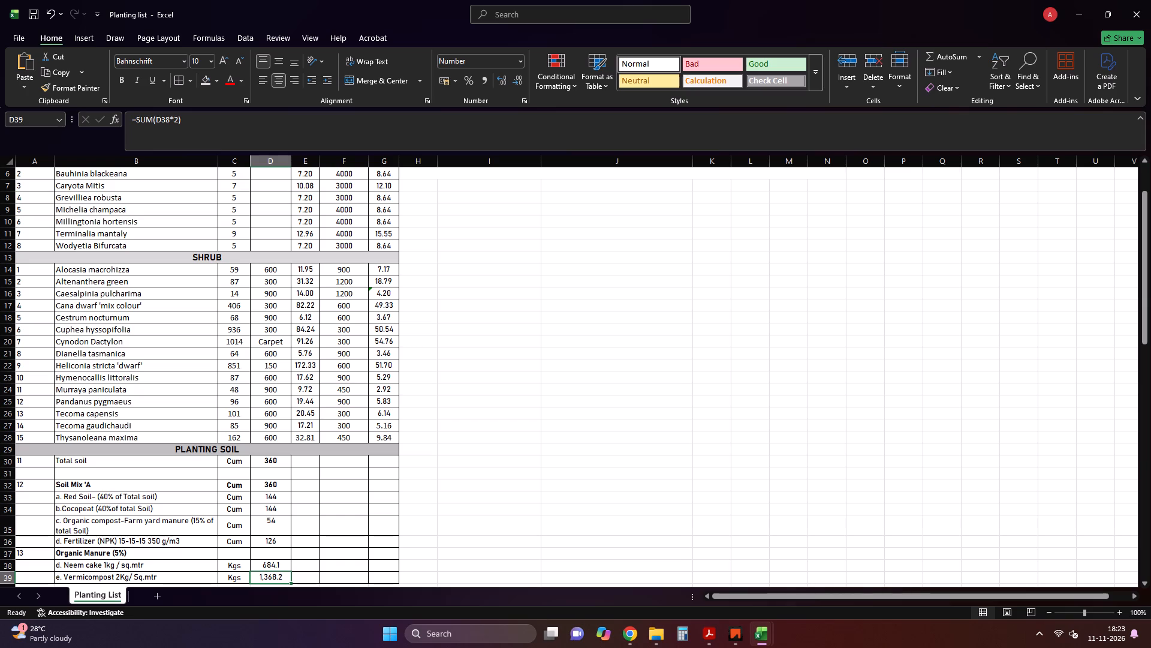
left_click(276, 567)
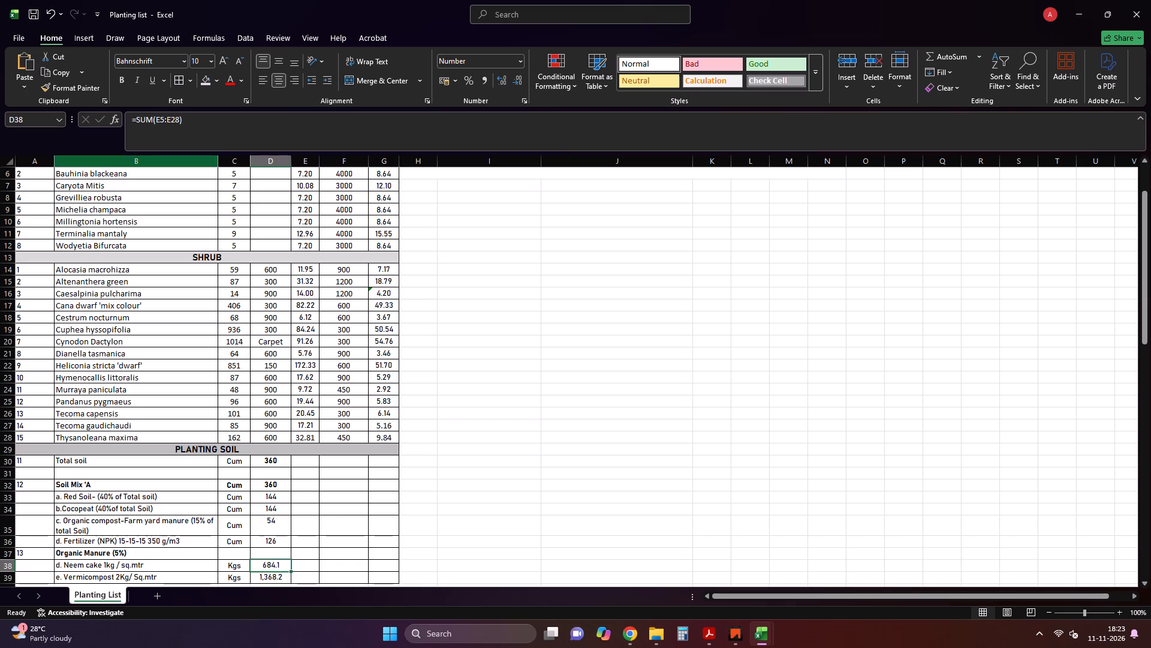
scroll(289, 494, "up", 1)
key("Escape")
key("Escape")
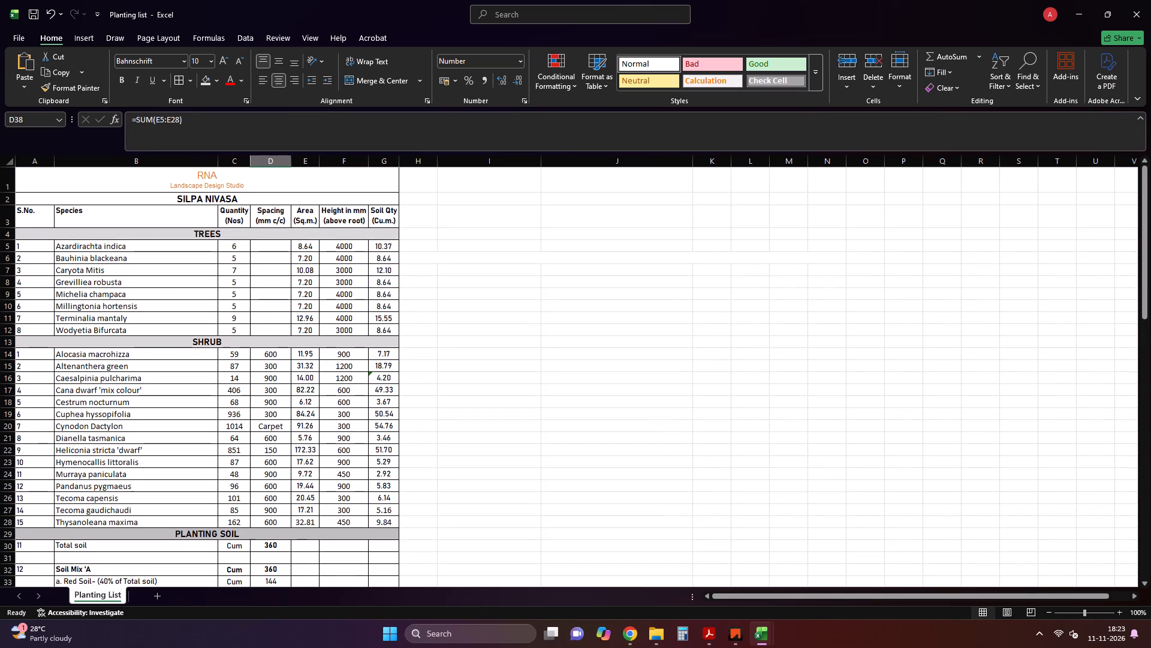
scroll(296, 274, "up", 1)
key("Escape")
left_click(267, 245)
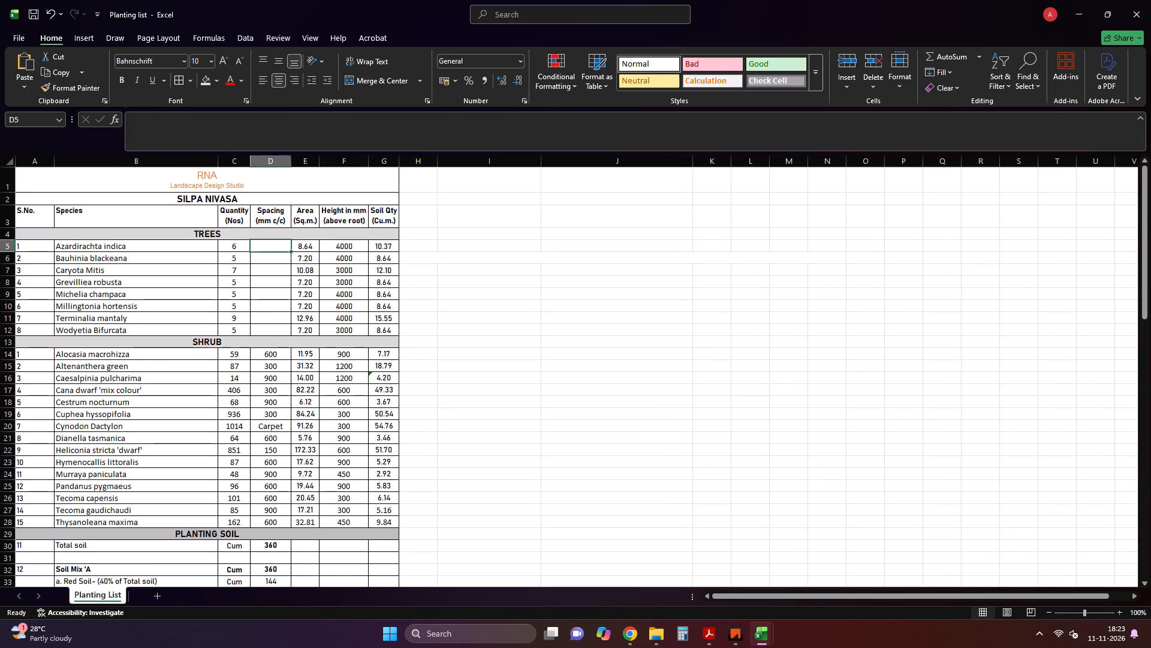
key("Escape")
Save the planting list workbook.
key("ctrl+s")
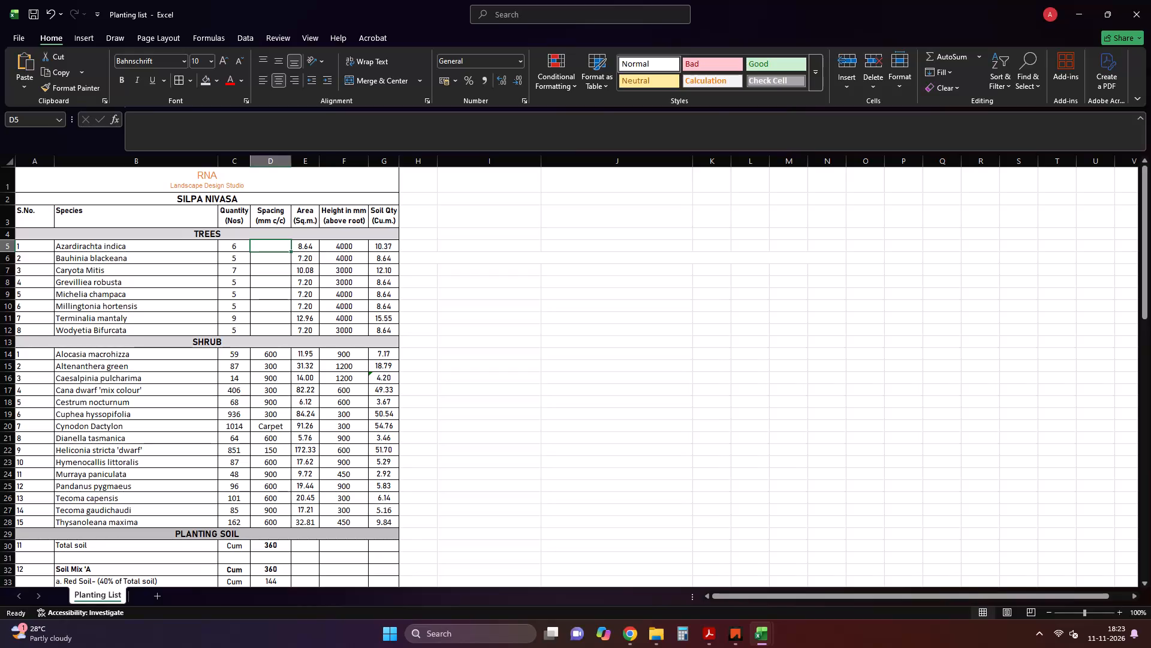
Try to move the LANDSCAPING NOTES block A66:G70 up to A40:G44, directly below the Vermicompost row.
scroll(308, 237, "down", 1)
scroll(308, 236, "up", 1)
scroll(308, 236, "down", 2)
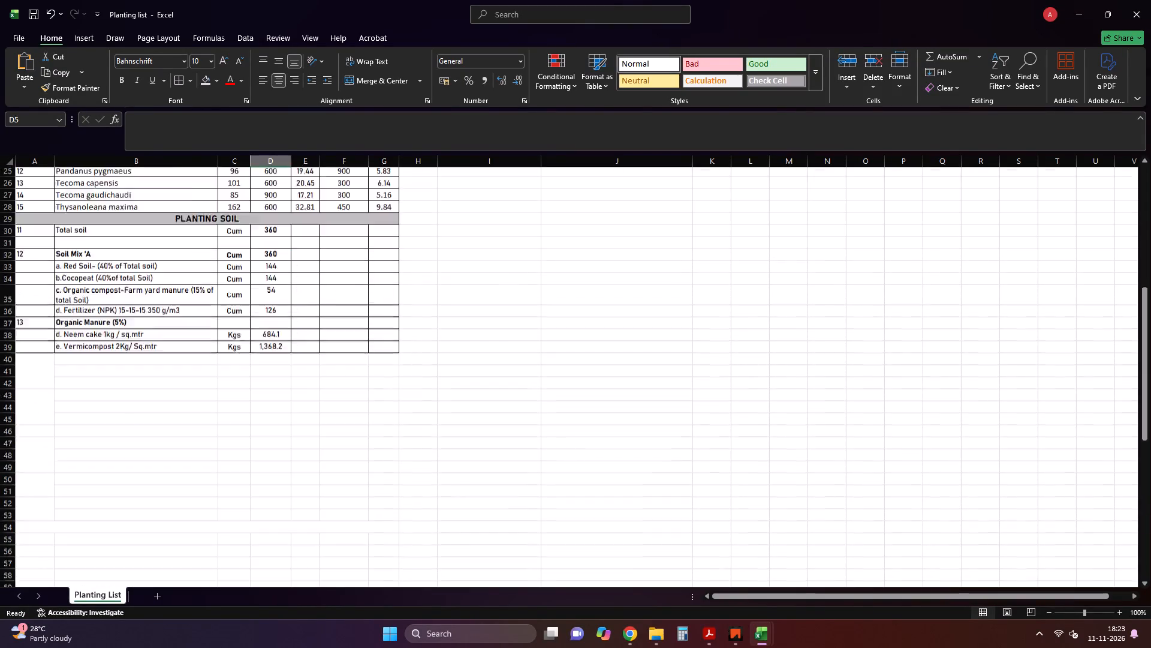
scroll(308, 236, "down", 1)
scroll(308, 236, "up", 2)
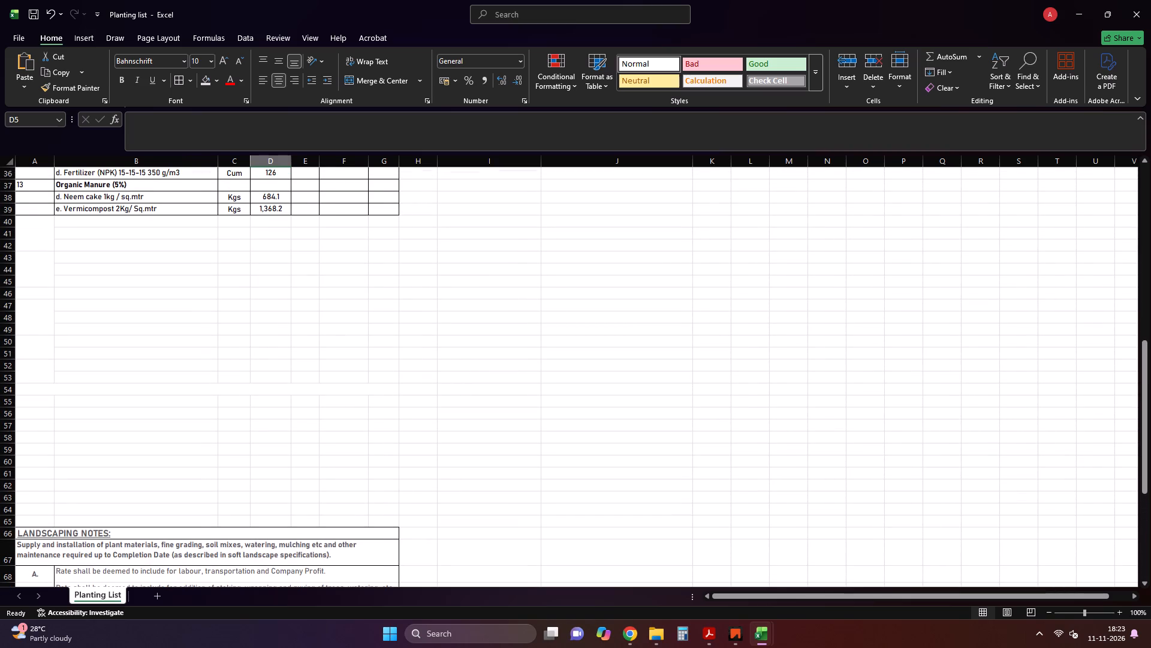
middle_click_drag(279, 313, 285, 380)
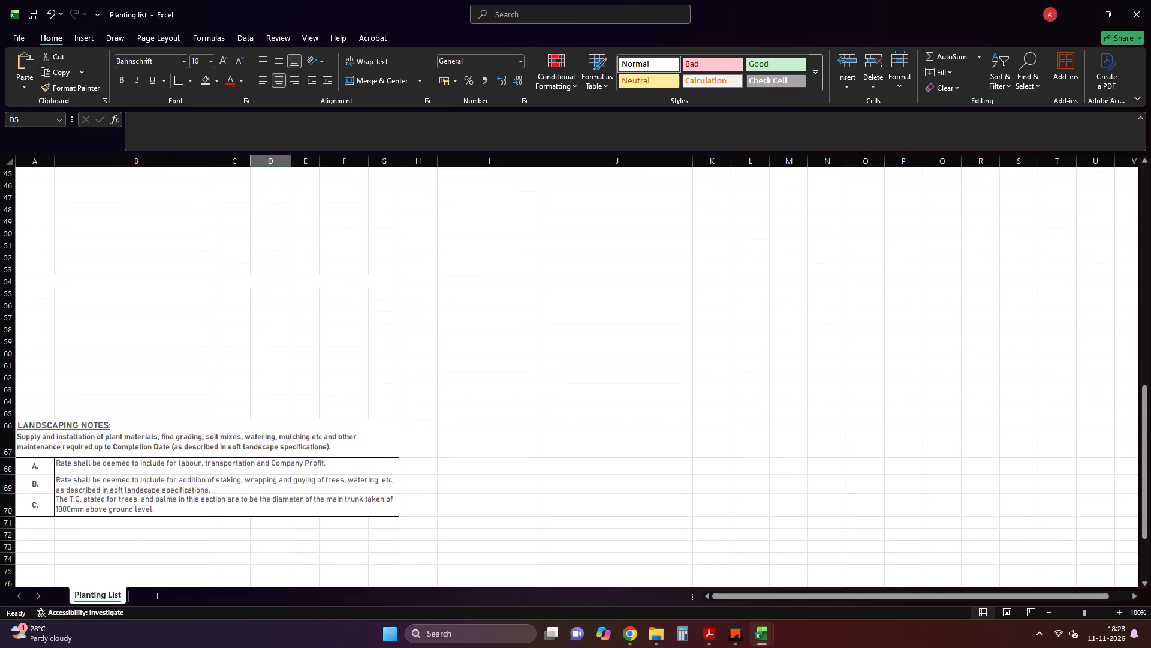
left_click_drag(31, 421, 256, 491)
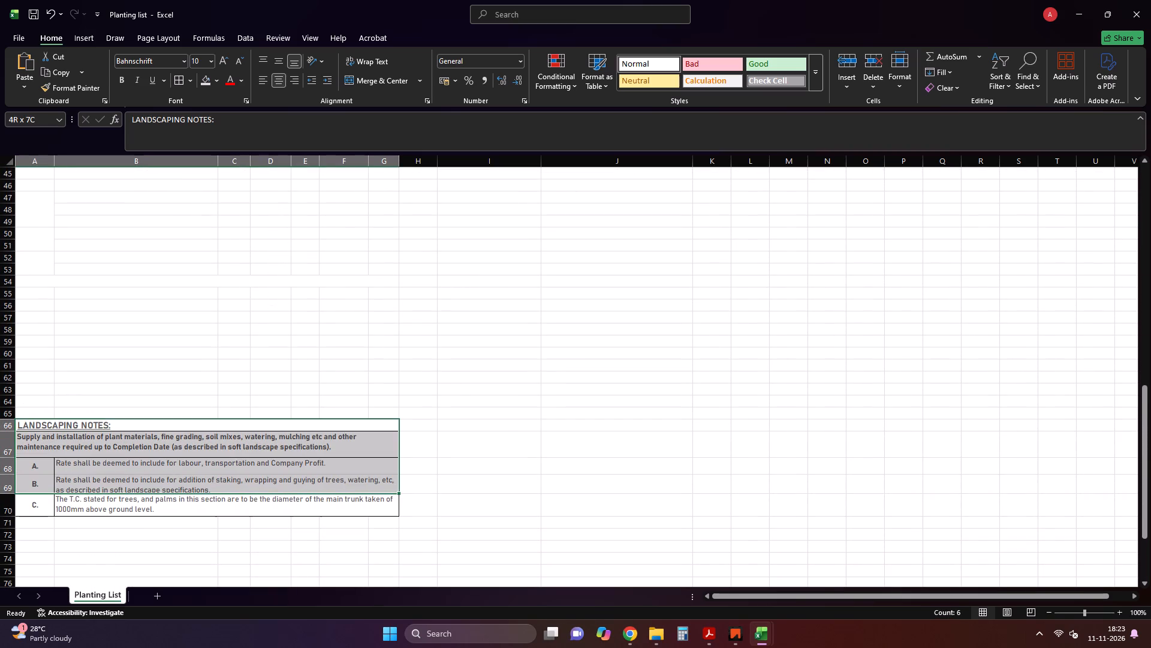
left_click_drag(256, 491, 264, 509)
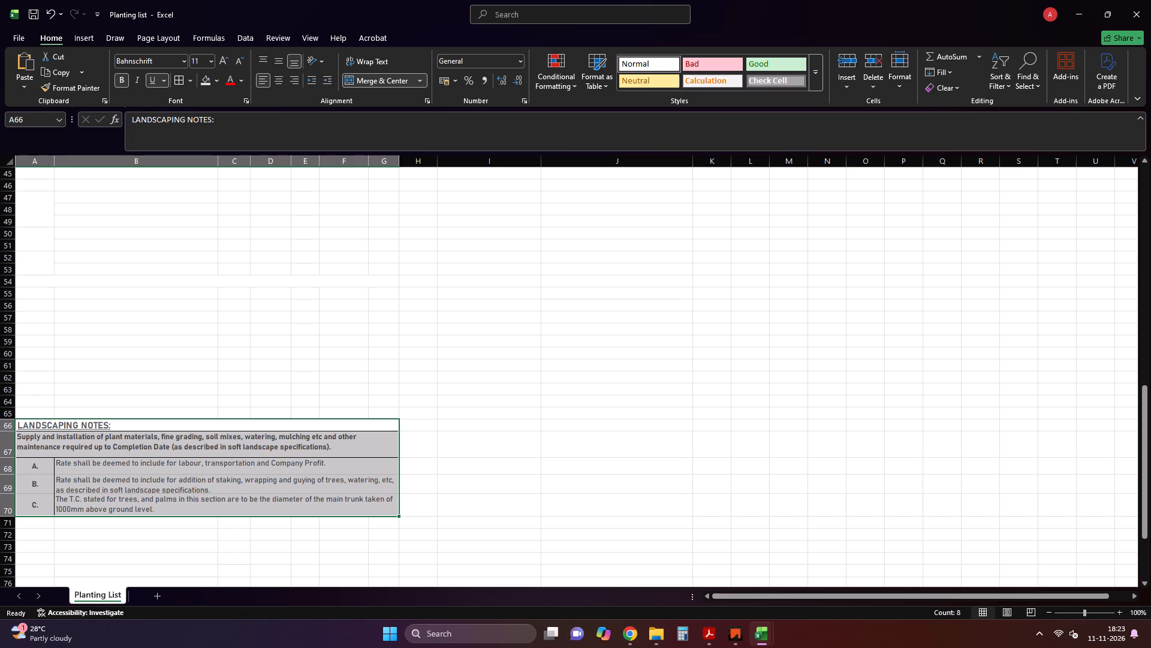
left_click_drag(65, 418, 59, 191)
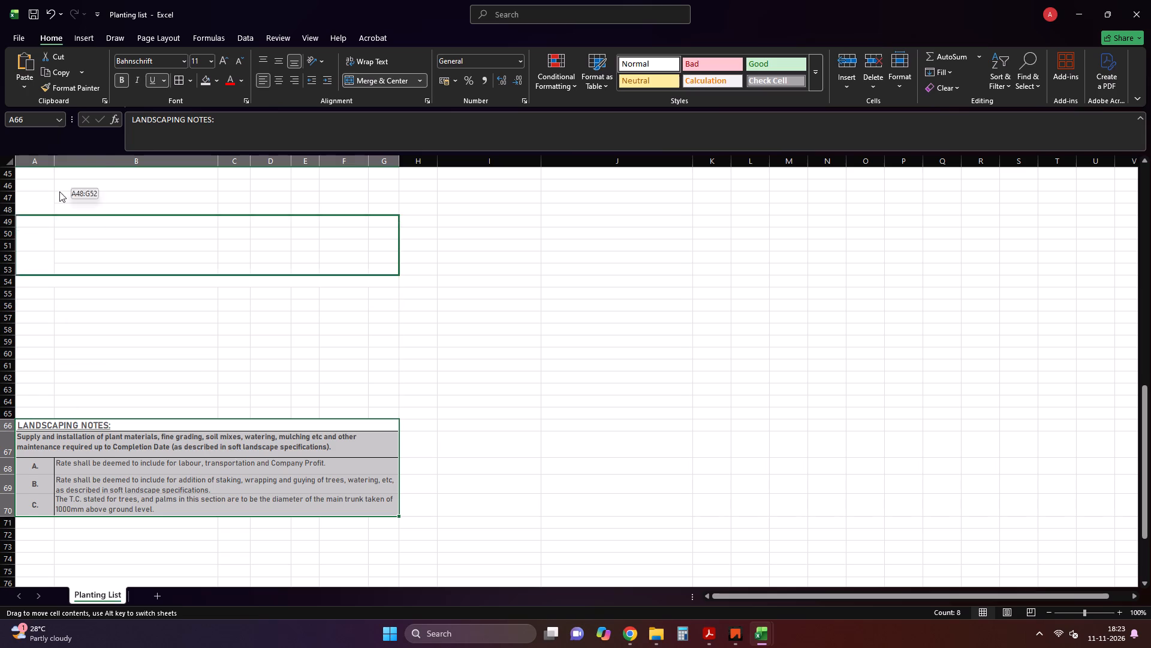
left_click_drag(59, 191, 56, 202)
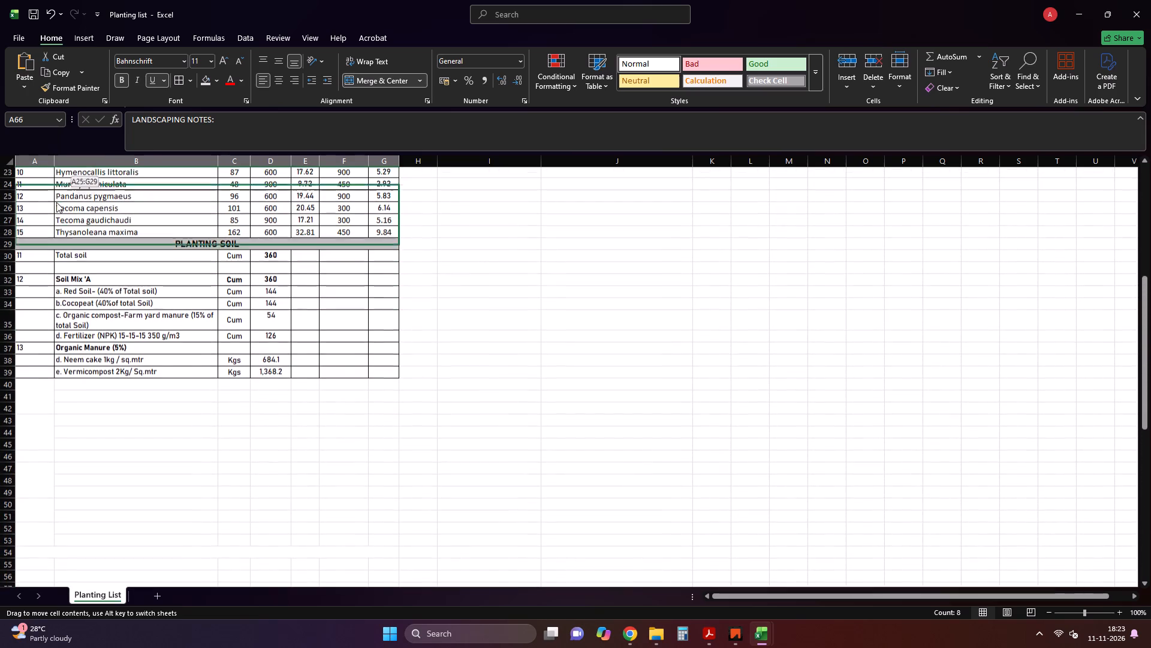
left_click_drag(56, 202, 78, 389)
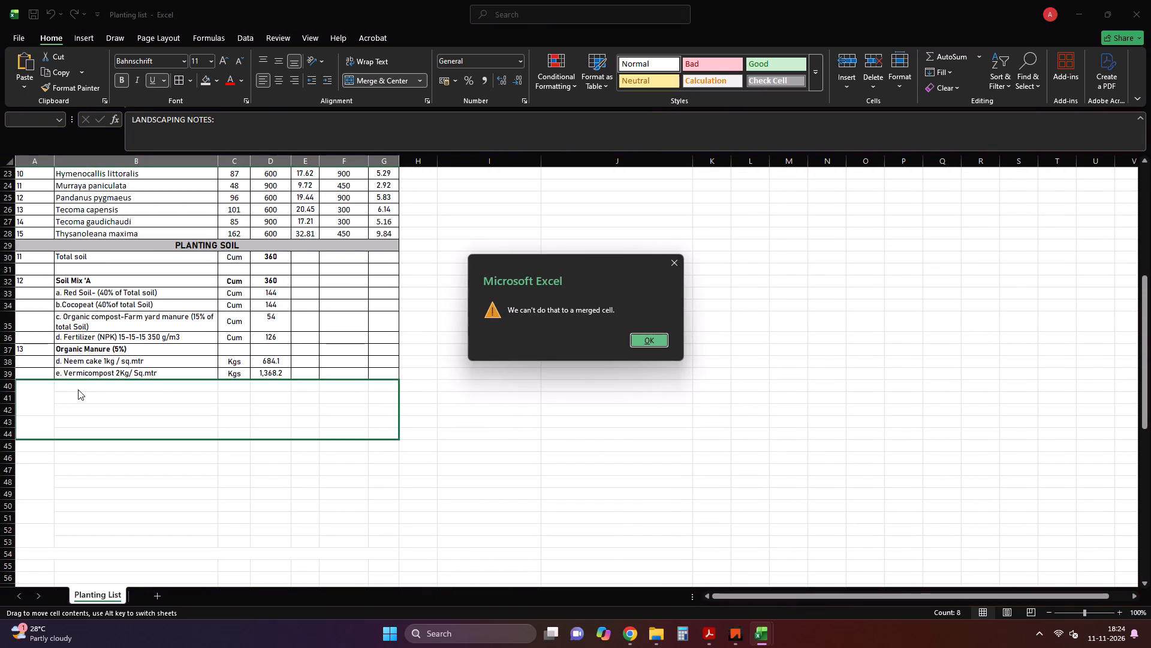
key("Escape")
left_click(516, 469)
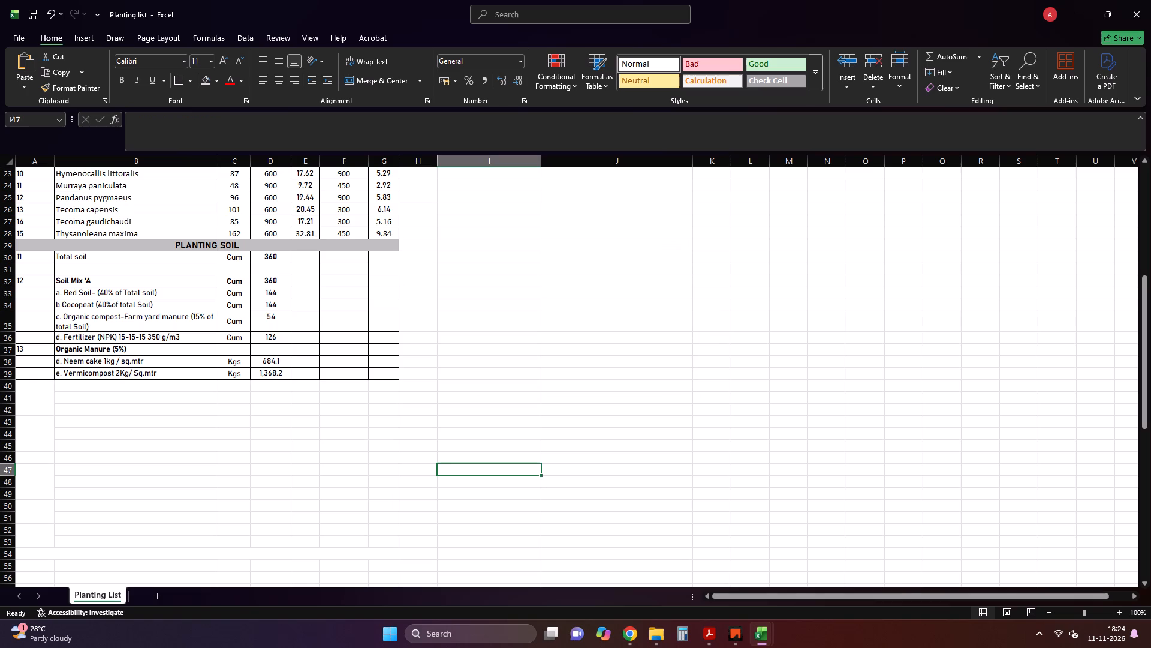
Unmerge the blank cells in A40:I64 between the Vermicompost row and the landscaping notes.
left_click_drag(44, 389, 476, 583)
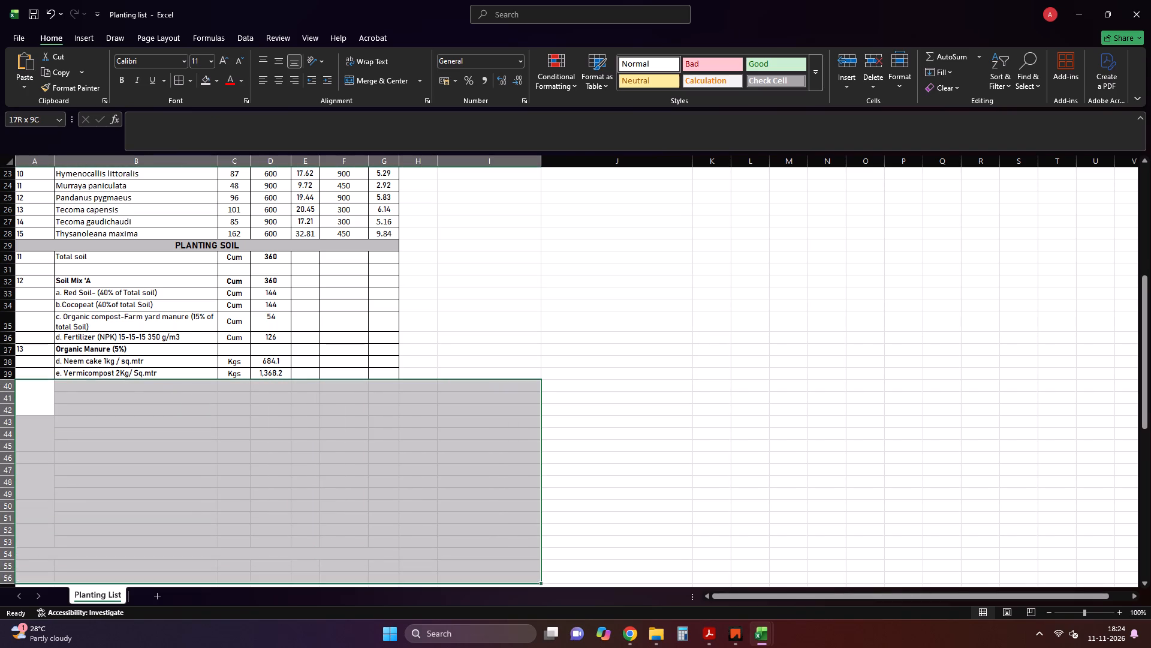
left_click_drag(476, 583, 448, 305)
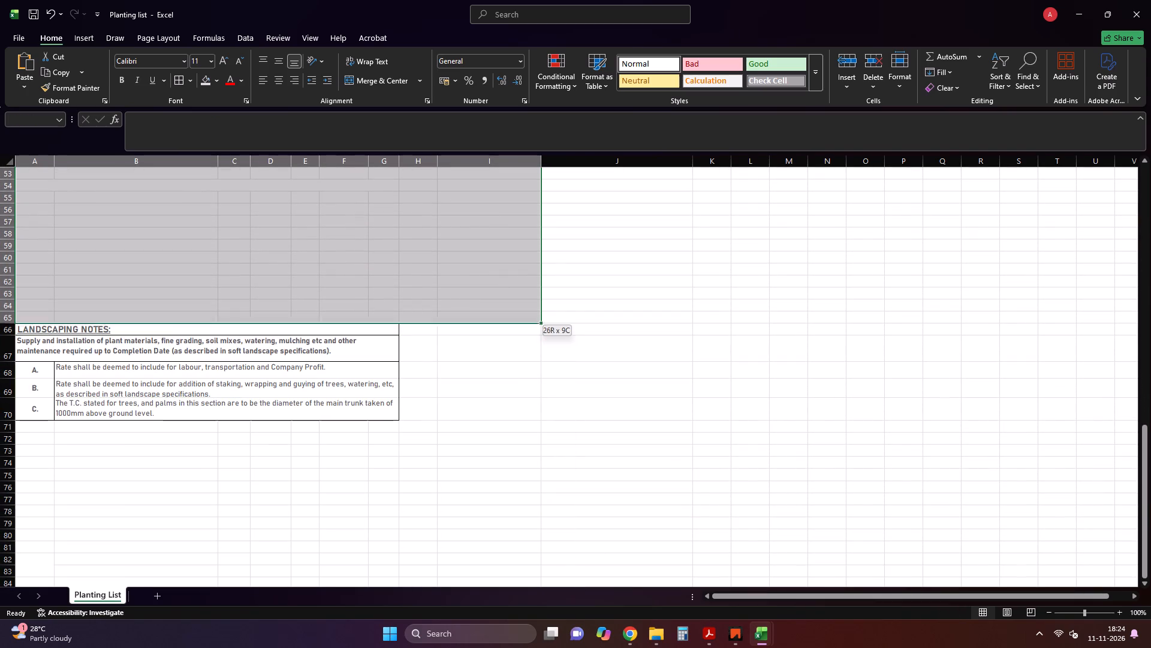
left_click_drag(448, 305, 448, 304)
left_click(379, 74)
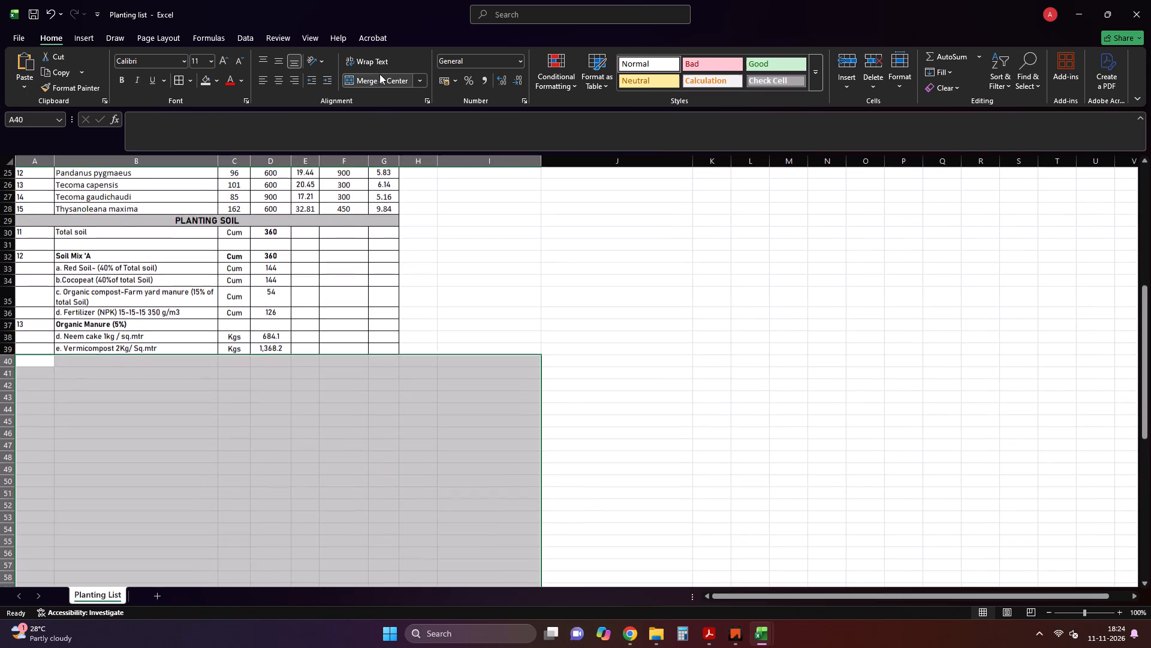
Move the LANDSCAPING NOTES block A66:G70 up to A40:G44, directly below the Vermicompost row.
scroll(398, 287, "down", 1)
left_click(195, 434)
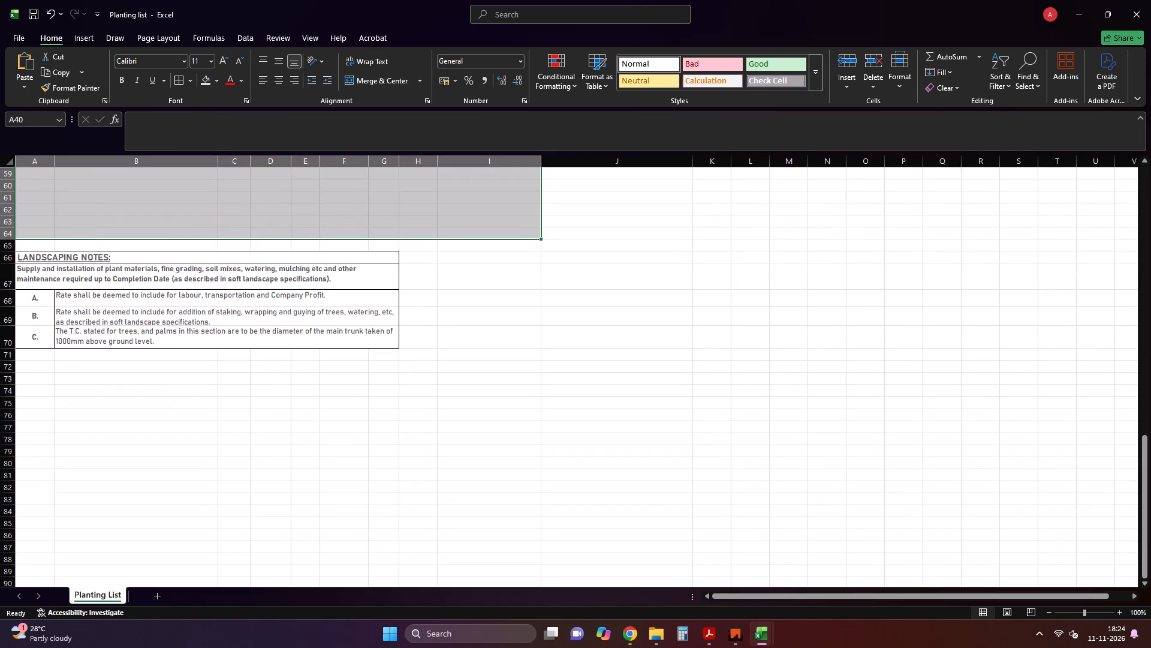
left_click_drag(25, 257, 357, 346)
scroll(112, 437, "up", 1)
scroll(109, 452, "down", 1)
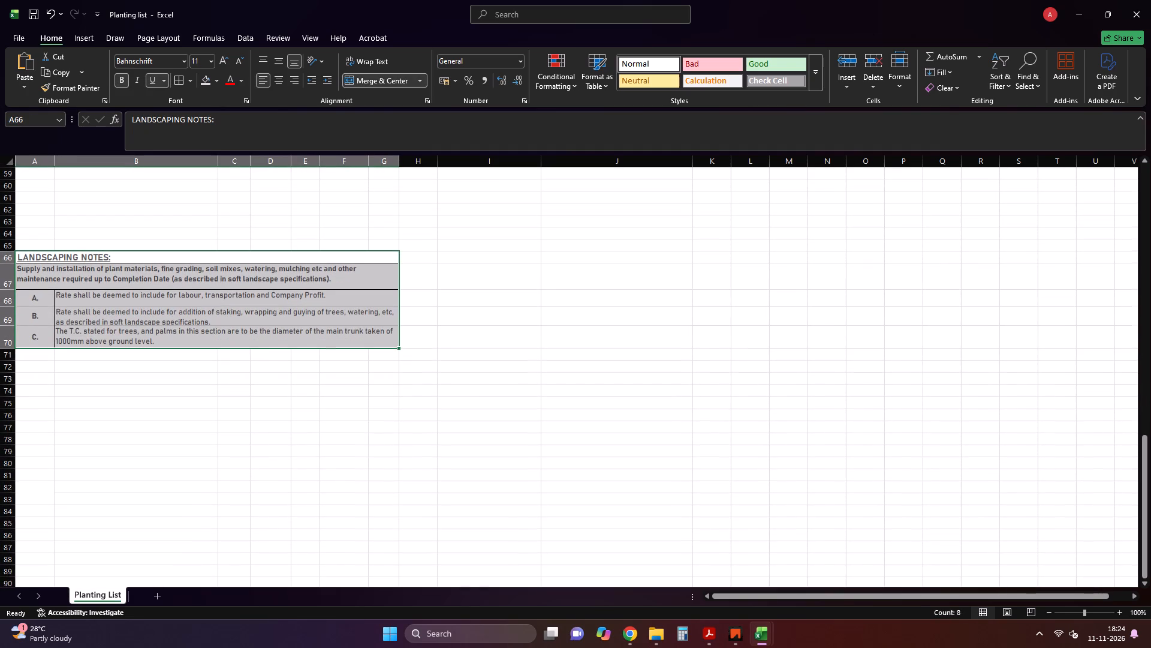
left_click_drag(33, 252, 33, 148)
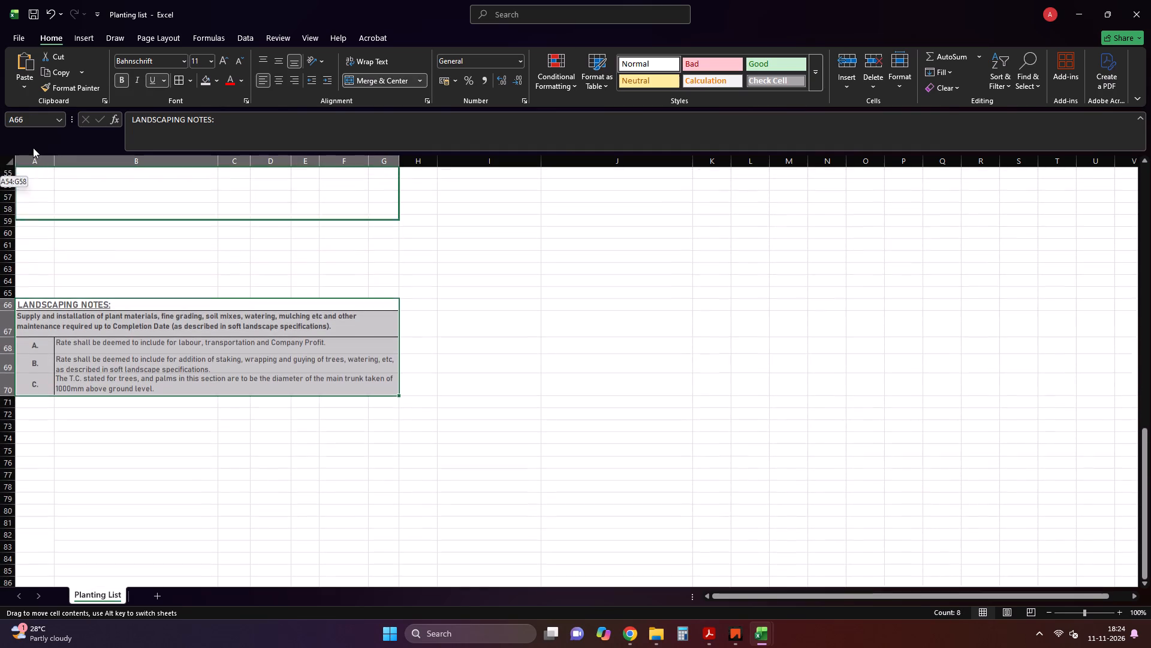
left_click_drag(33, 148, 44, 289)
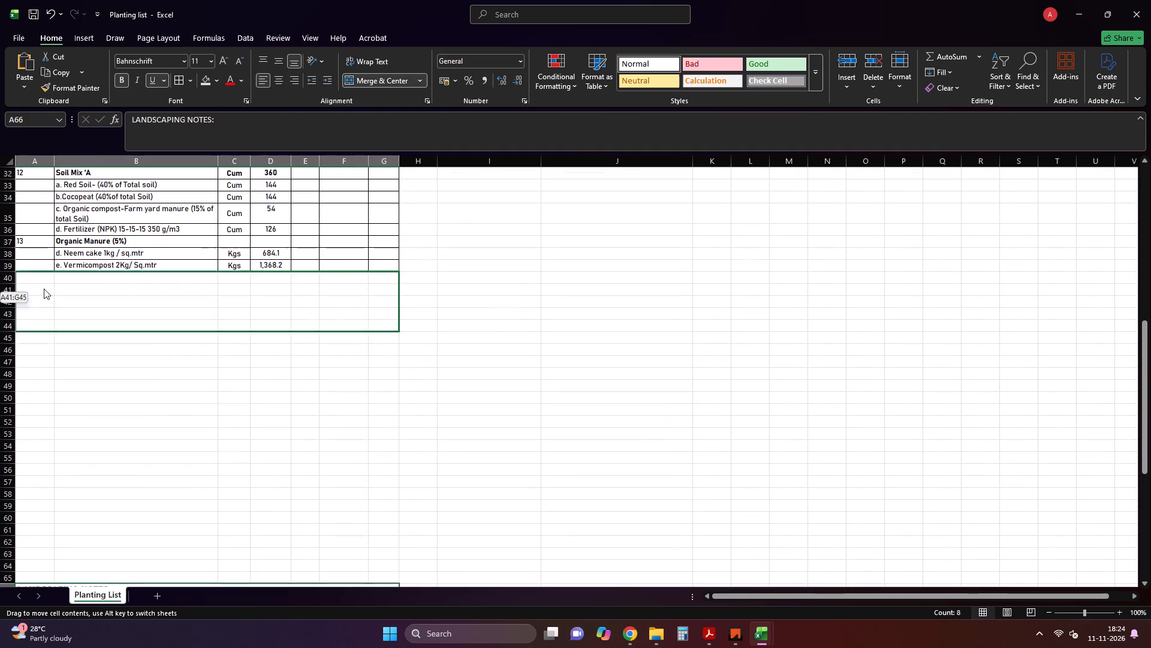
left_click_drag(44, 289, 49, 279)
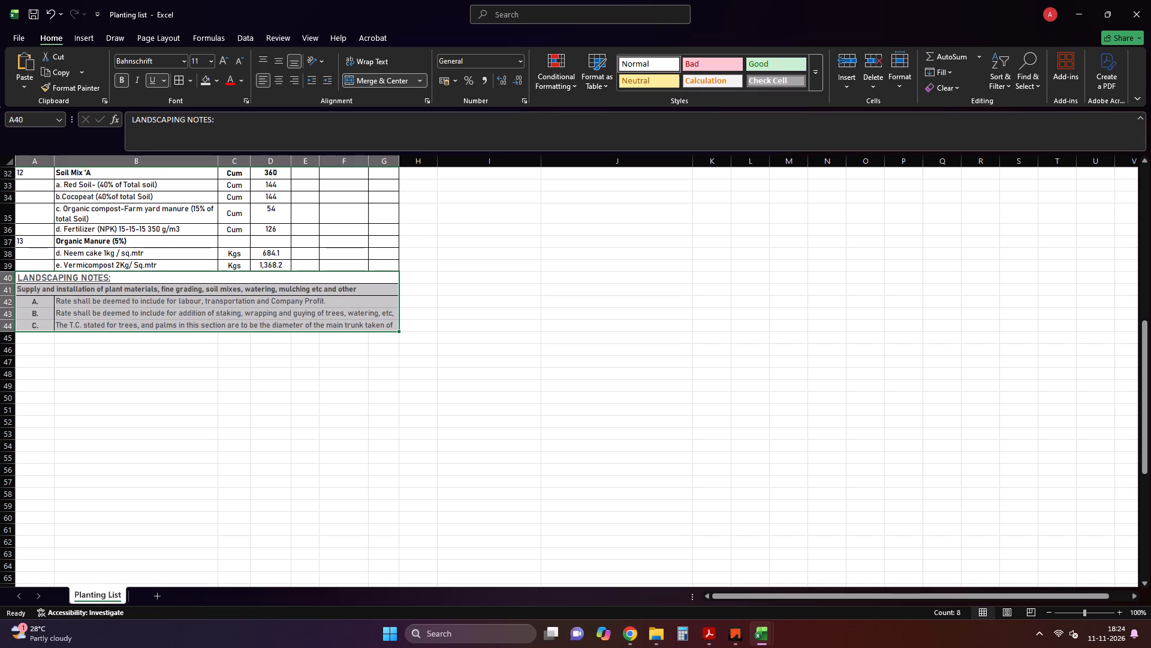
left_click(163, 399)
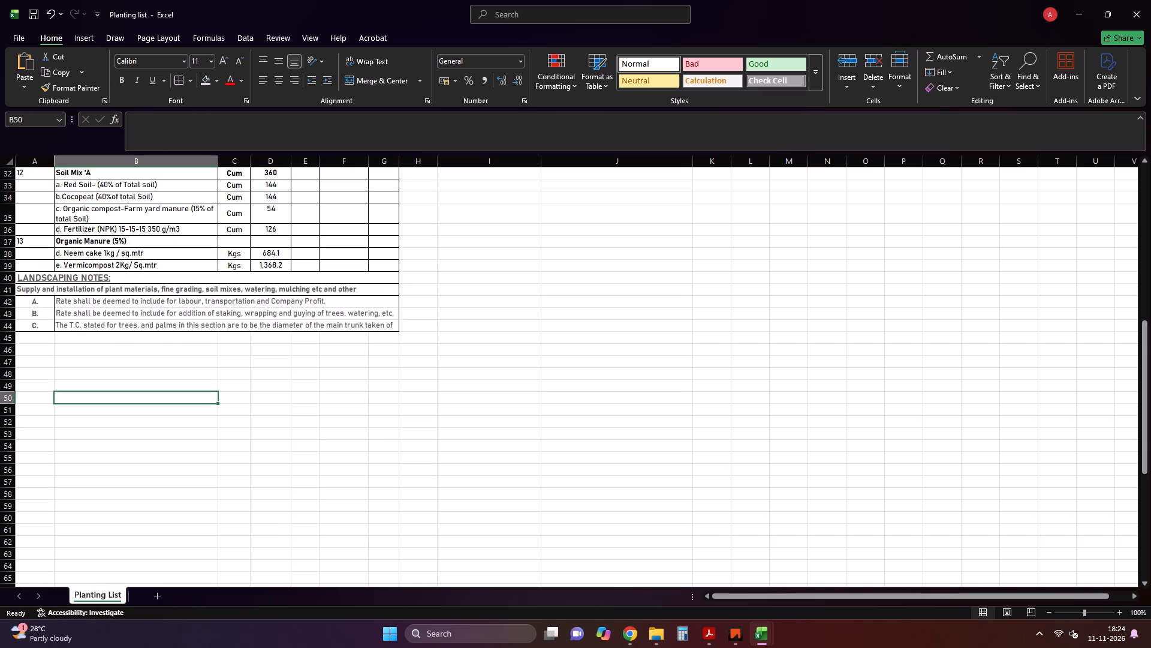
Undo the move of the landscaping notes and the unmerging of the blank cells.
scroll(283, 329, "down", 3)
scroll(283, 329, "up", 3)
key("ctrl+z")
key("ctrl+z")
Move the LANDSCAPING NOTES block A66:G70 to I41:O45, beside the planting soil table.
scroll(283, 329, "down", 2)
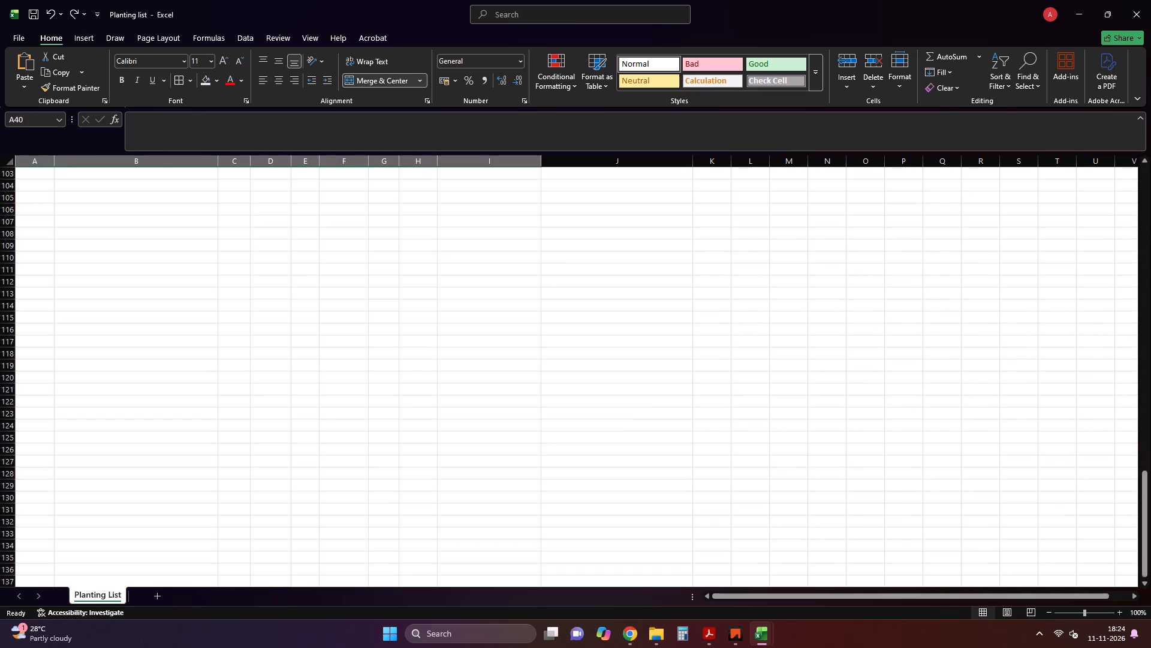
scroll(283, 329, "up", 2)
scroll(283, 329, "down", 1)
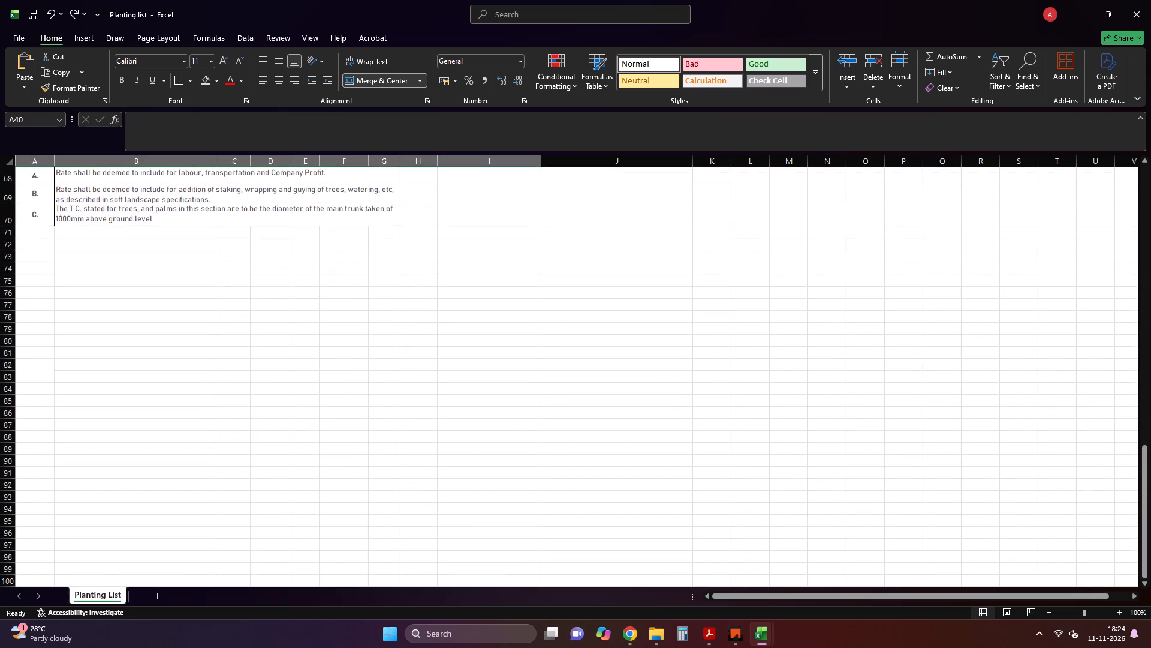
middle_click_drag(206, 331, 204, 292)
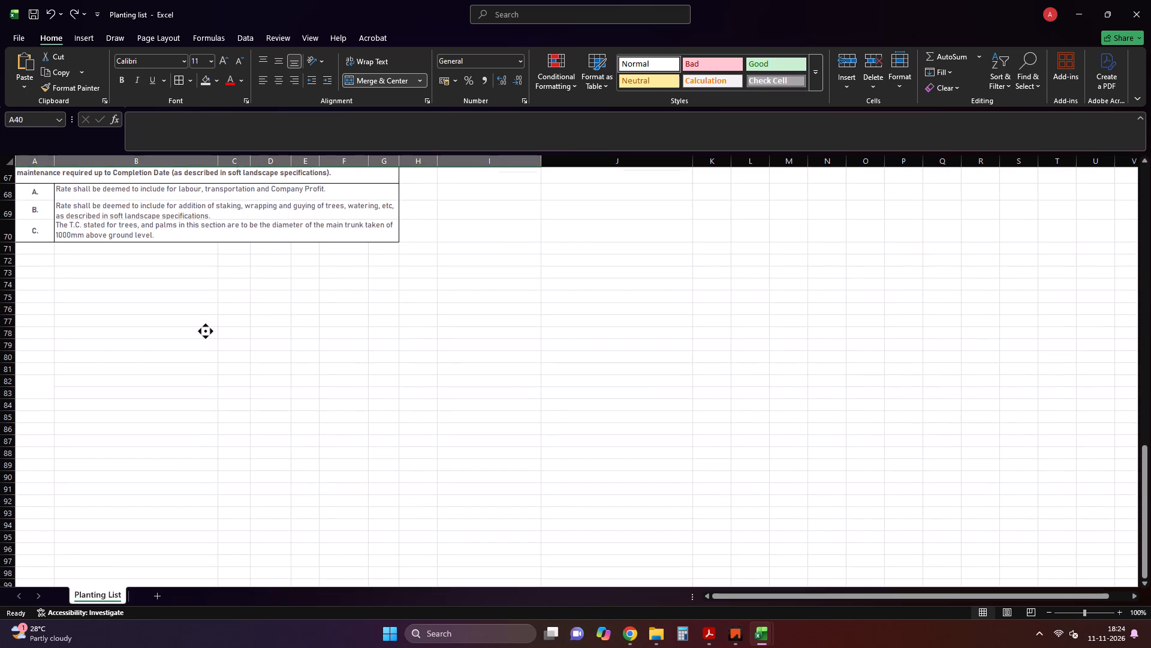
middle_click_drag(204, 292, 205, 274)
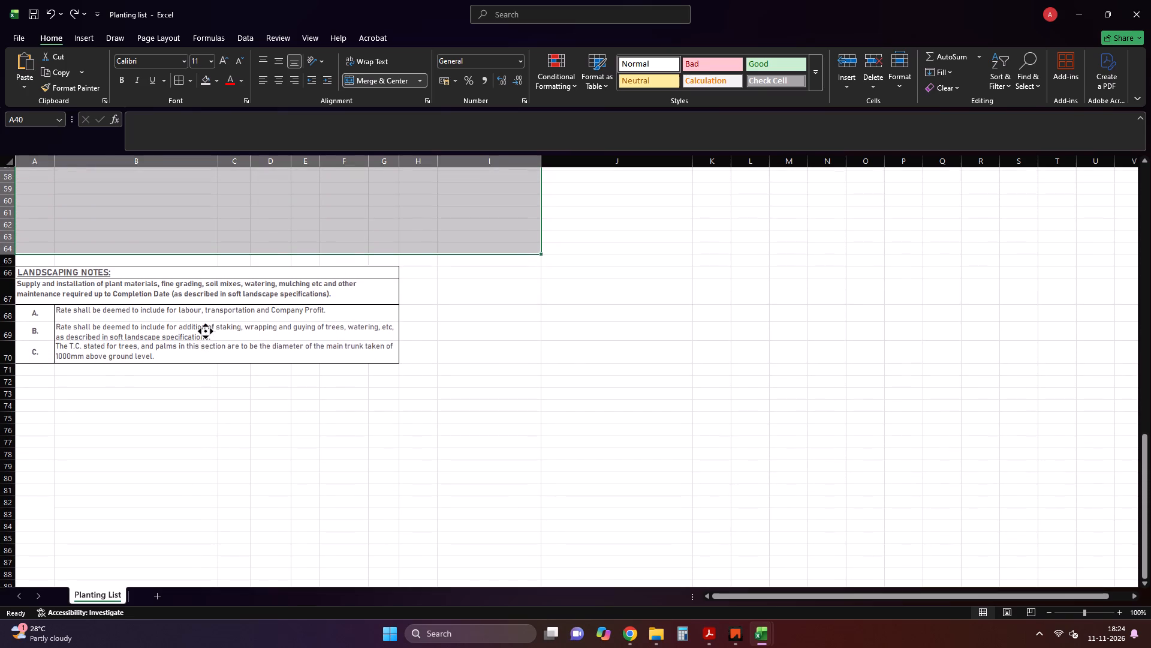
middle_click_drag(205, 274, 205, 272)
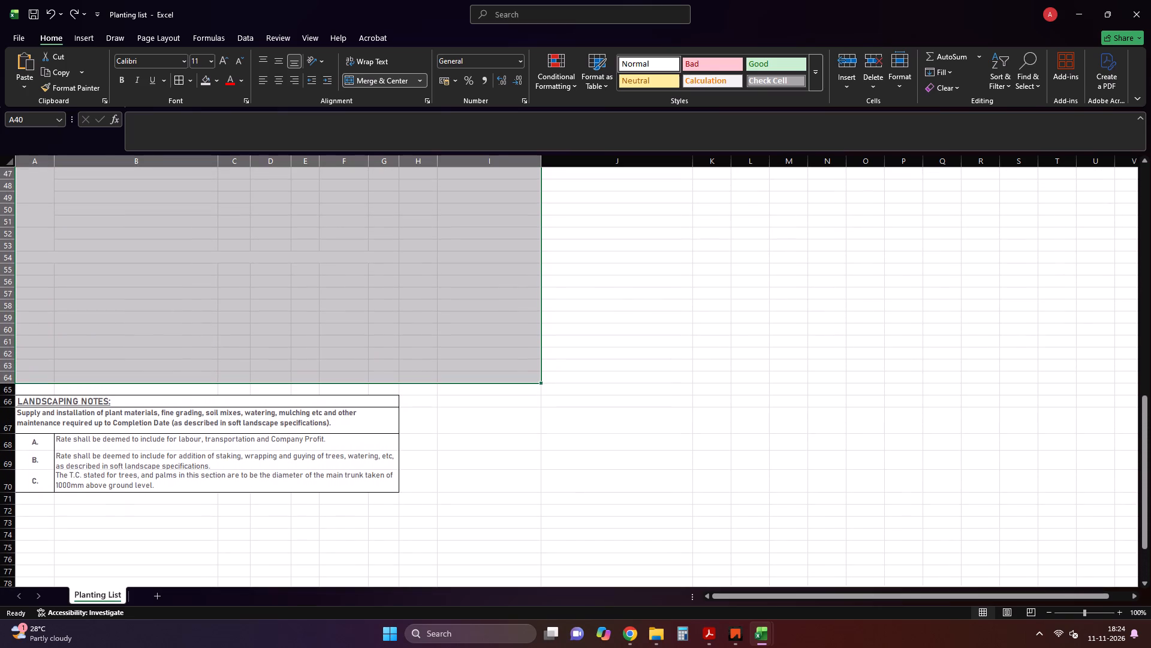
left_click_drag(29, 397, 198, 478)
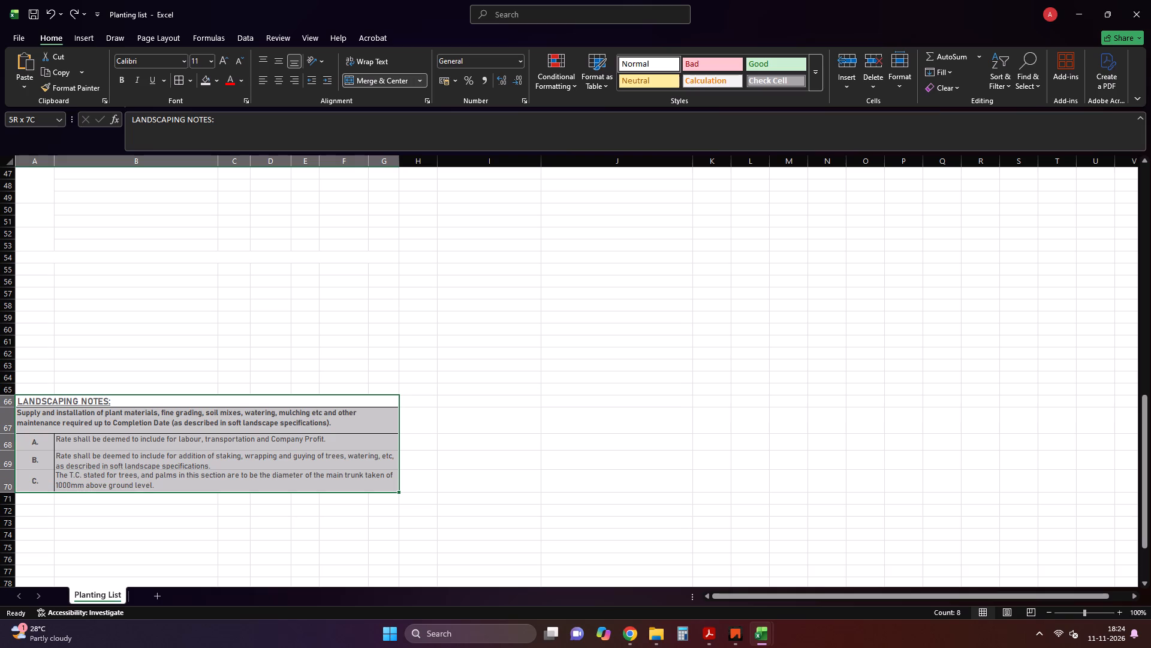
left_click_drag(152, 396, 162, 128)
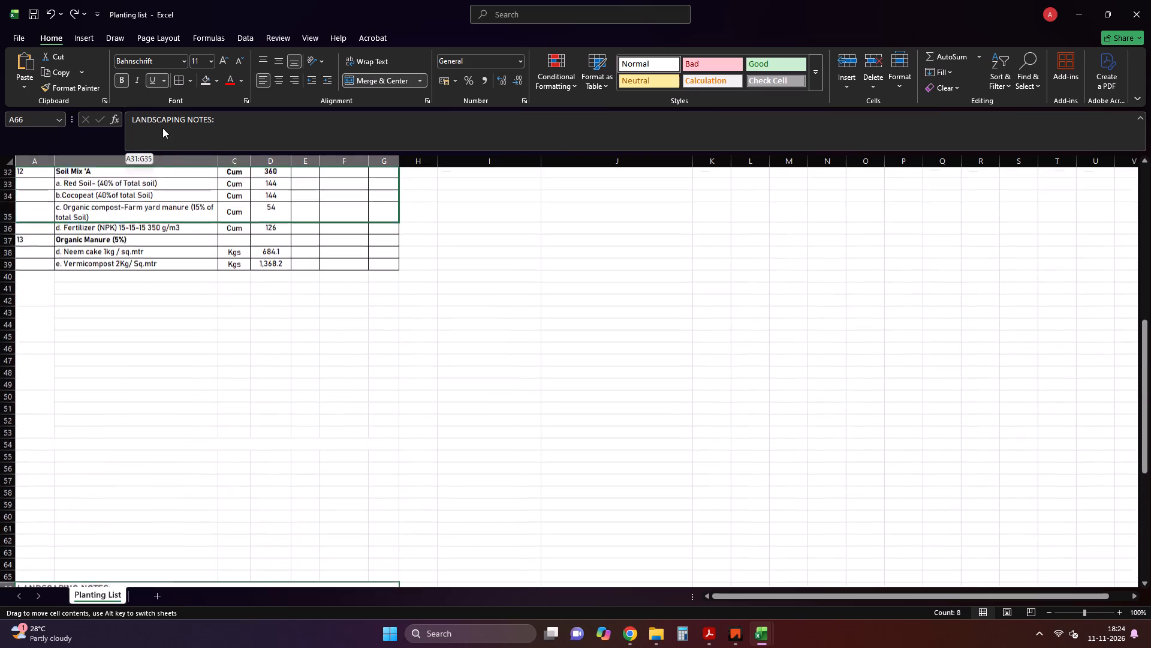
left_click_drag(162, 128, 162, 410)
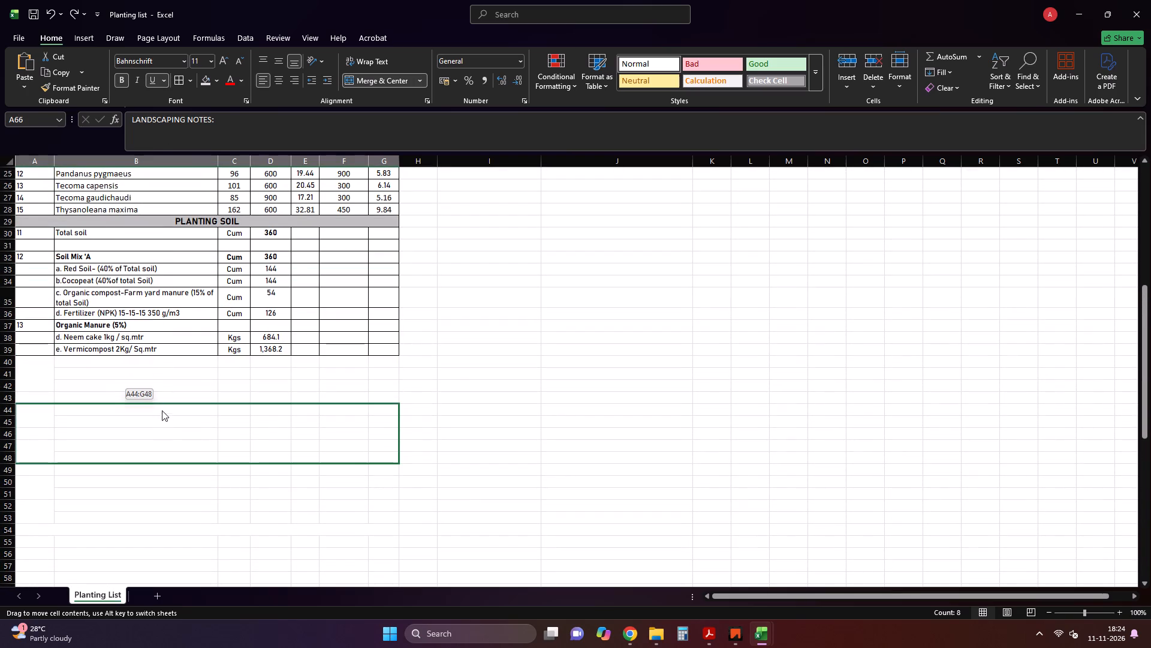
left_click_drag(162, 410, 575, 374)
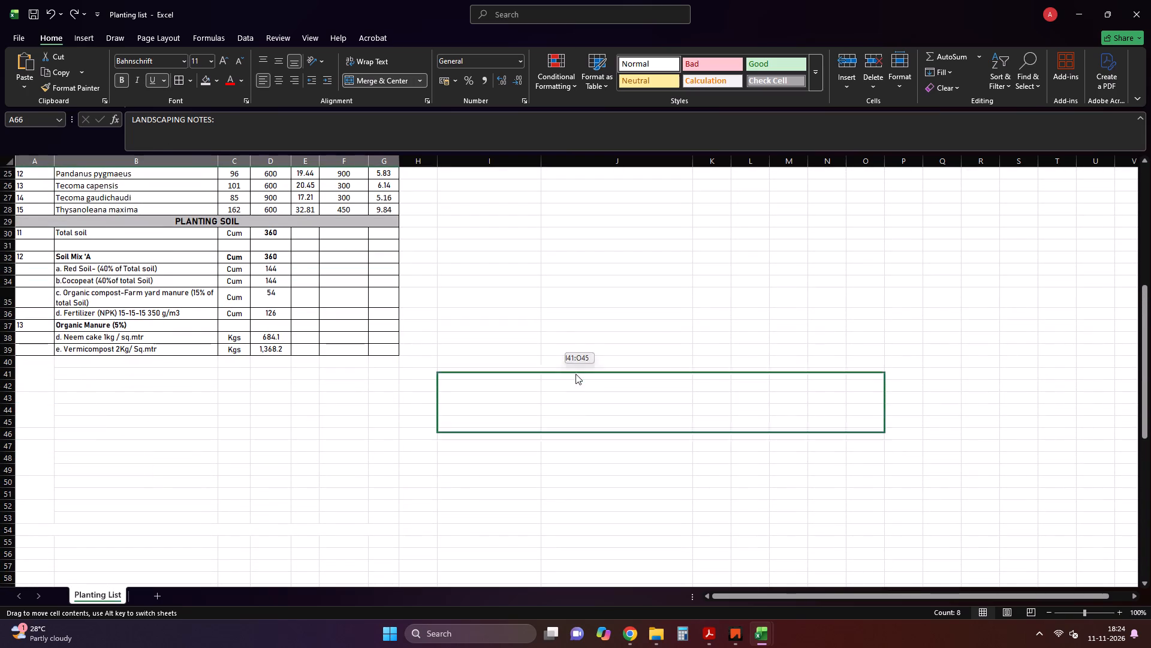
left_click_drag(575, 374, 574, 373)
left_click(492, 478)
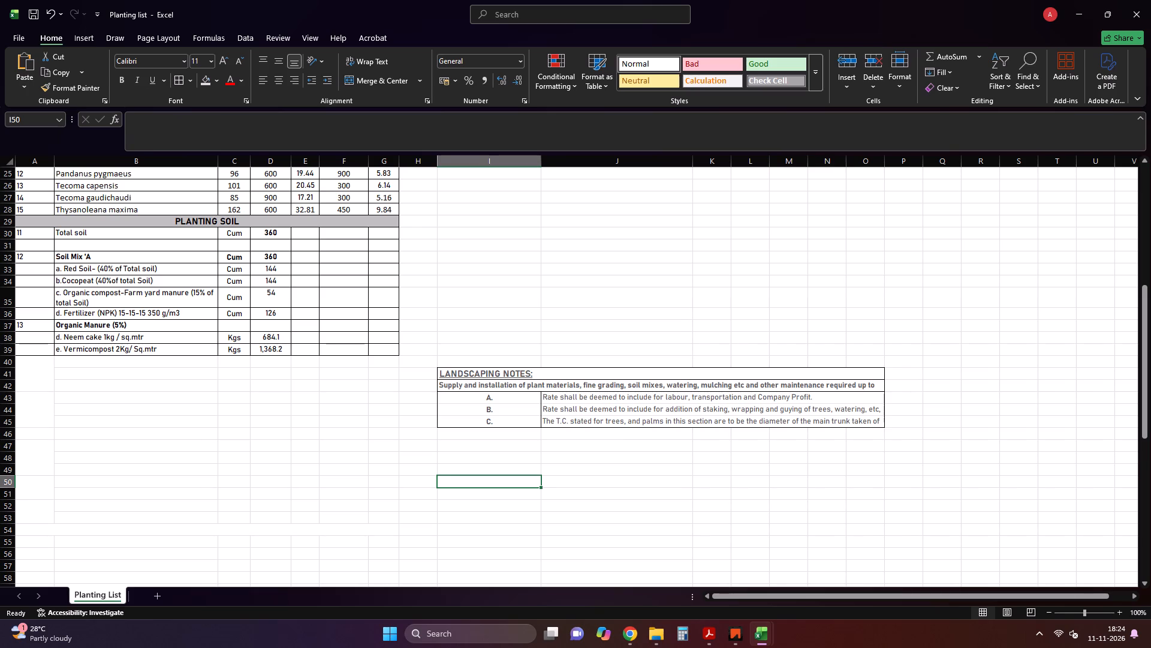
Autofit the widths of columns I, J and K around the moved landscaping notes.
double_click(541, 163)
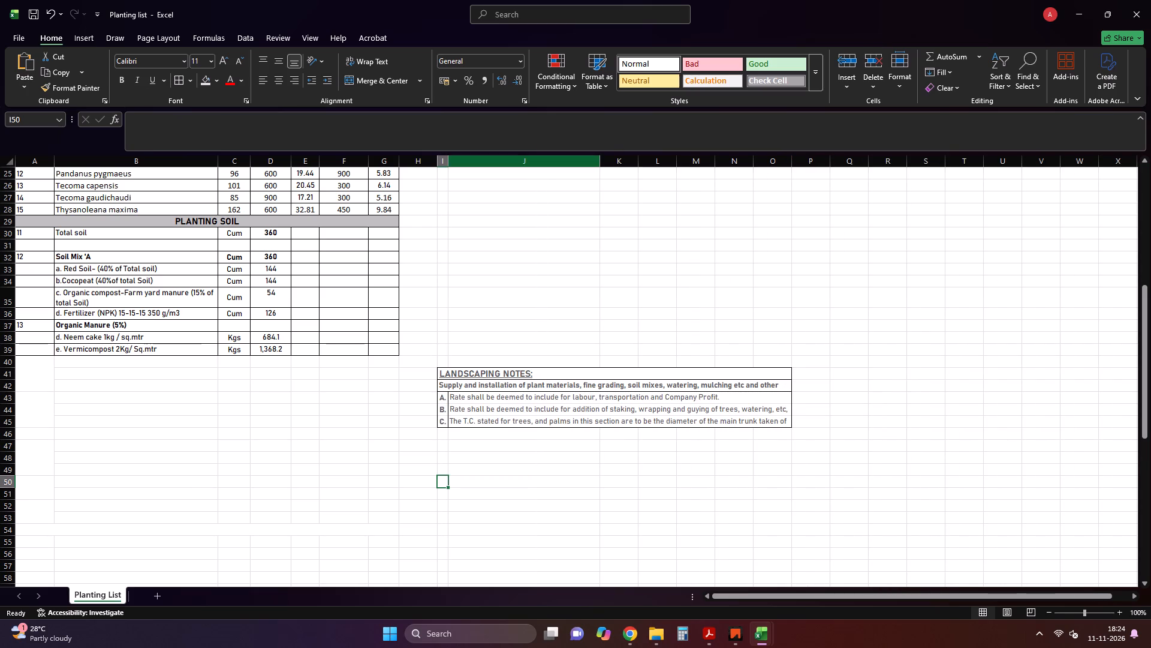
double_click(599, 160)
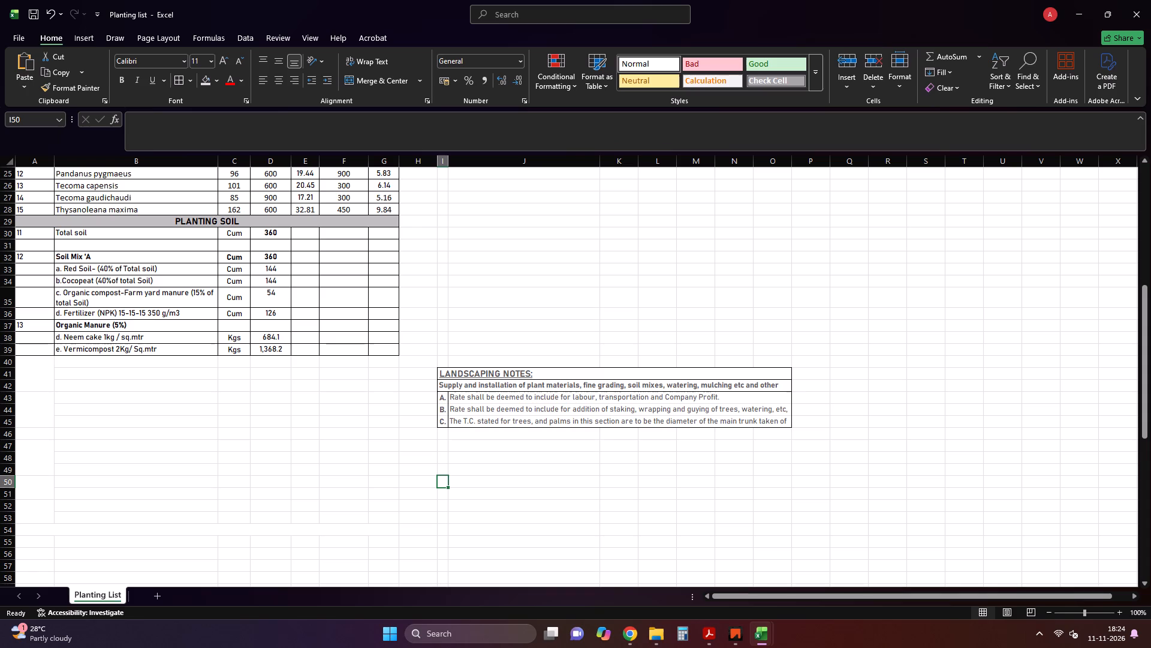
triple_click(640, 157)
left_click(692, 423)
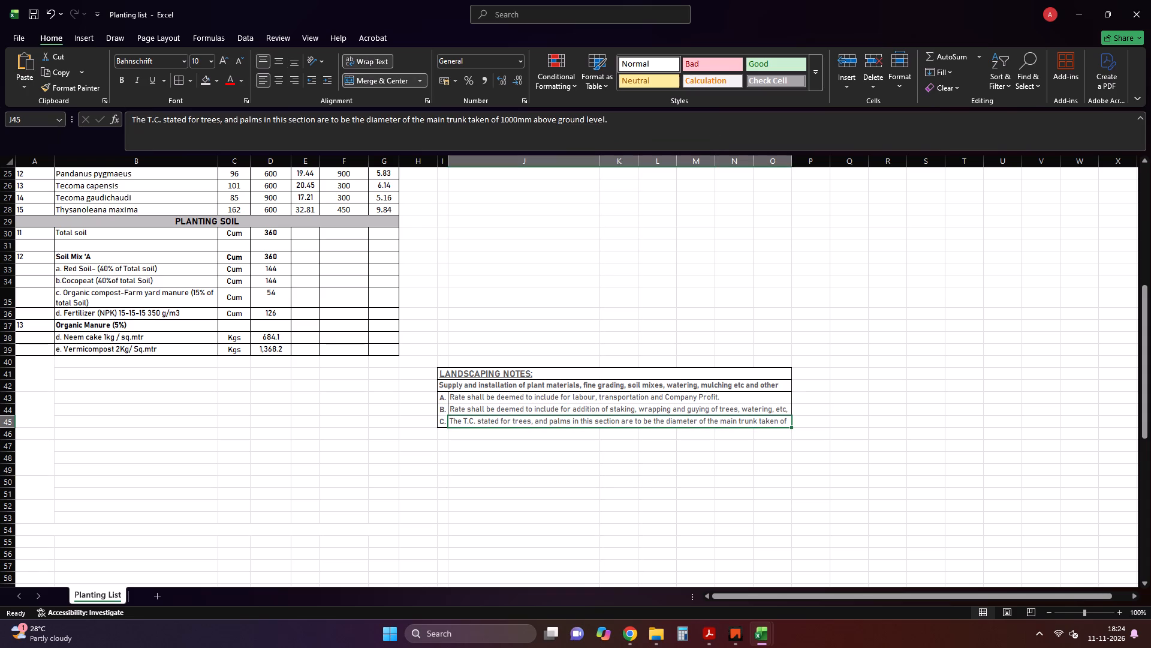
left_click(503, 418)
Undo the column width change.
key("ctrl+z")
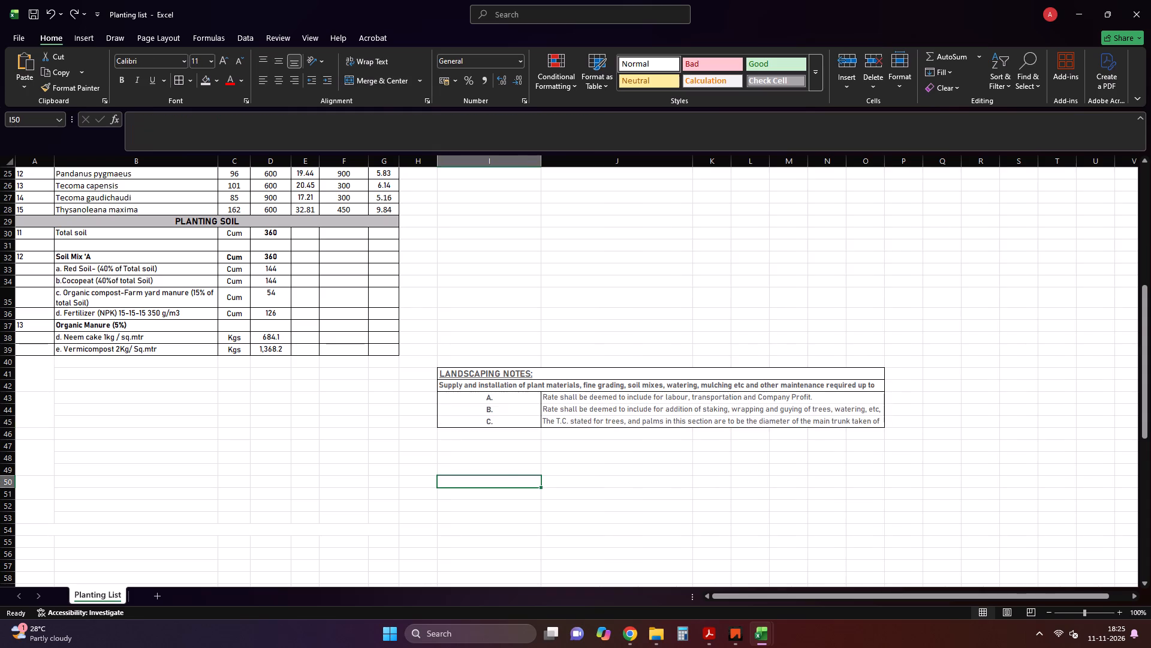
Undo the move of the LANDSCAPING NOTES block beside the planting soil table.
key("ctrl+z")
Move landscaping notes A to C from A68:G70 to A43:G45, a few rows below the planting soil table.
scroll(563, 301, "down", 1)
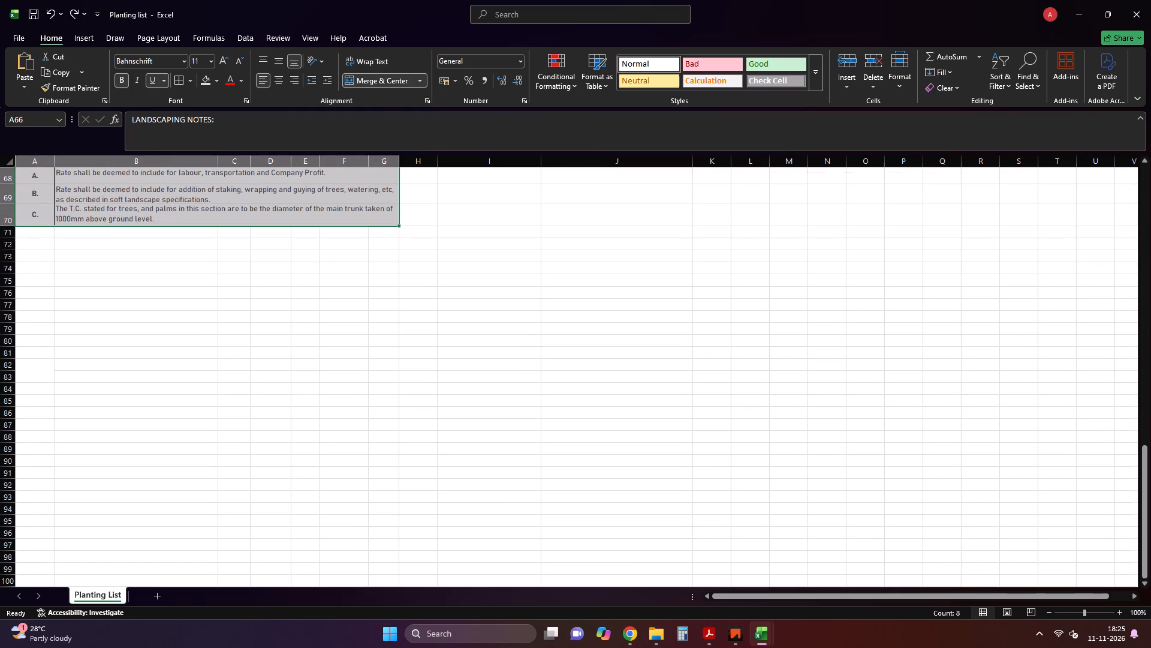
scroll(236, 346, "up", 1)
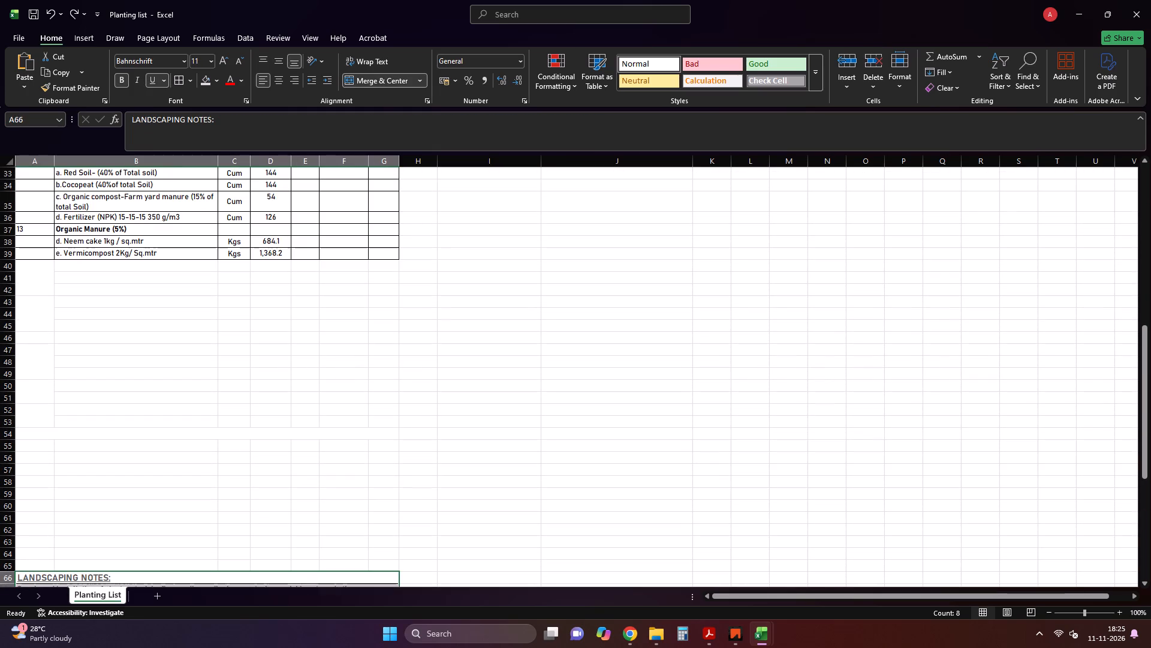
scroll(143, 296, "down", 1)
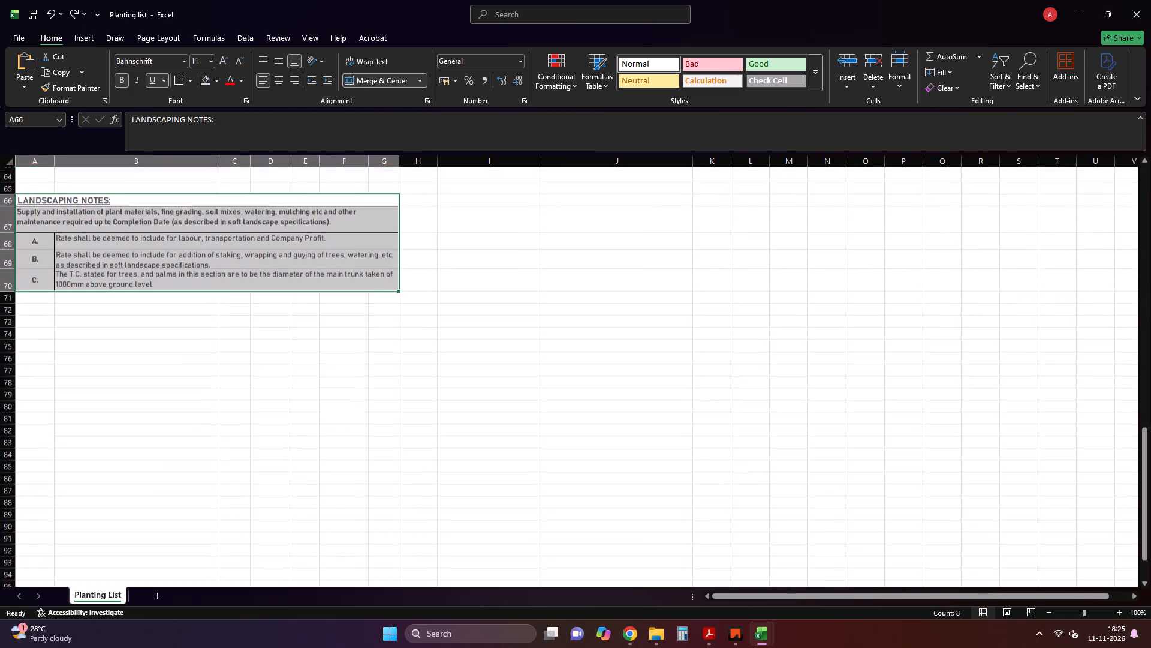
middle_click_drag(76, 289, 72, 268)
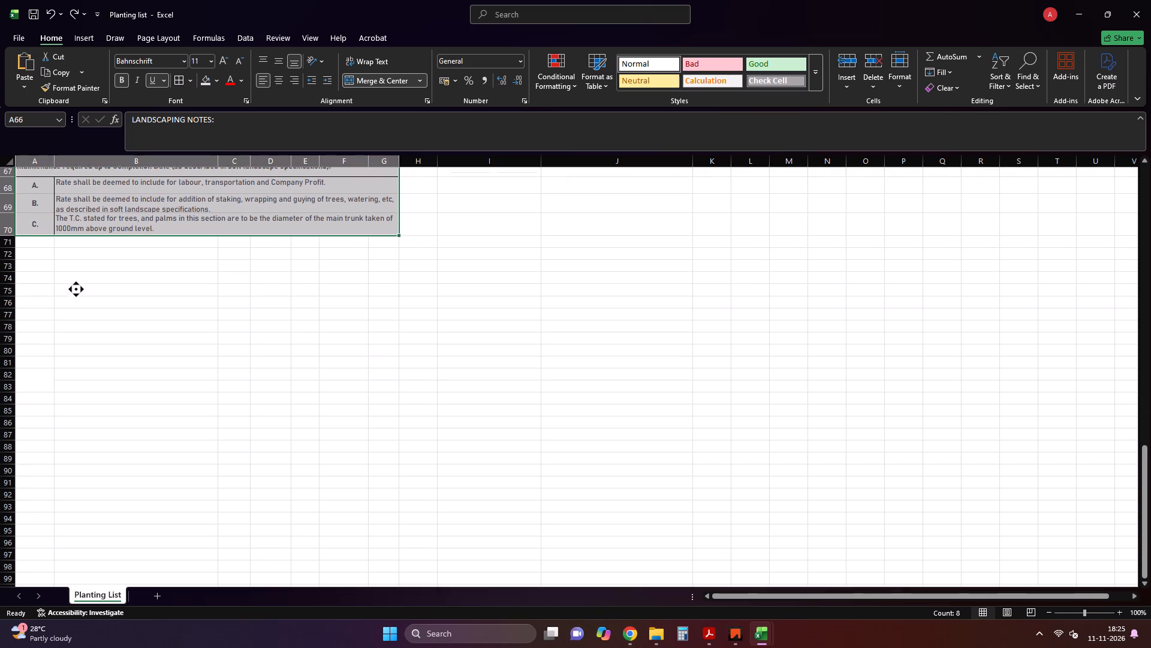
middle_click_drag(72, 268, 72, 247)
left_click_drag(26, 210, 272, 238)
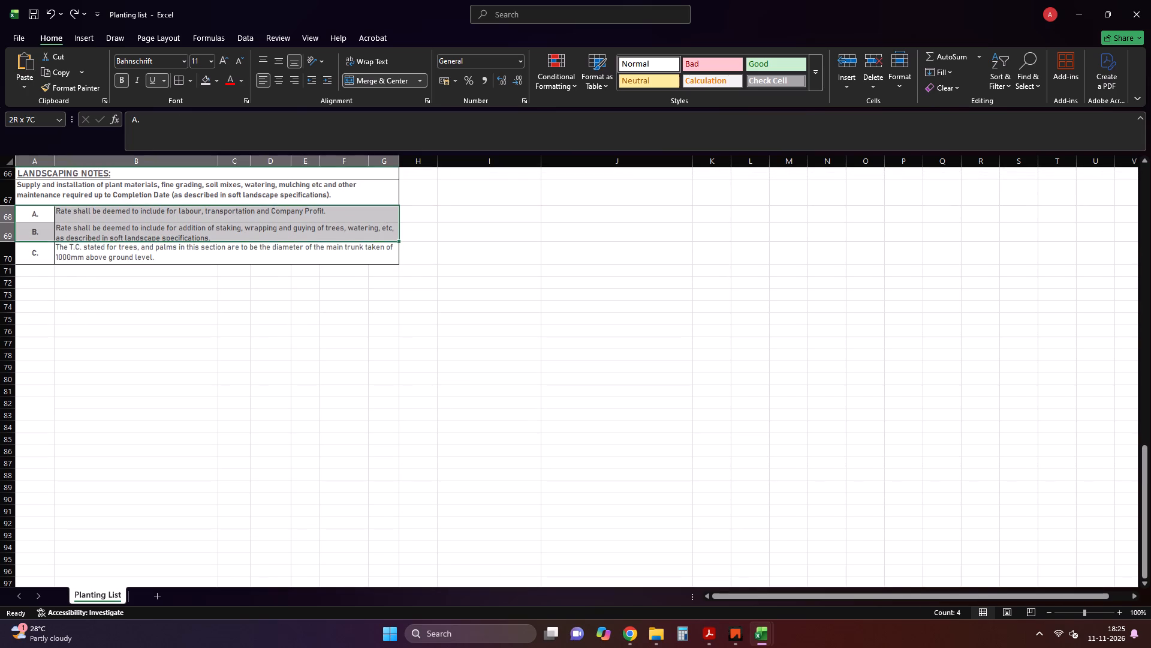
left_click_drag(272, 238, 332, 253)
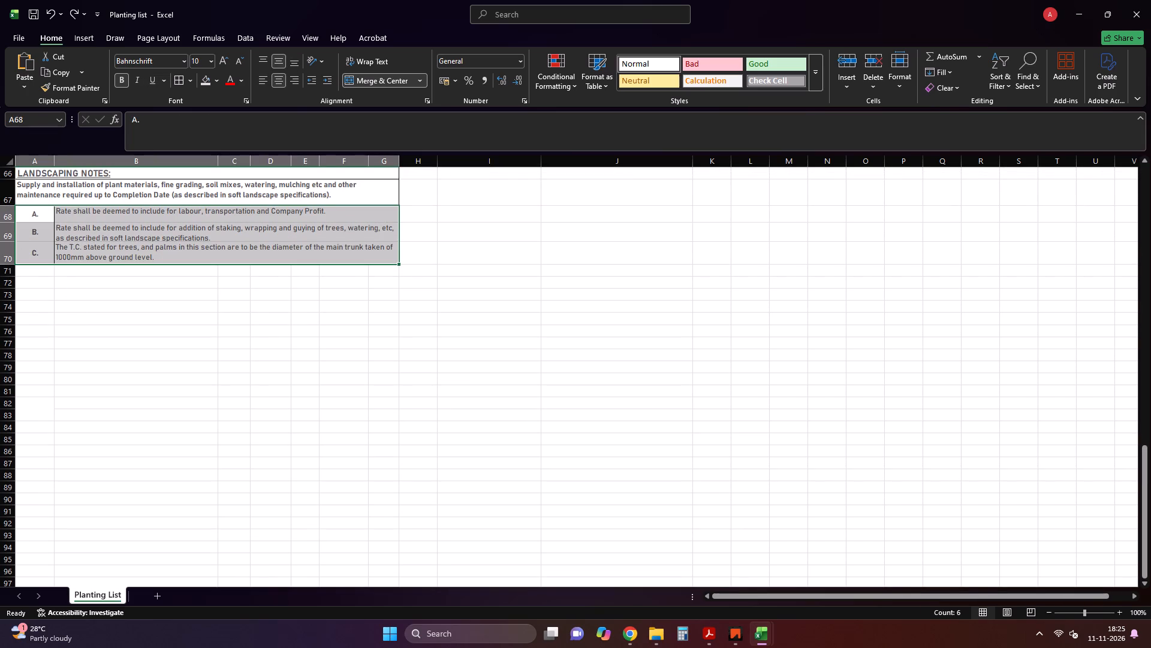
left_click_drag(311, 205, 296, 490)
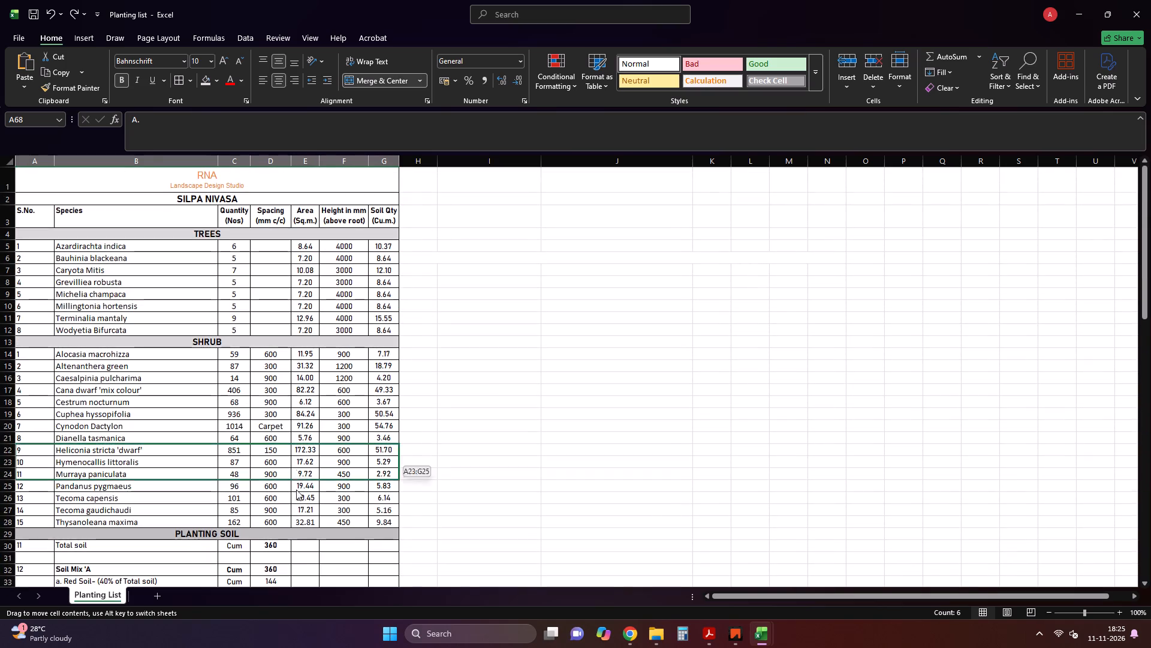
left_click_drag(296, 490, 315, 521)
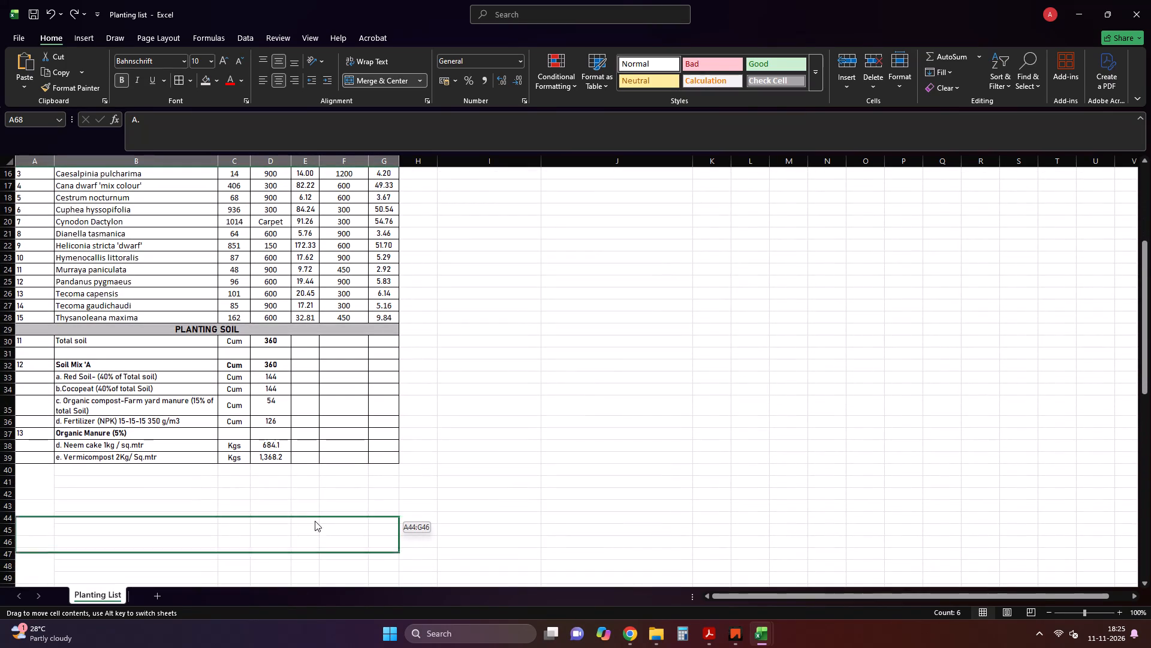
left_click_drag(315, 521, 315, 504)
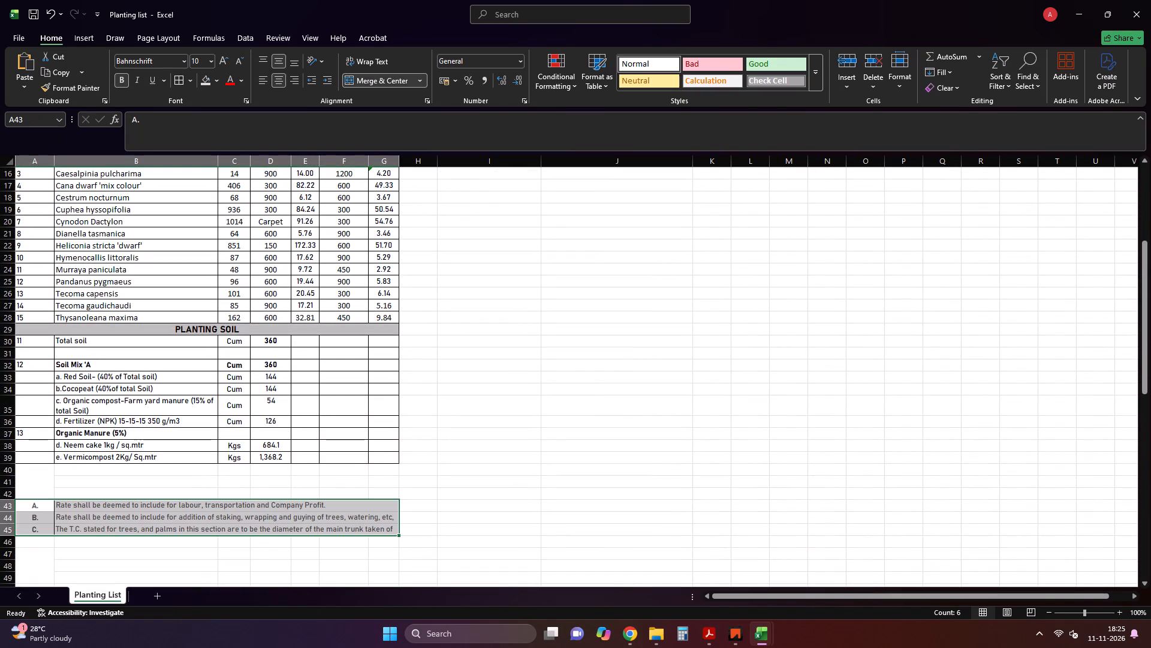
Undo the move of notes A to C and the previous formula change in the Neem cake quantity cell D38.
scroll(417, 405, "down", 1)
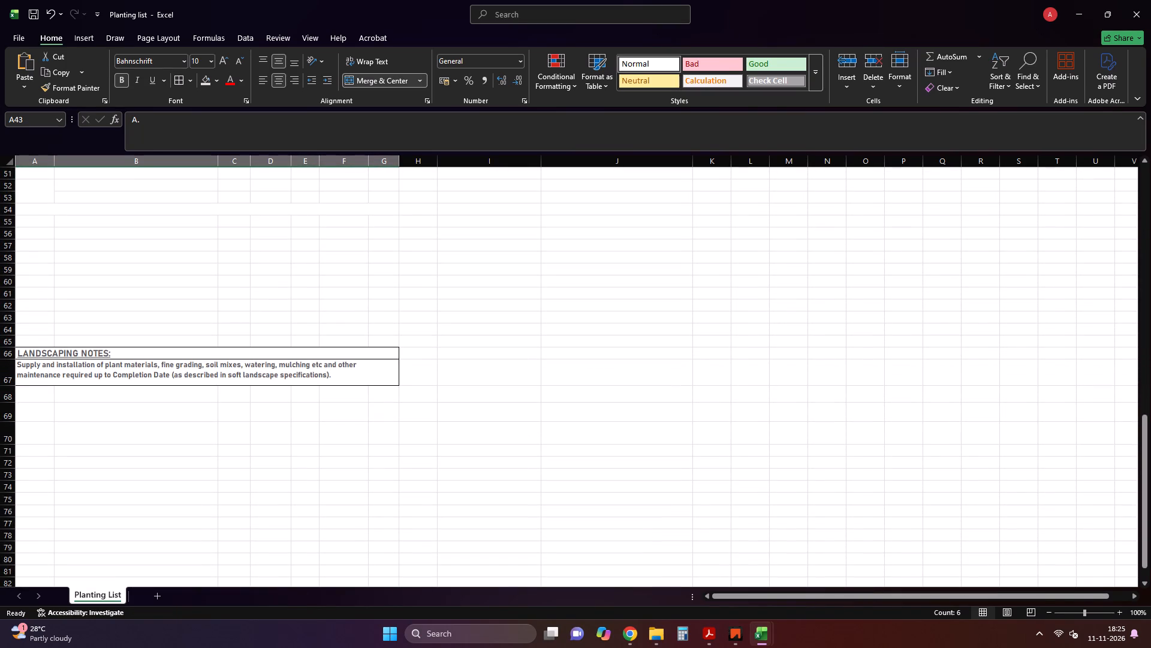
key("ctrl+z")
key("ctrl+z")
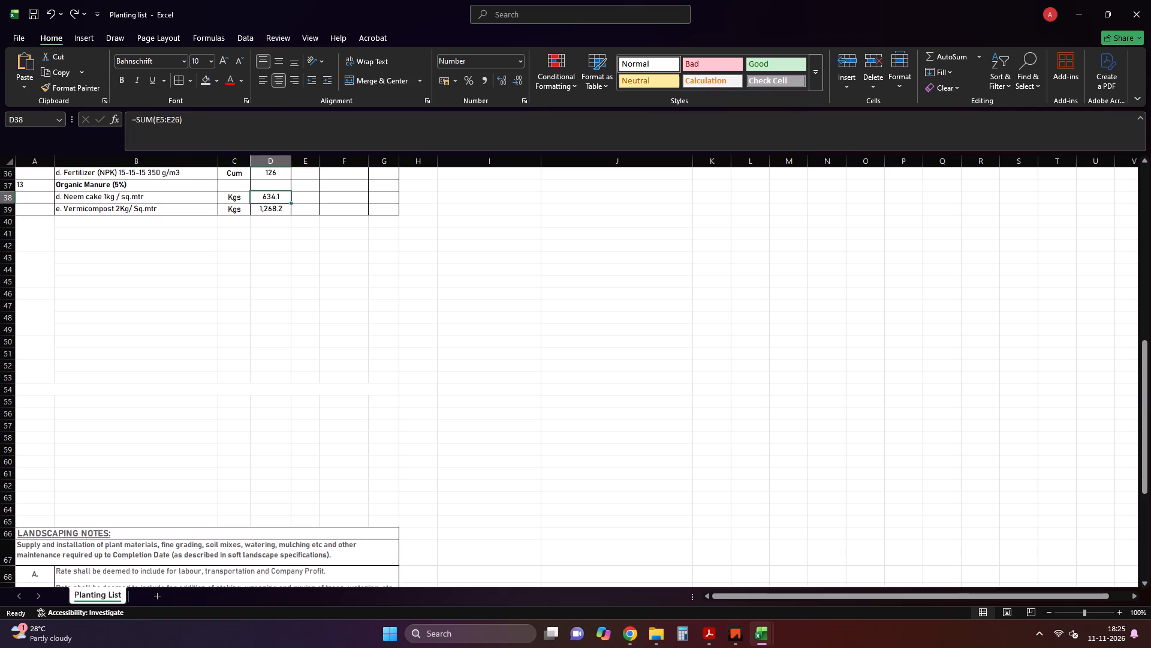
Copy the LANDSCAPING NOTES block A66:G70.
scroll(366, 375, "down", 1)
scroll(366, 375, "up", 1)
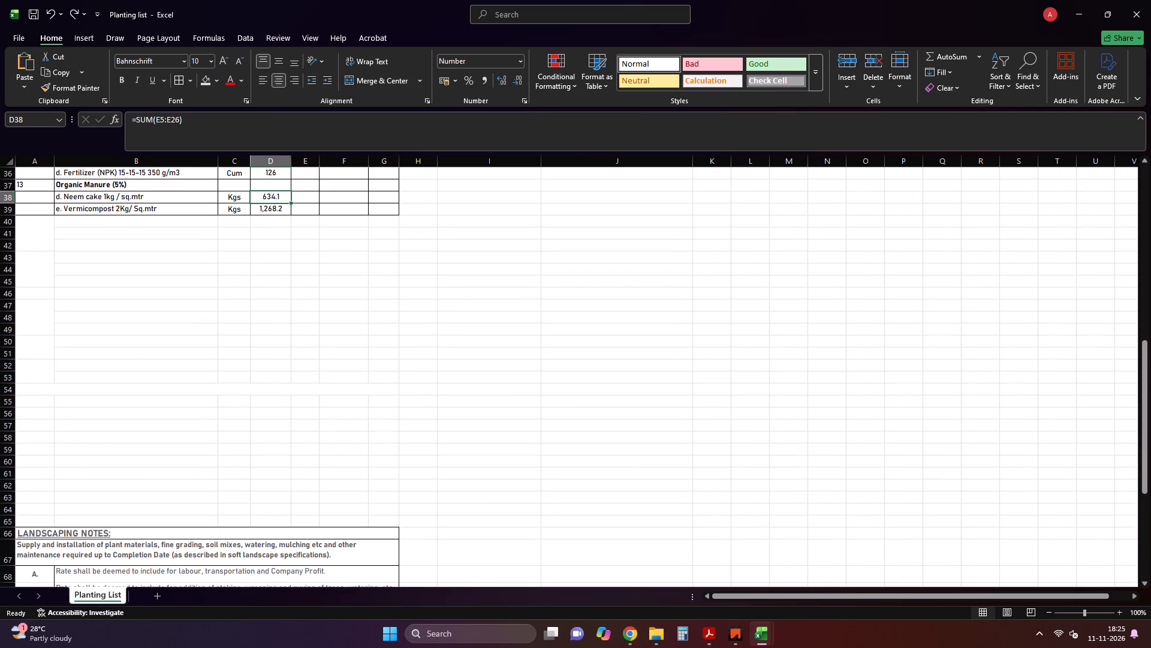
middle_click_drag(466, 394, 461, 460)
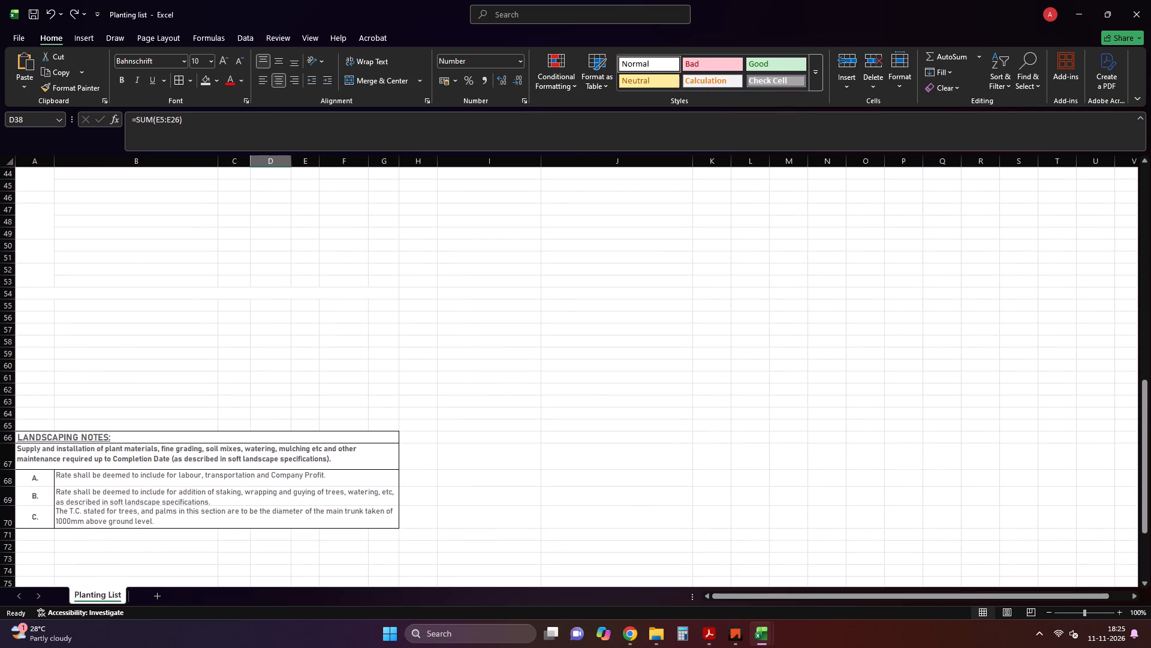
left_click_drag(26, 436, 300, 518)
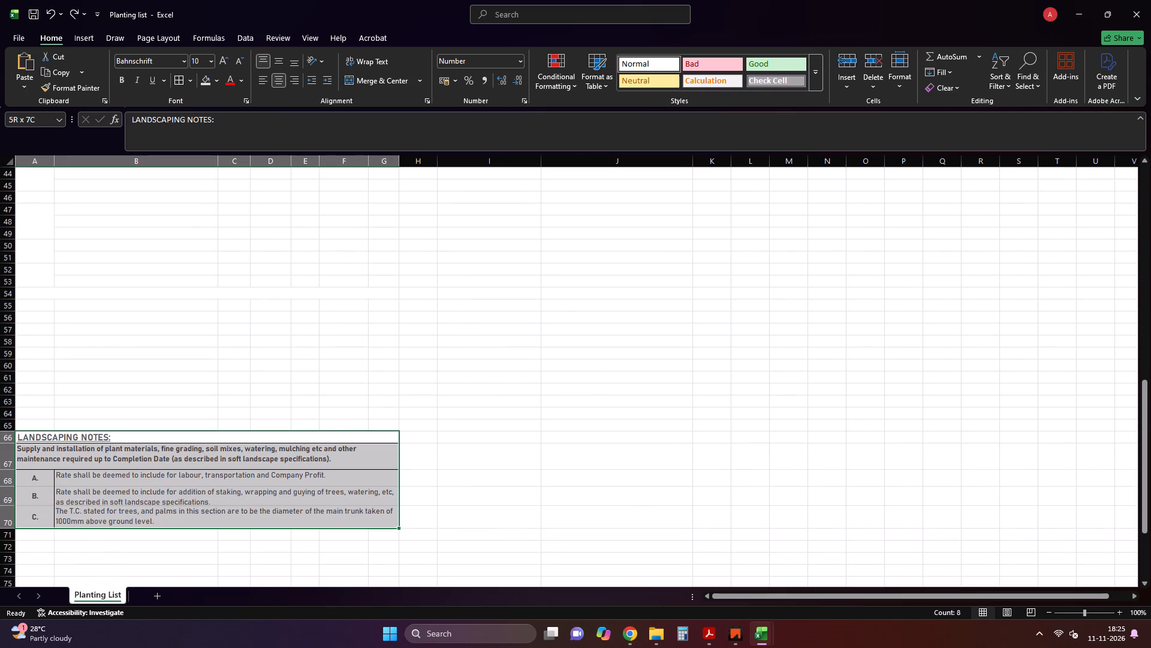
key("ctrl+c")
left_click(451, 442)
Apply the Normal cell style to the blank range A40:G62 beneath the planting soil table and unmerge its cells.
scroll(451, 442, "up", 2)
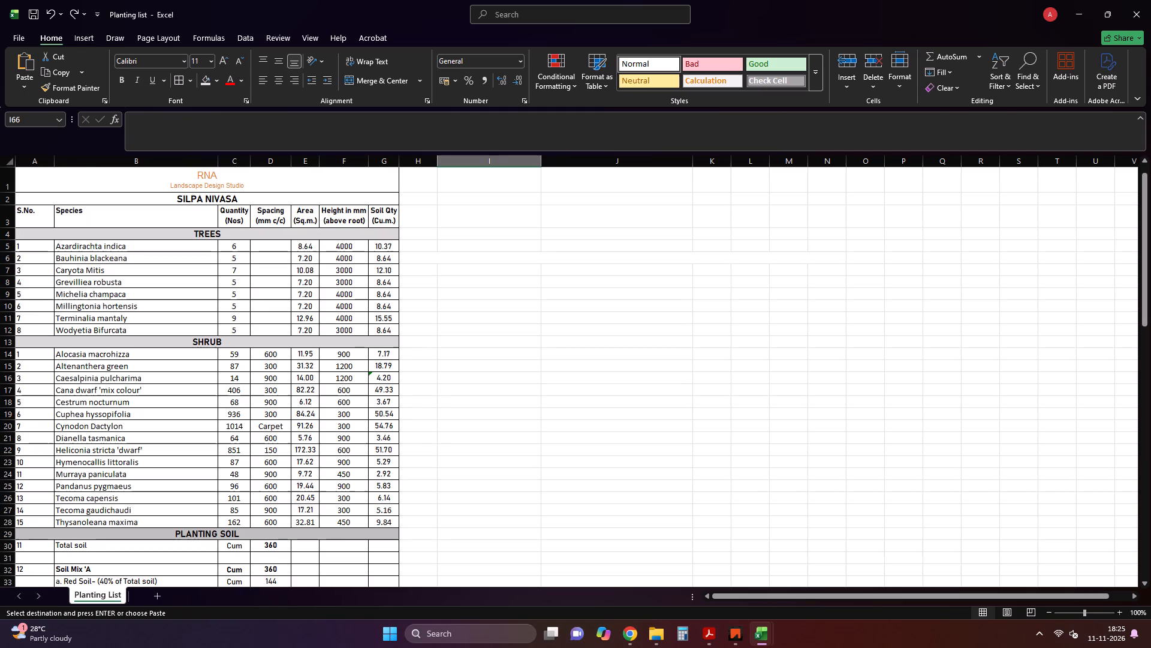
scroll(315, 401, "down", 1)
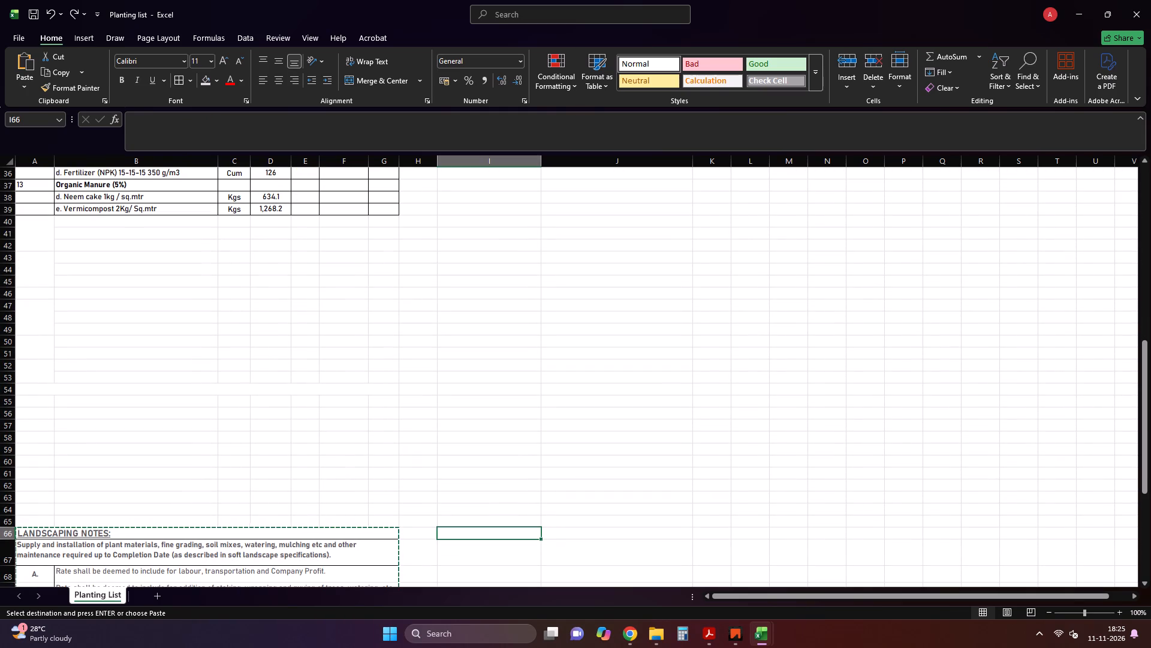
left_click_drag(43, 222, 379, 488)
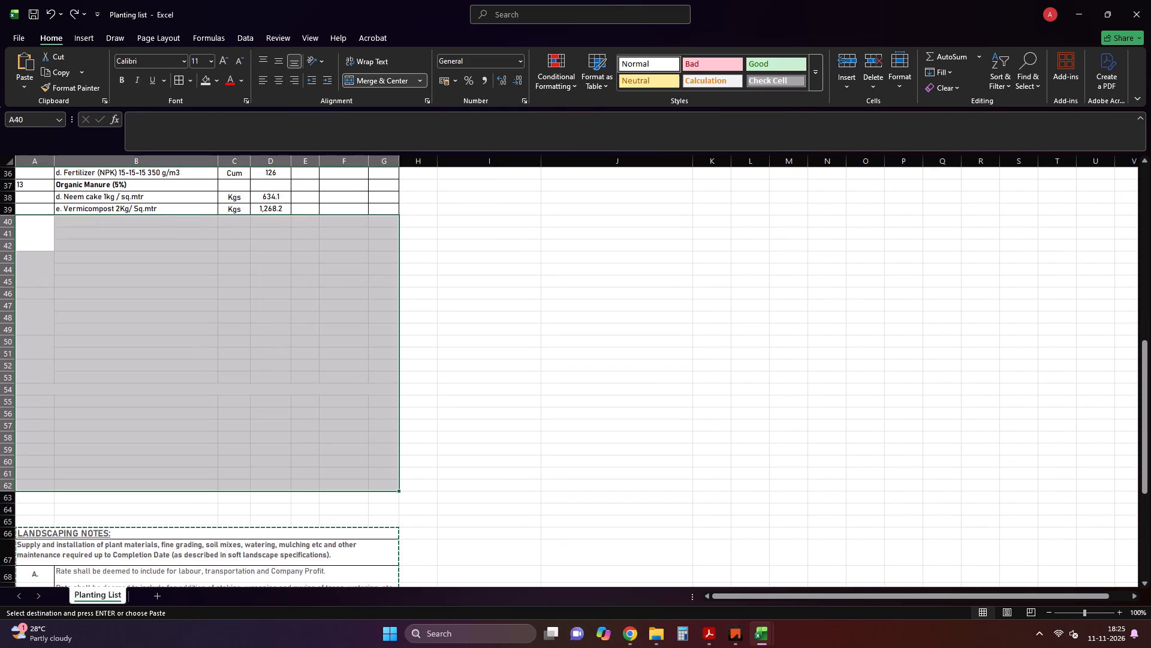
left_click(640, 63)
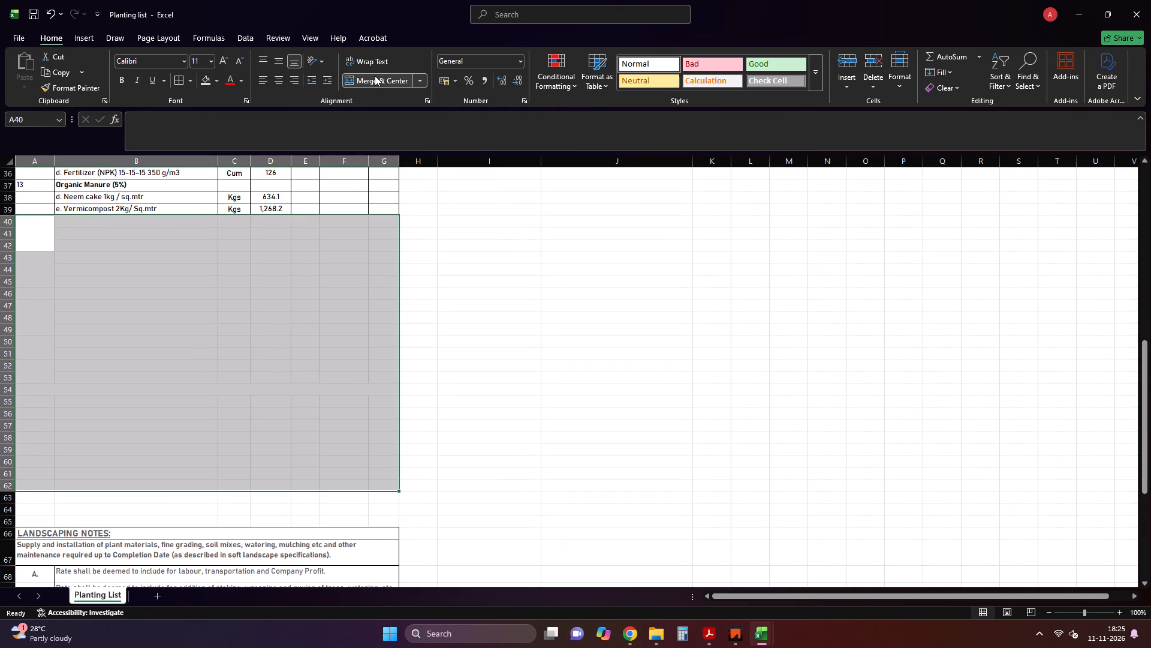
left_click(375, 76)
left_click(375, 76)
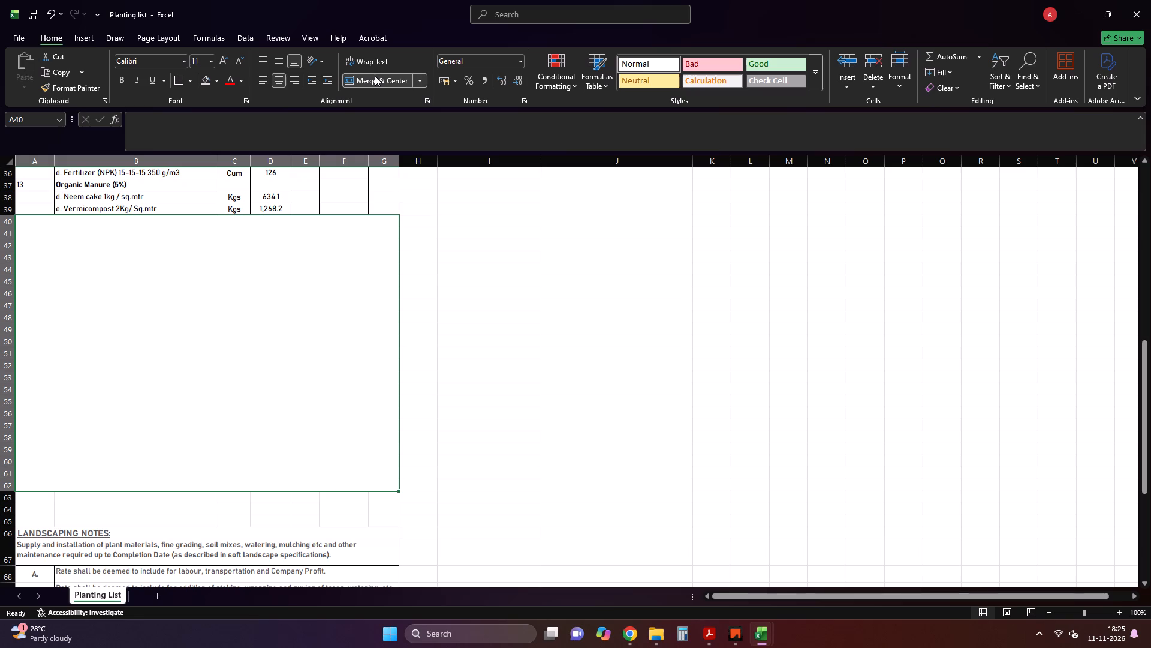
left_click(375, 74)
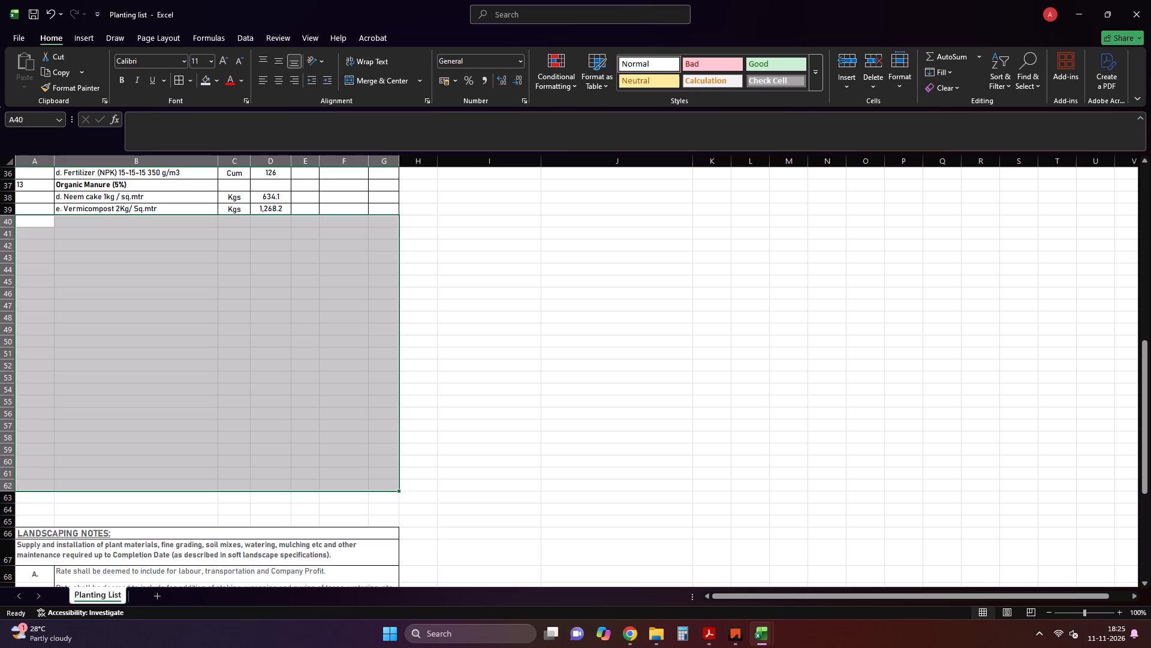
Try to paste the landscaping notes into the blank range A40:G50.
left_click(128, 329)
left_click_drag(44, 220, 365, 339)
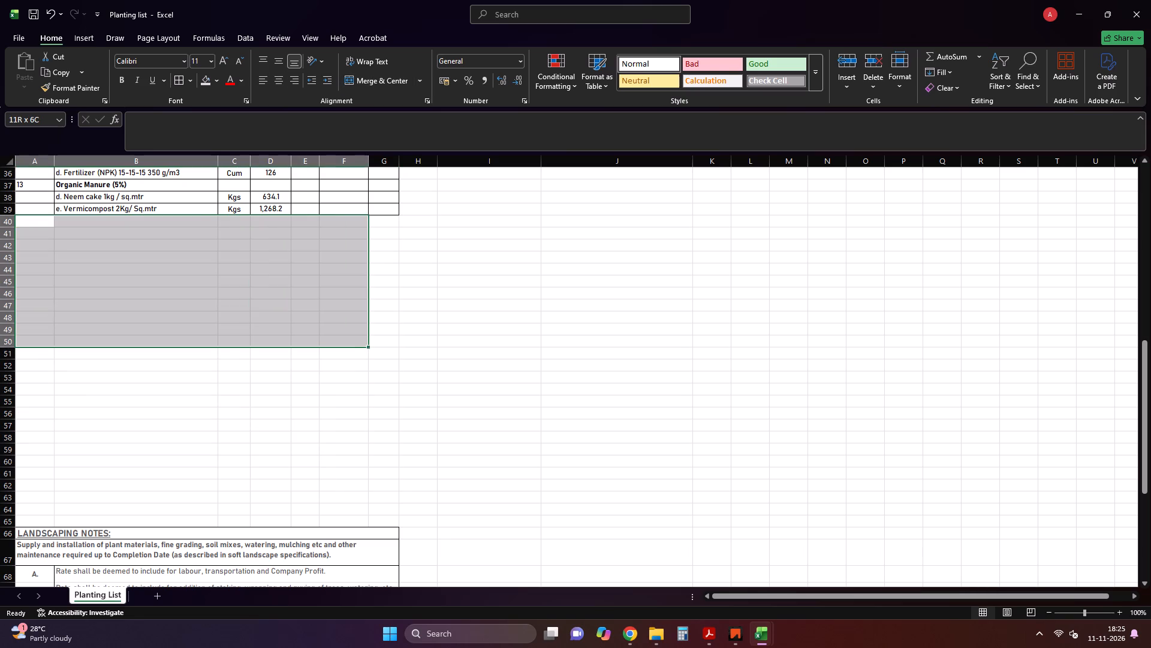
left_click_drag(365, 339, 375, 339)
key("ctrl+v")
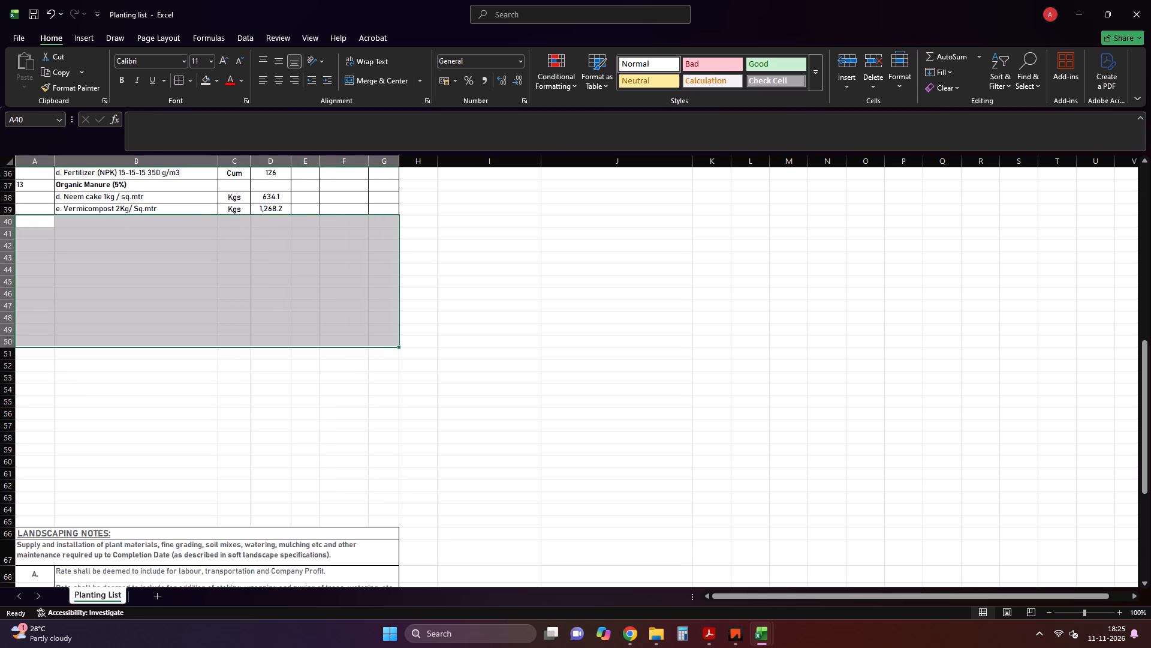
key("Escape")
Copy the LANDSCAPING NOTES block A66:G70 into A40:G44, directly beneath the PLANTING SOIL table.
middle_click_drag(227, 378, 240, 412)
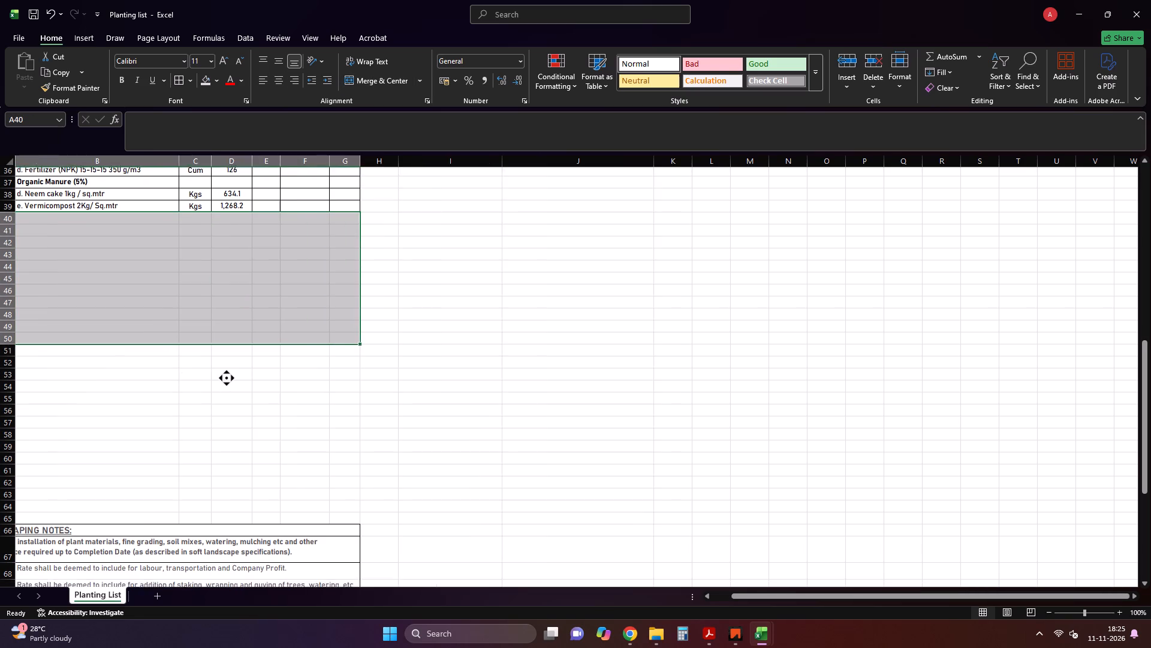
middle_click_drag(240, 412, 172, 449)
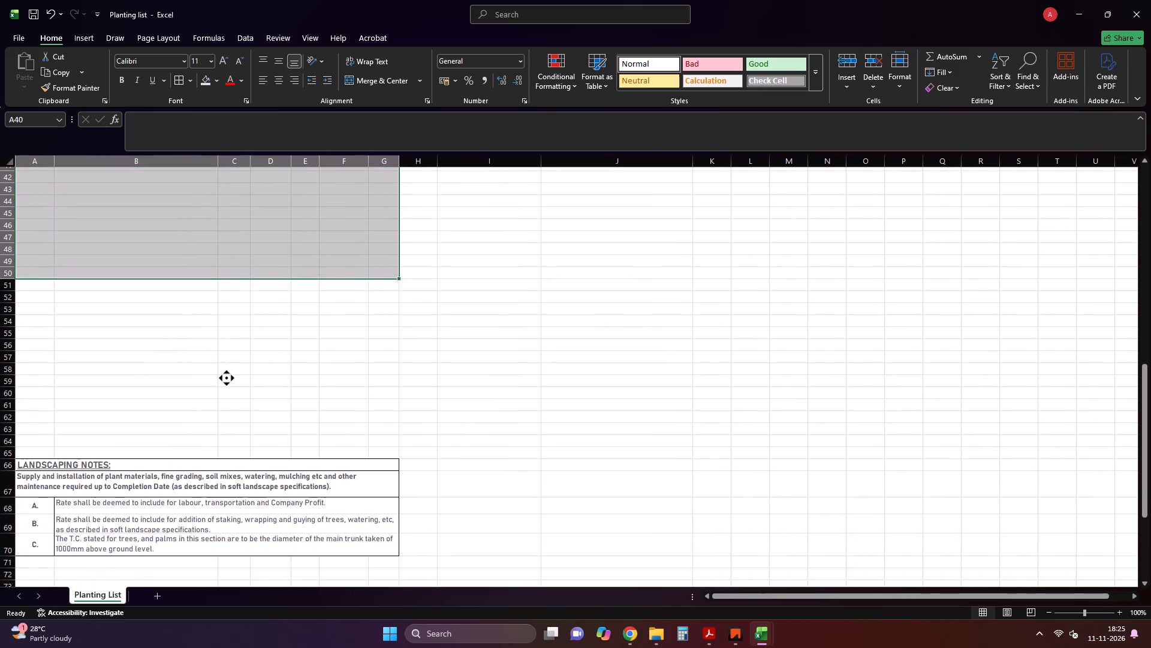
middle_click_drag(172, 449, 172, 450)
left_click_drag(20, 412, 288, 472)
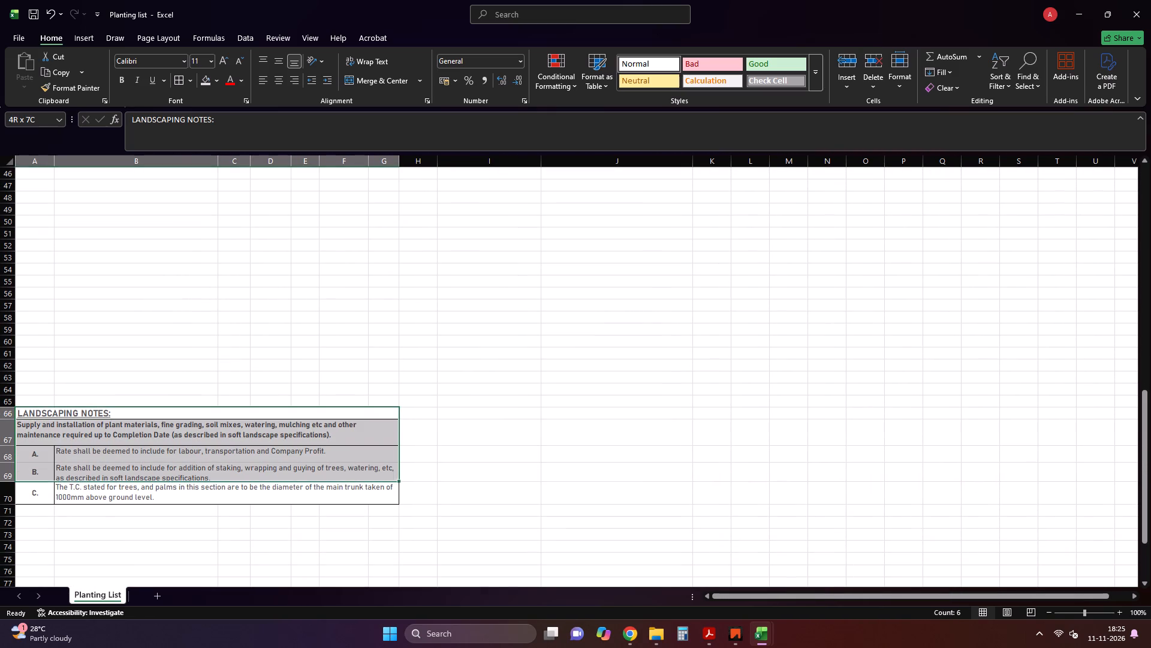
left_click_drag(288, 472, 326, 494)
key("ctrl+c")
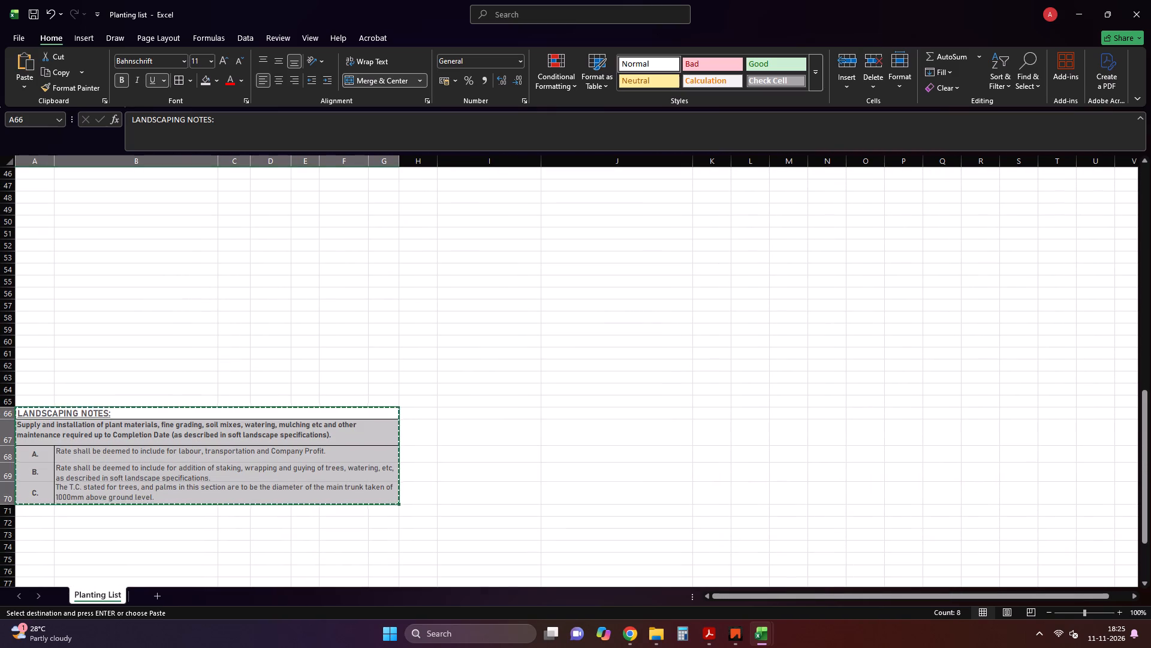
scroll(221, 422, "up", 2)
middle_click_drag(212, 383, 213, 440)
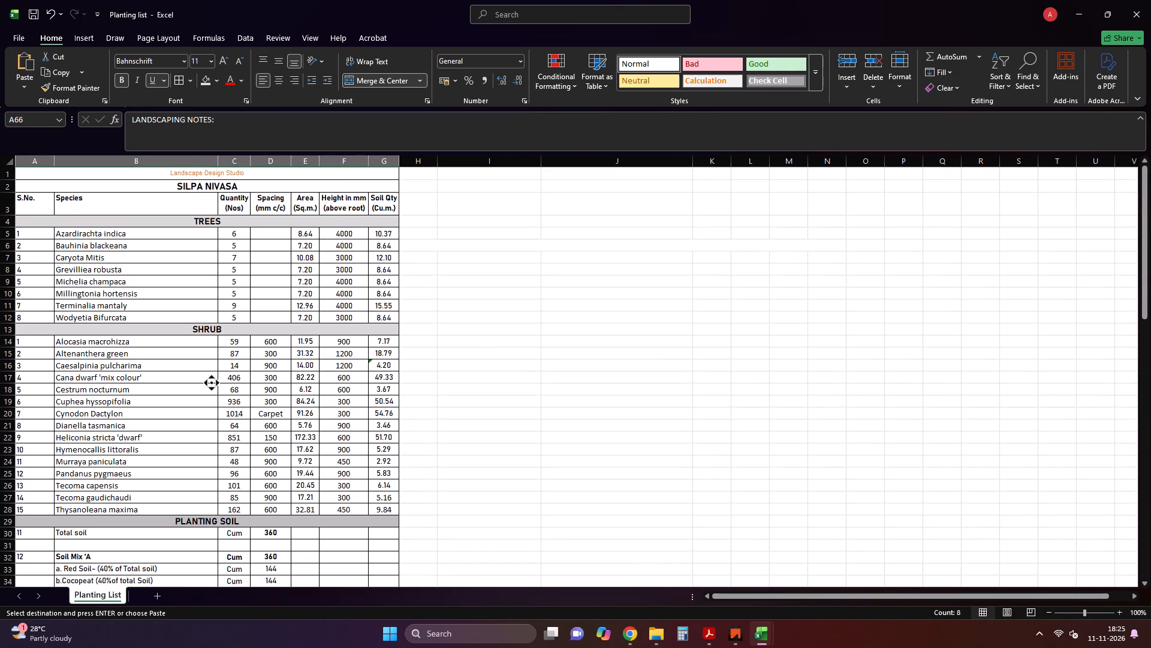
middle_click_drag(213, 440, 212, 492)
left_click(206, 484)
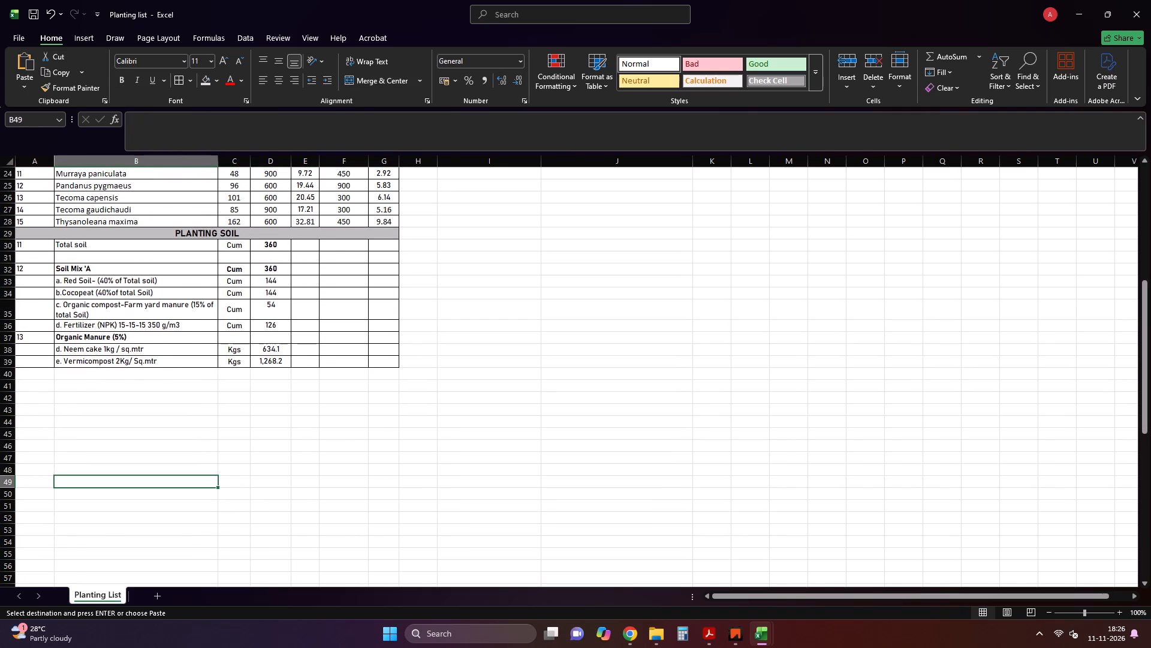
left_click_drag(37, 376, 376, 467)
key("ctrl+v")
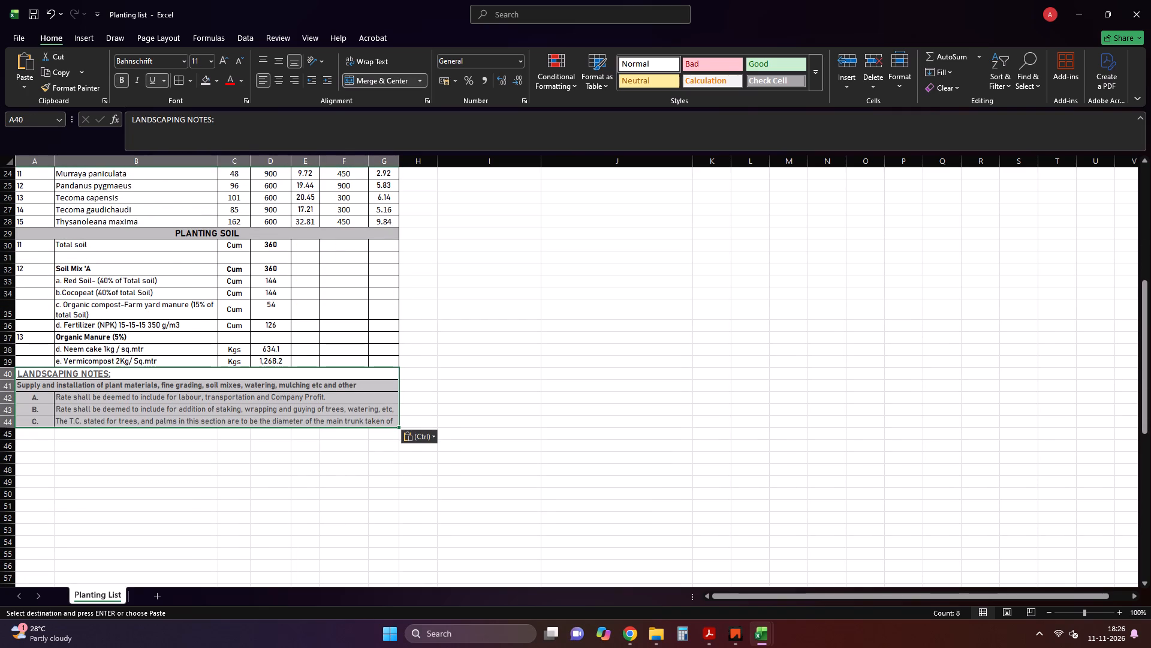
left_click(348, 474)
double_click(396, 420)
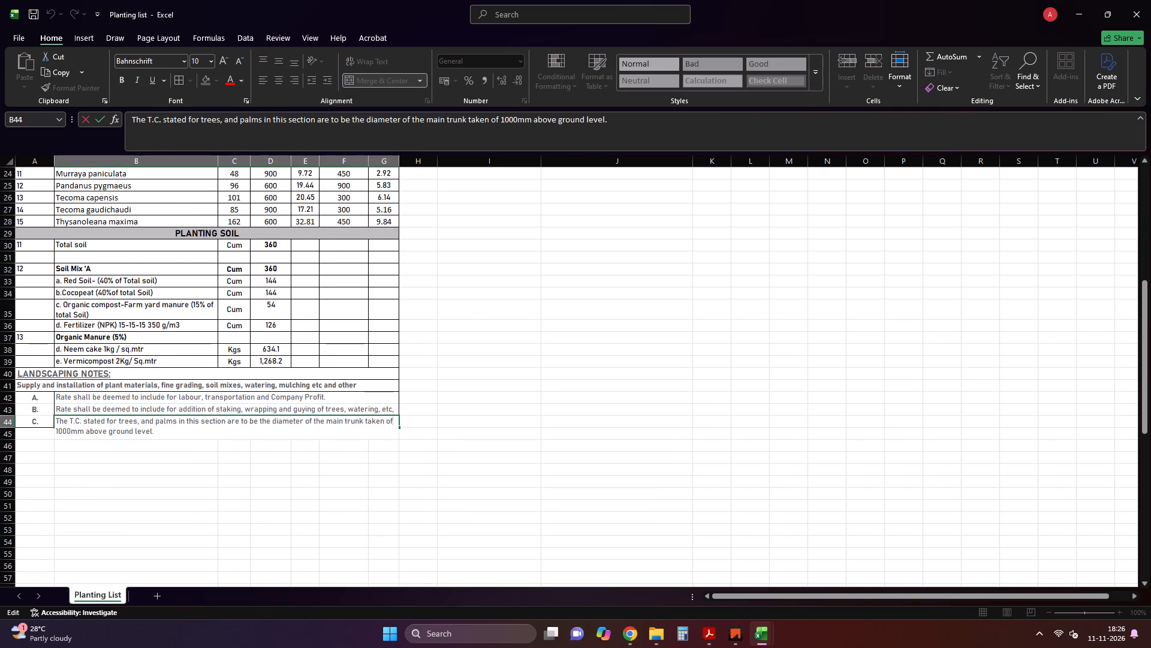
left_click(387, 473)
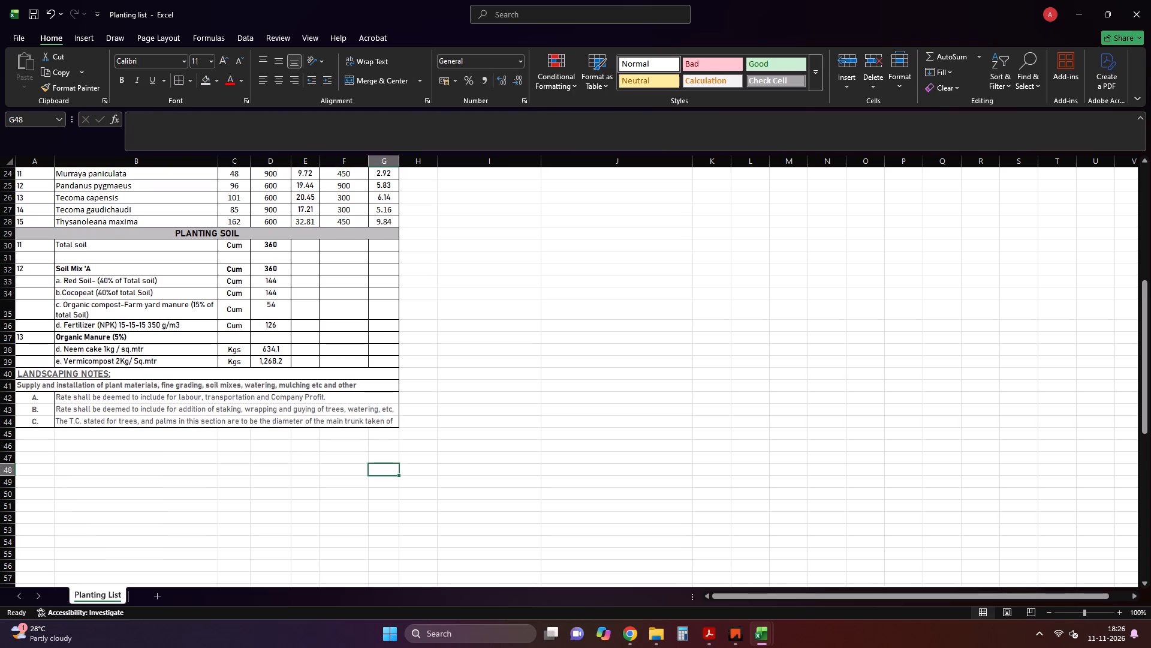
Merge and center the text of note C across B44:G45 so it spans two rows.
left_click_drag(77, 421, 299, 437)
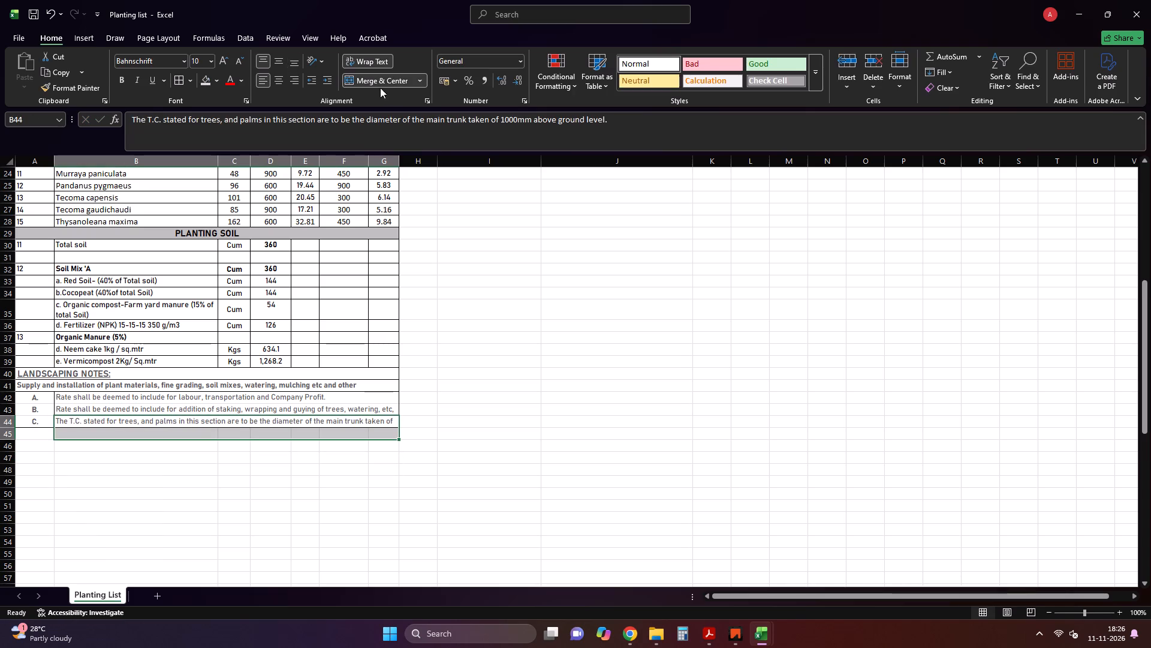
left_click(378, 77)
left_click(378, 77)
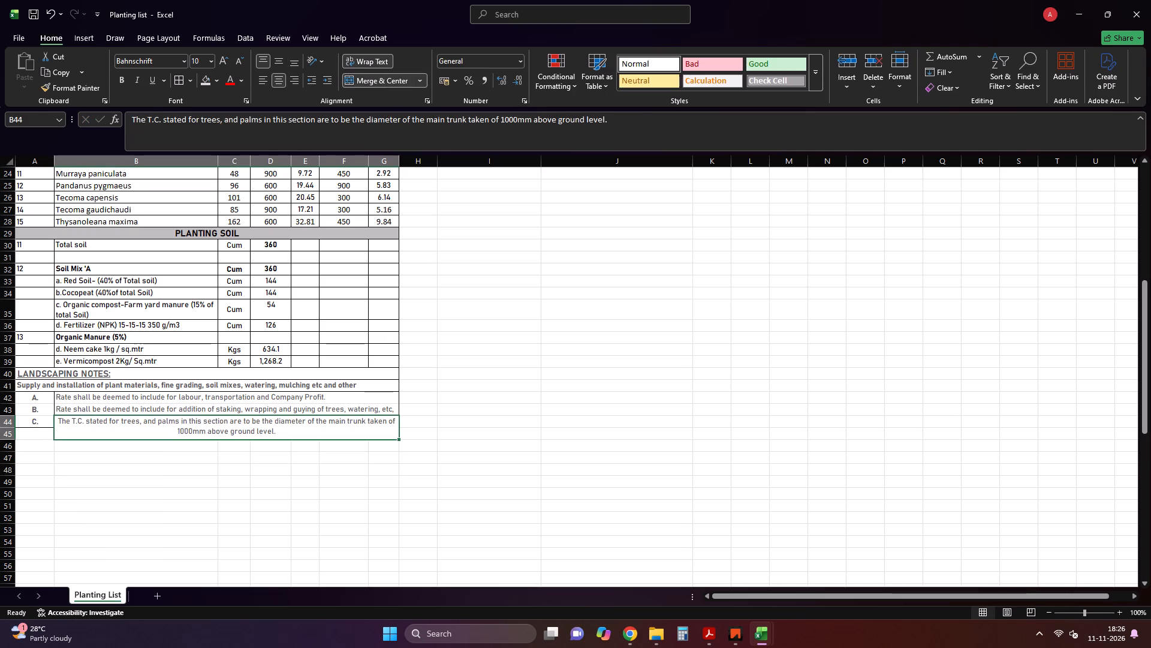
left_click(436, 539)
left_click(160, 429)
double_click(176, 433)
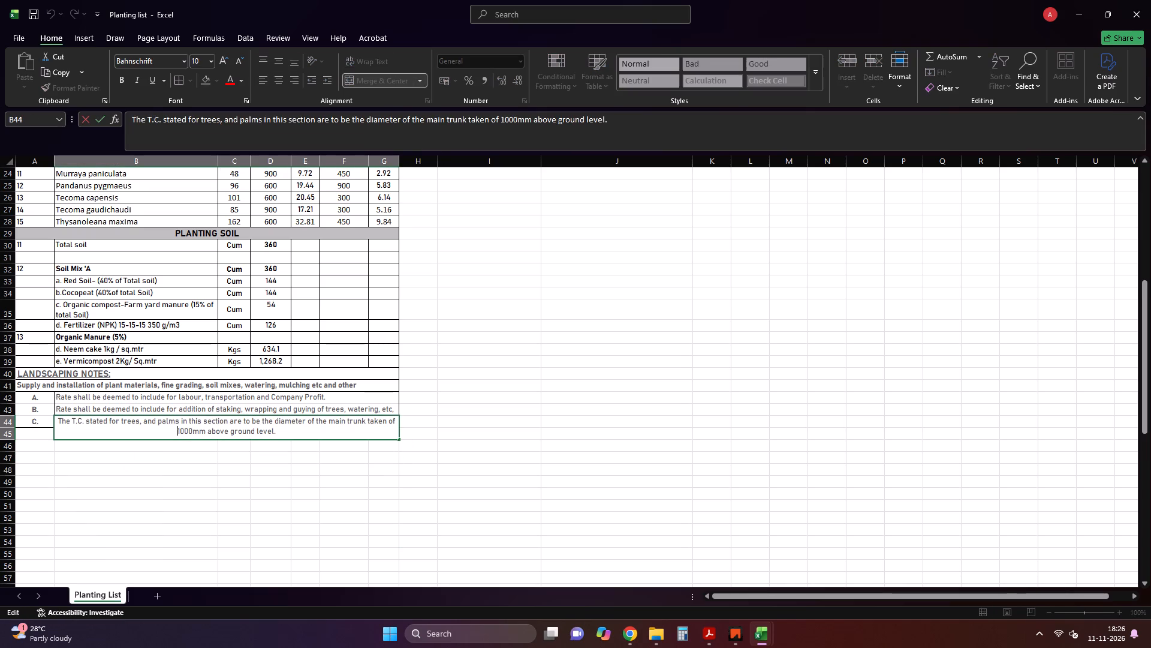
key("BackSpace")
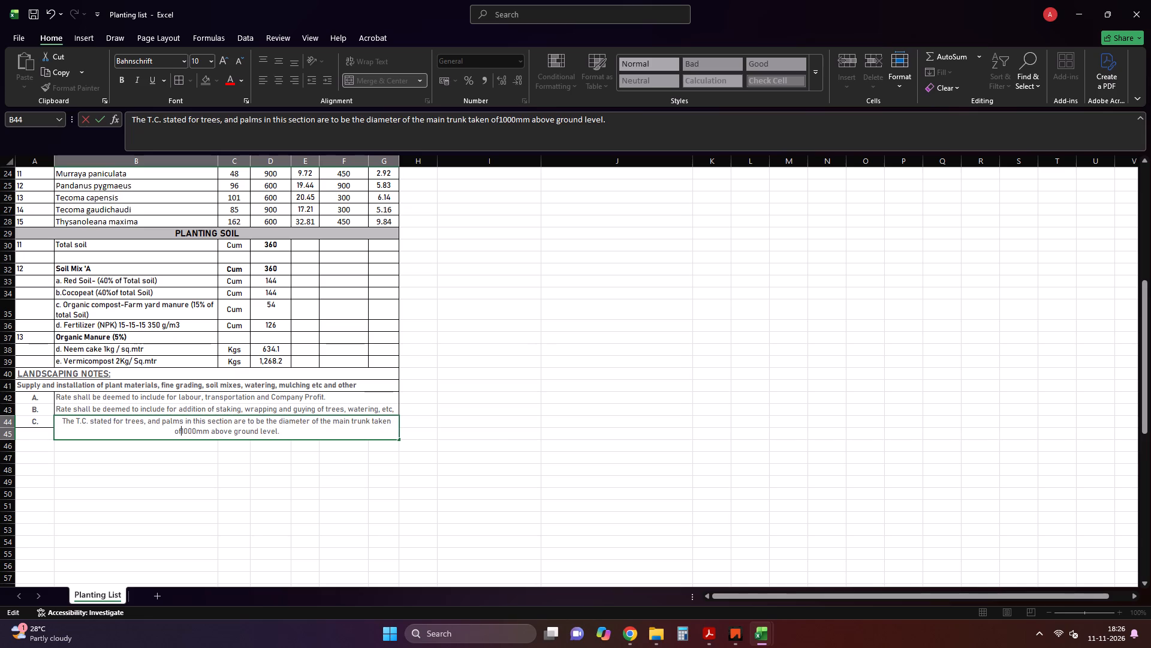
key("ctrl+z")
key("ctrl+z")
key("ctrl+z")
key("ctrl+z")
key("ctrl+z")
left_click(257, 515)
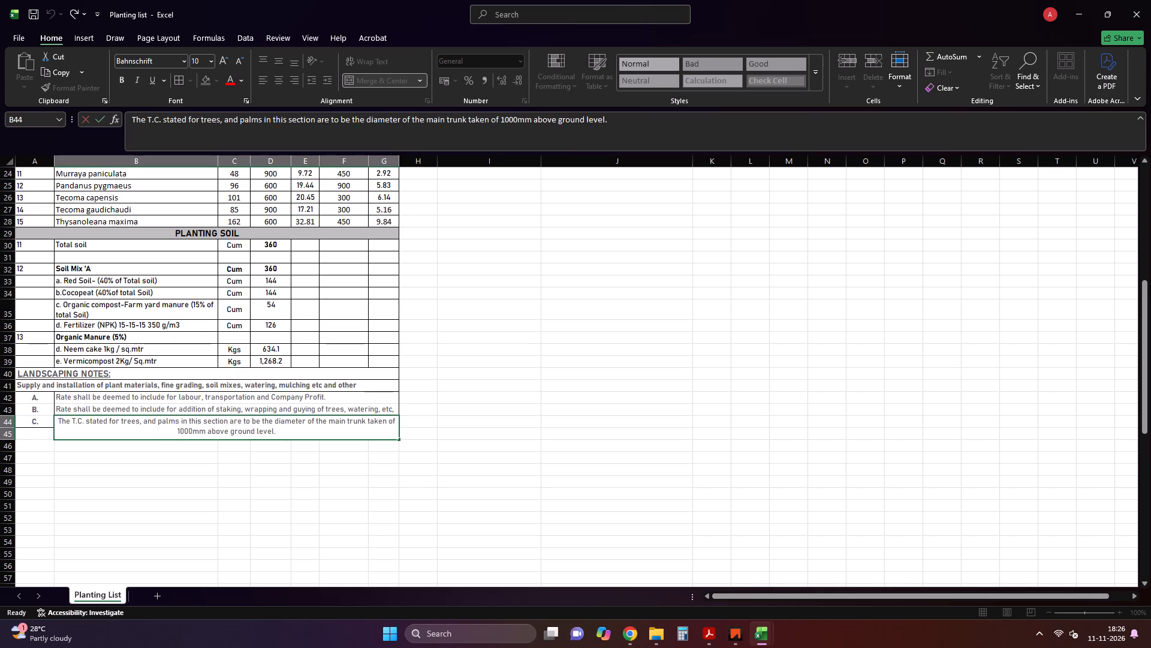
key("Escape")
Merge and center the label C. across A44:A45 so it spans the same two rows as its note.
left_click_drag(46, 421, 45, 431)
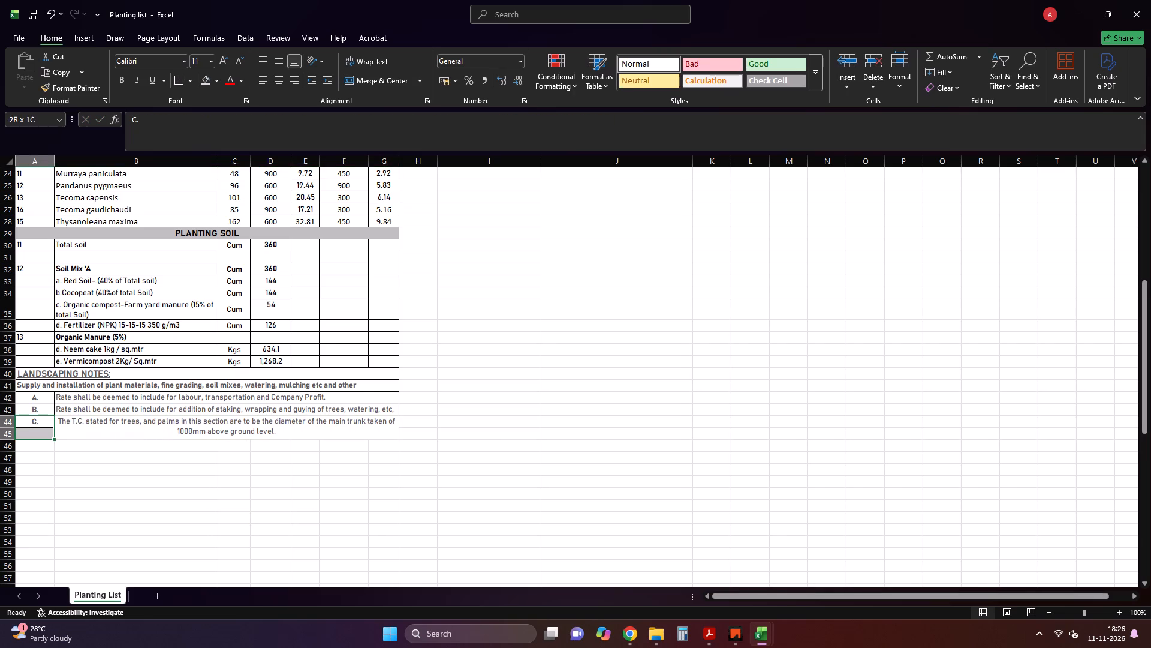
left_click_drag(45, 431, 45, 432)
left_click(375, 77)
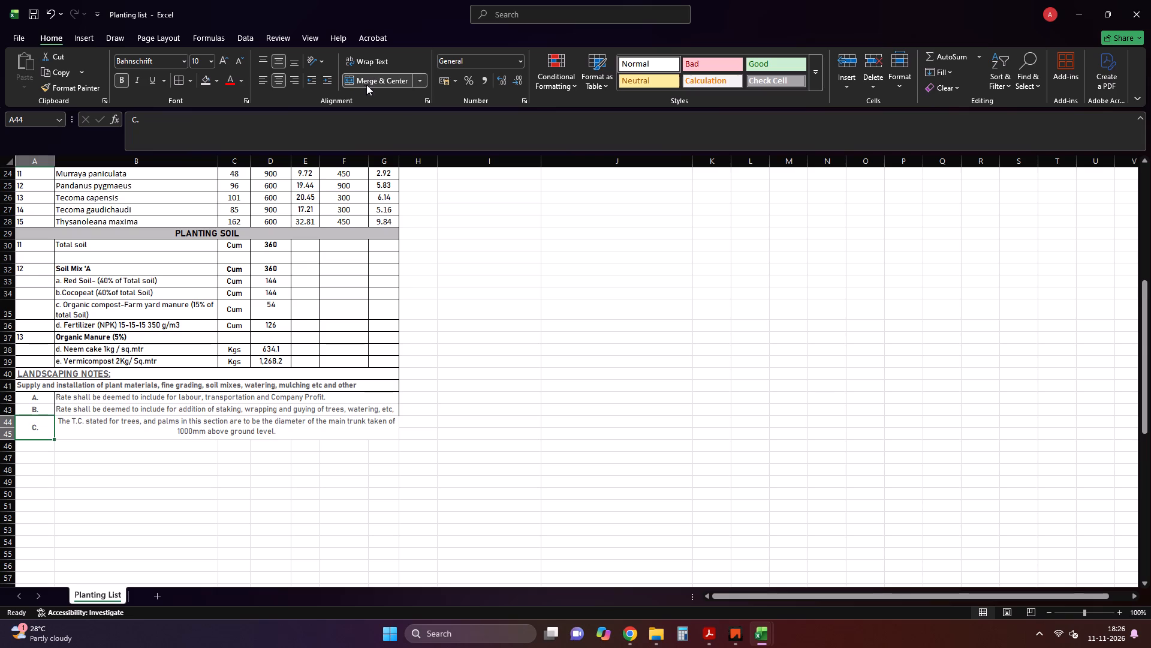
left_click(202, 524)
Move the note C block with its label from A44:G45 down to A46:G47, making room below note B.
left_click_drag(37, 423, 153, 440)
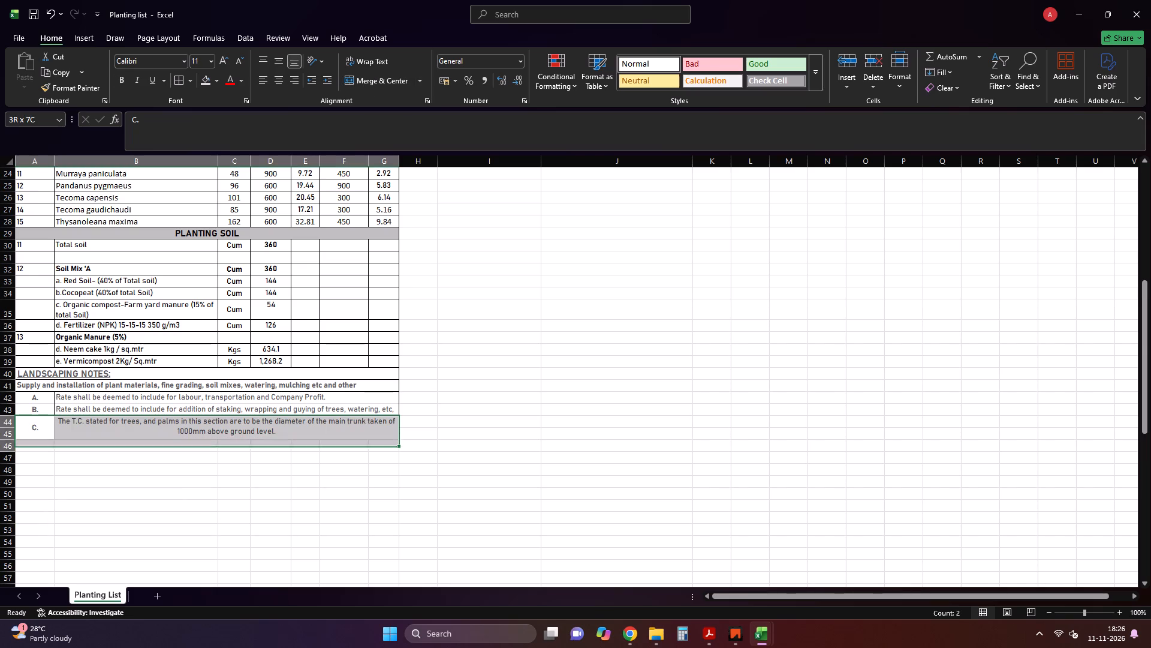
left_click_drag(153, 440, 159, 435)
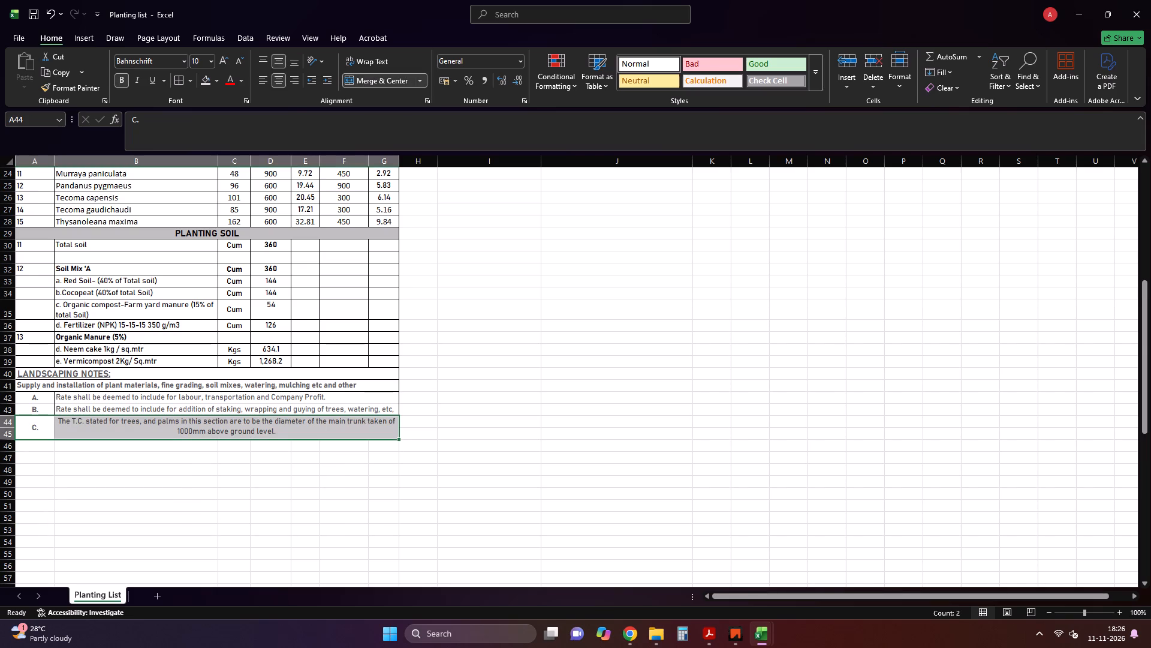
left_click(177, 82)
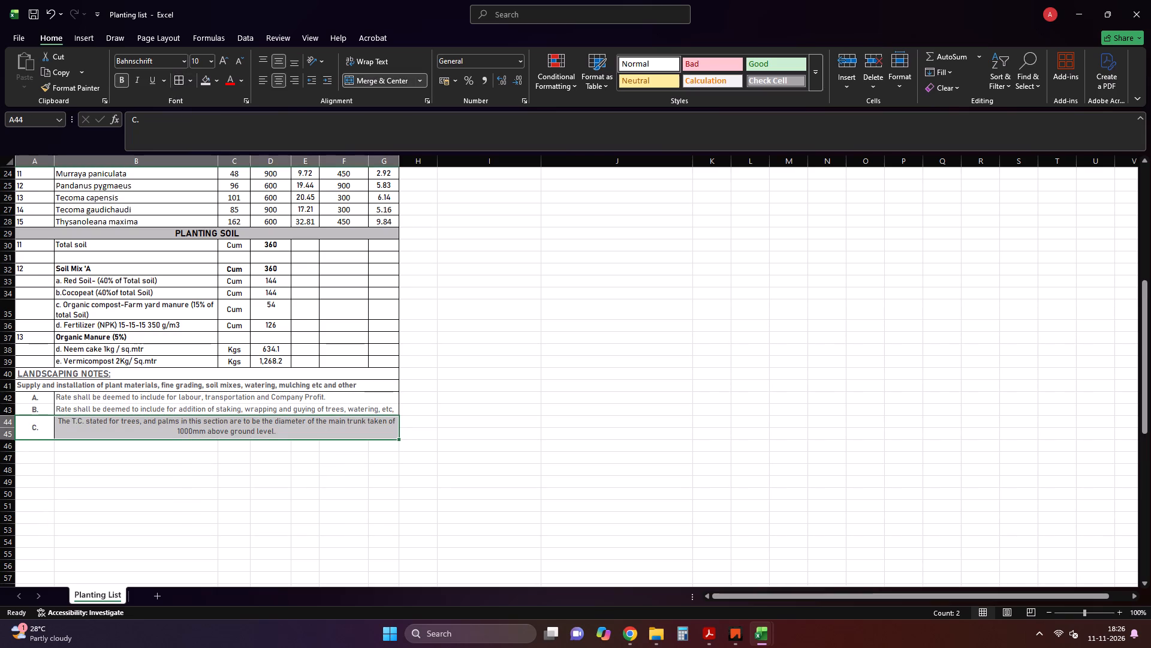
left_click(255, 488)
left_click_drag(38, 428, 41, 428)
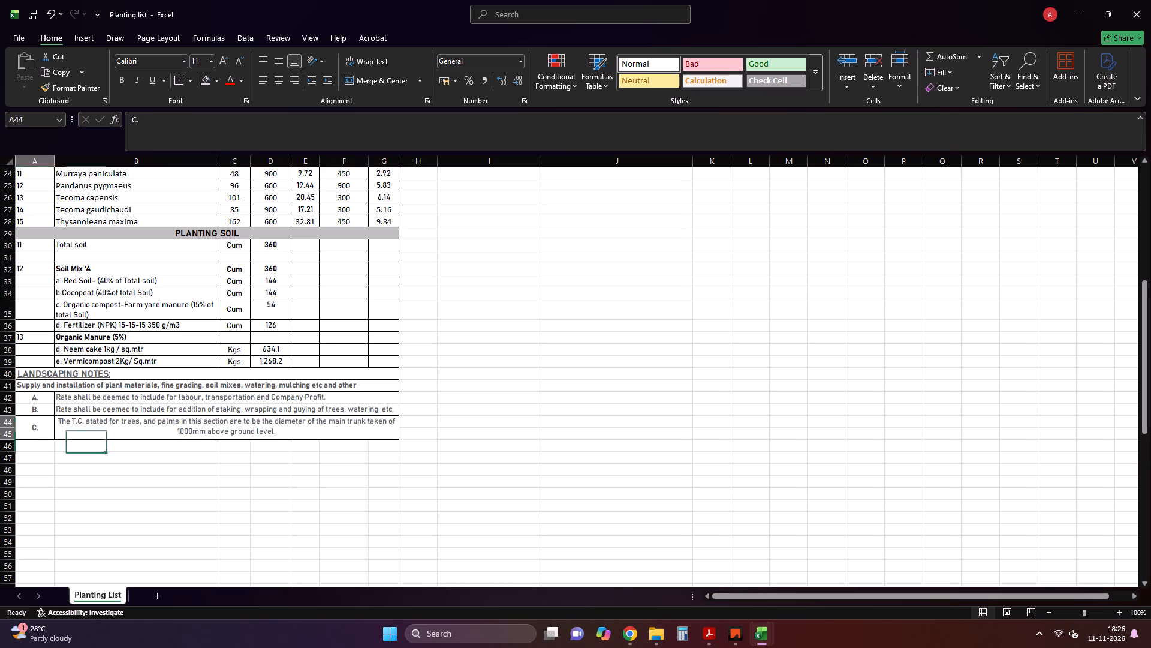
left_click_drag(41, 428, 170, 428)
left_click_drag(165, 442, 164, 457)
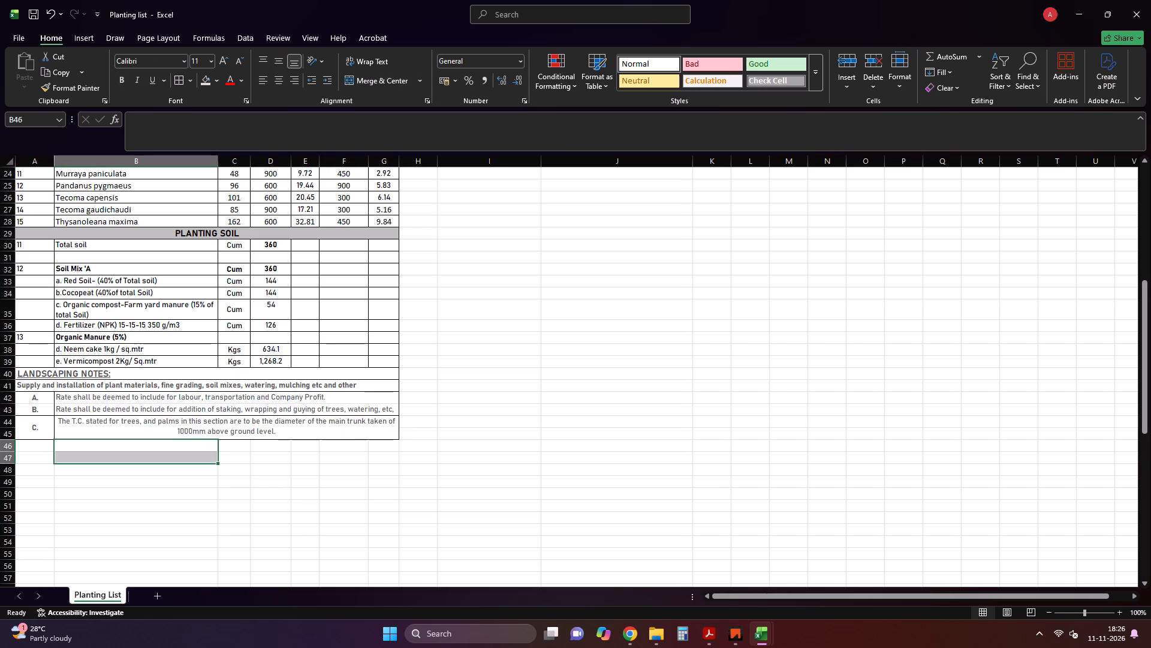
left_click_drag(138, 506, 126, 492)
left_click_drag(44, 420, 141, 434)
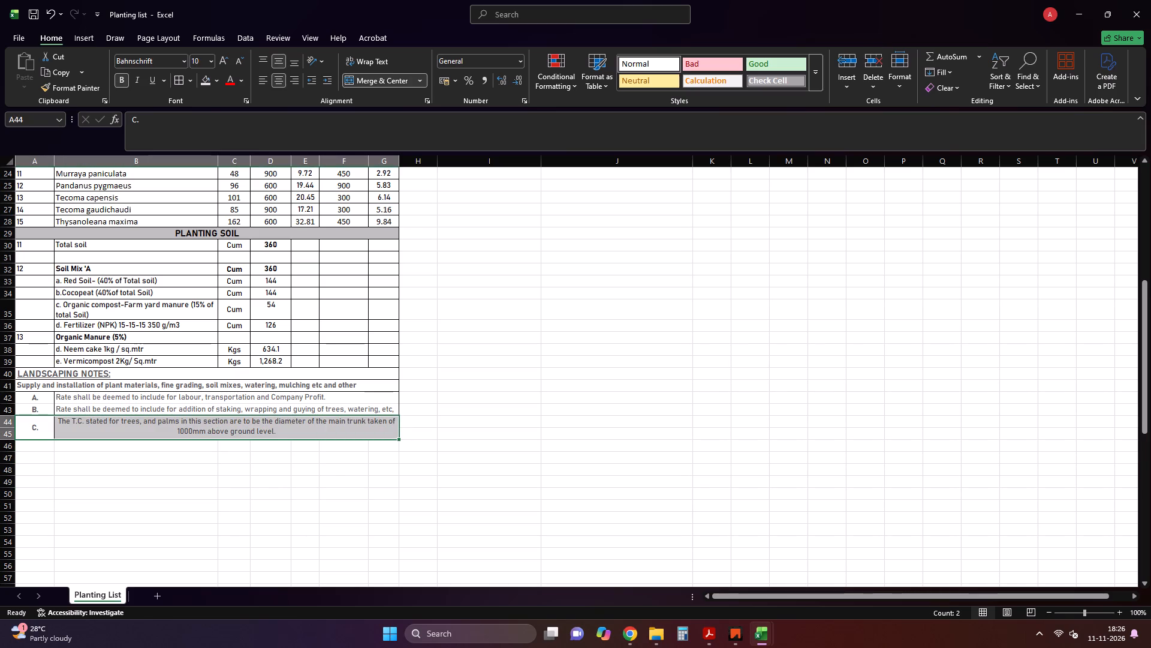
left_click_drag(140, 440, 138, 460)
left_click(156, 512)
Merge and center note B over two rows, with its text across B43:G44 and its label across A43:A44.
left_click(113, 413)
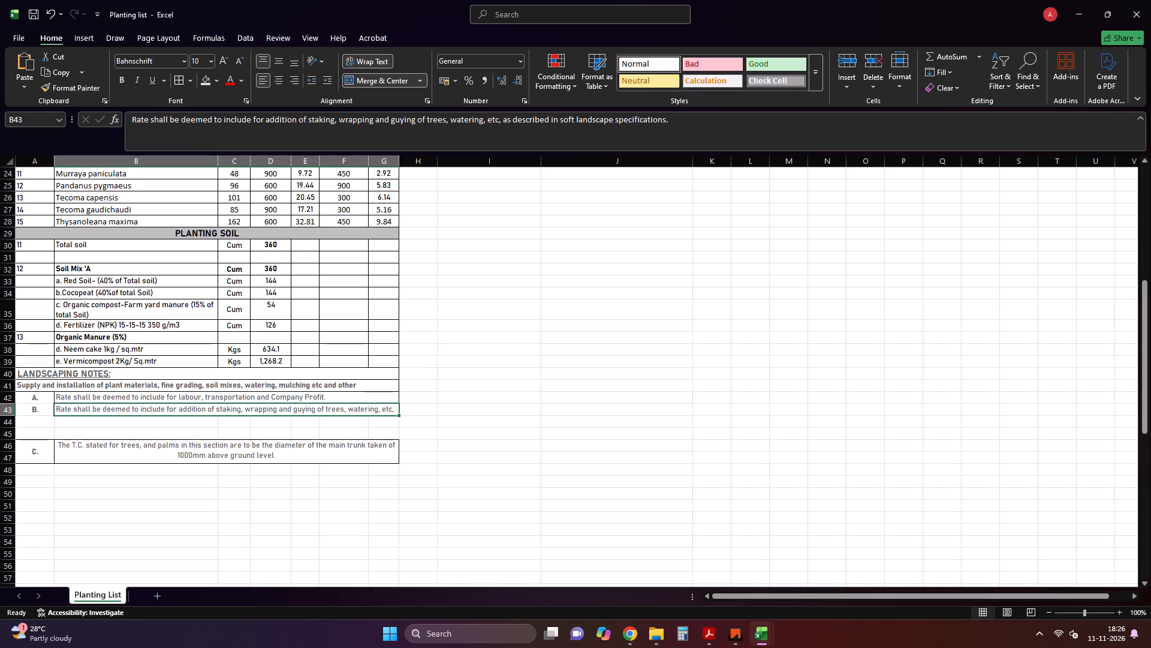
left_click_drag(82, 407, 88, 425)
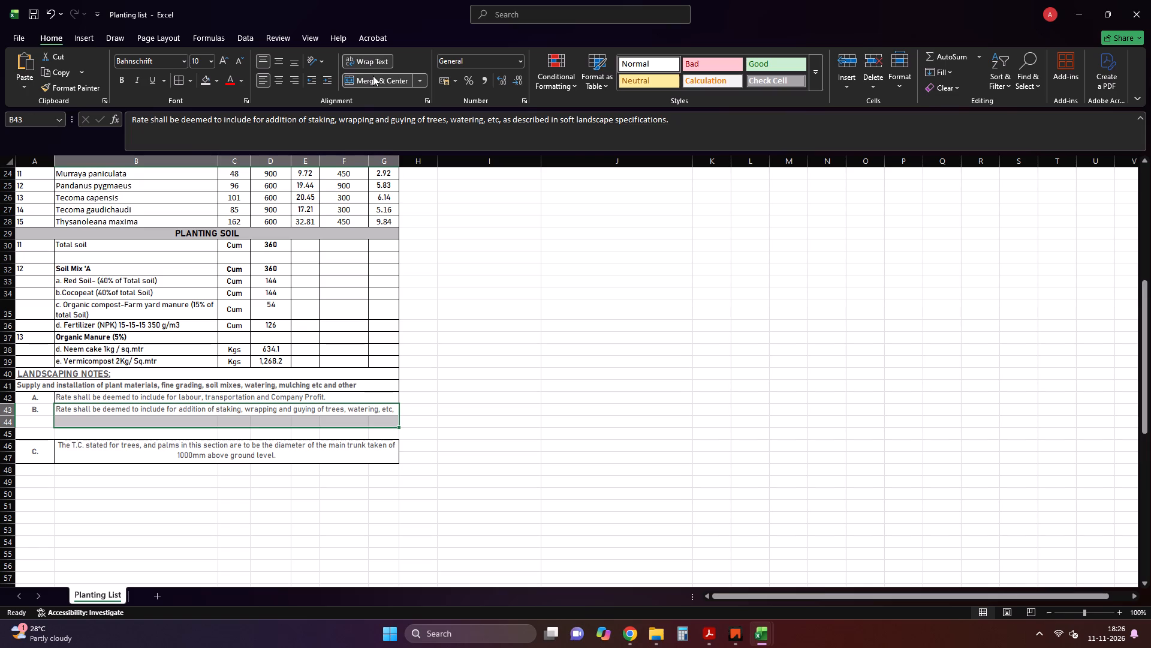
left_click(374, 81)
left_click(374, 81)
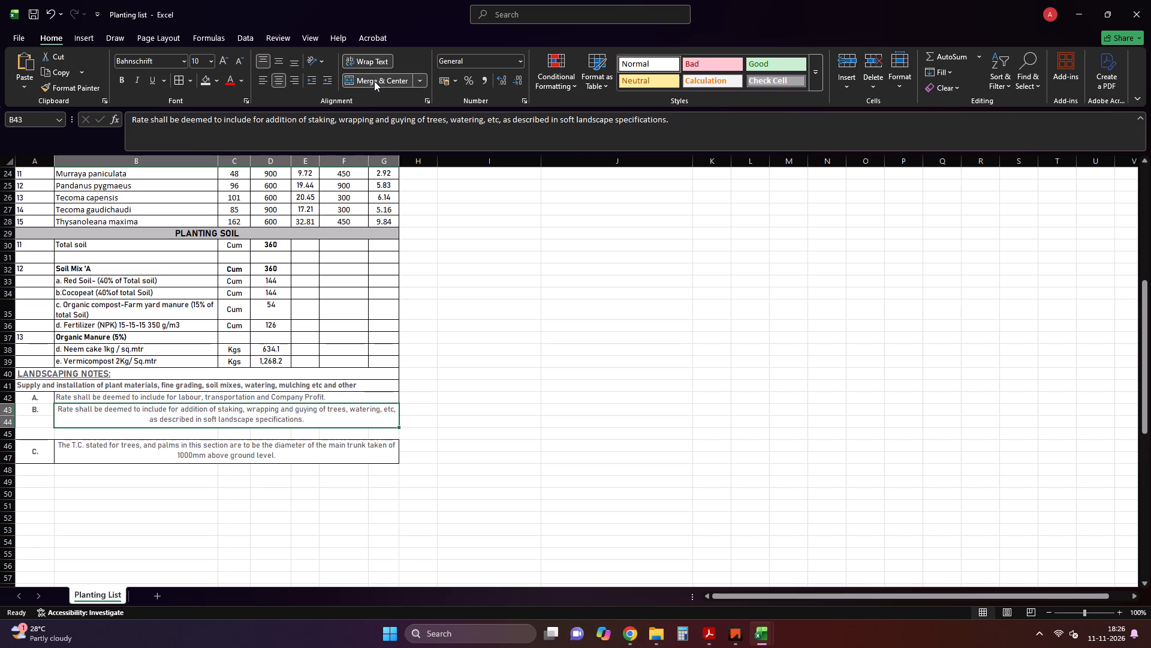
left_click(508, 401)
left_click_drag(47, 413, 47, 418)
left_click(358, 75)
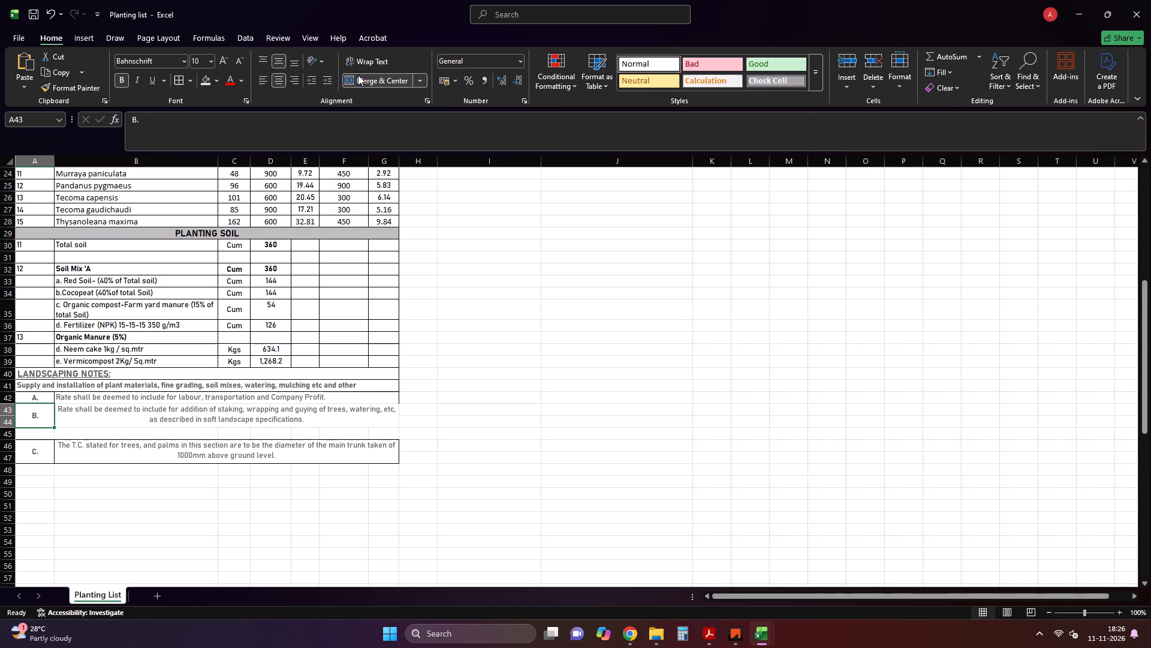
left_click(510, 369)
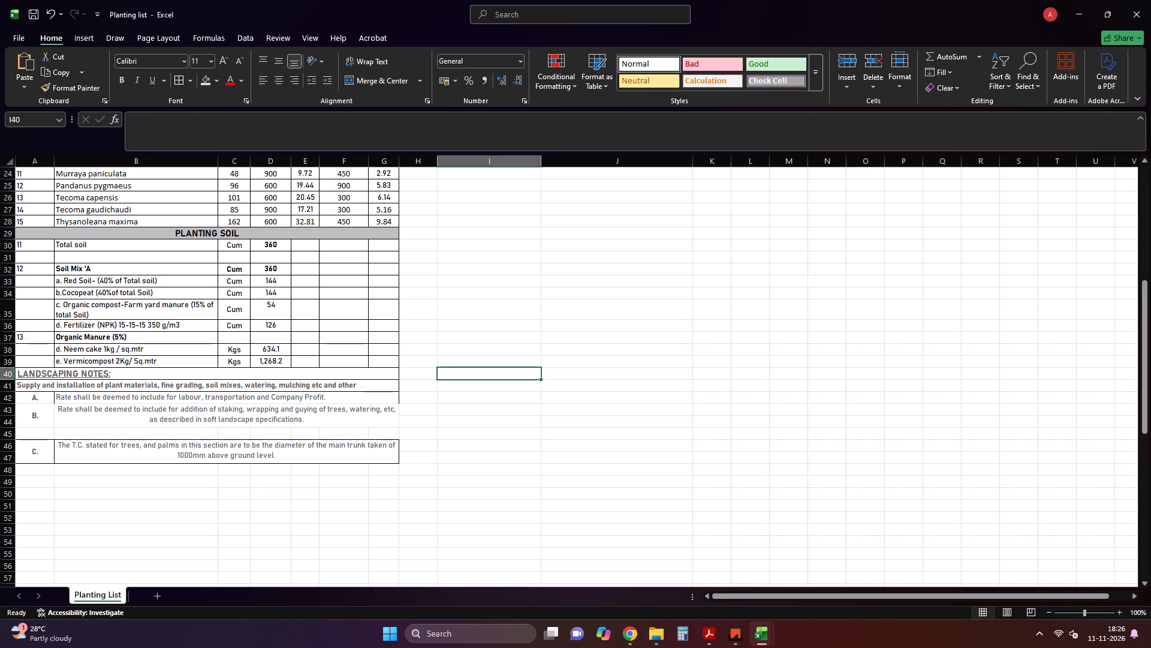
Move the note C block with its label to A45:G46, directly beneath note B.
left_click_drag(33, 421, 87, 424)
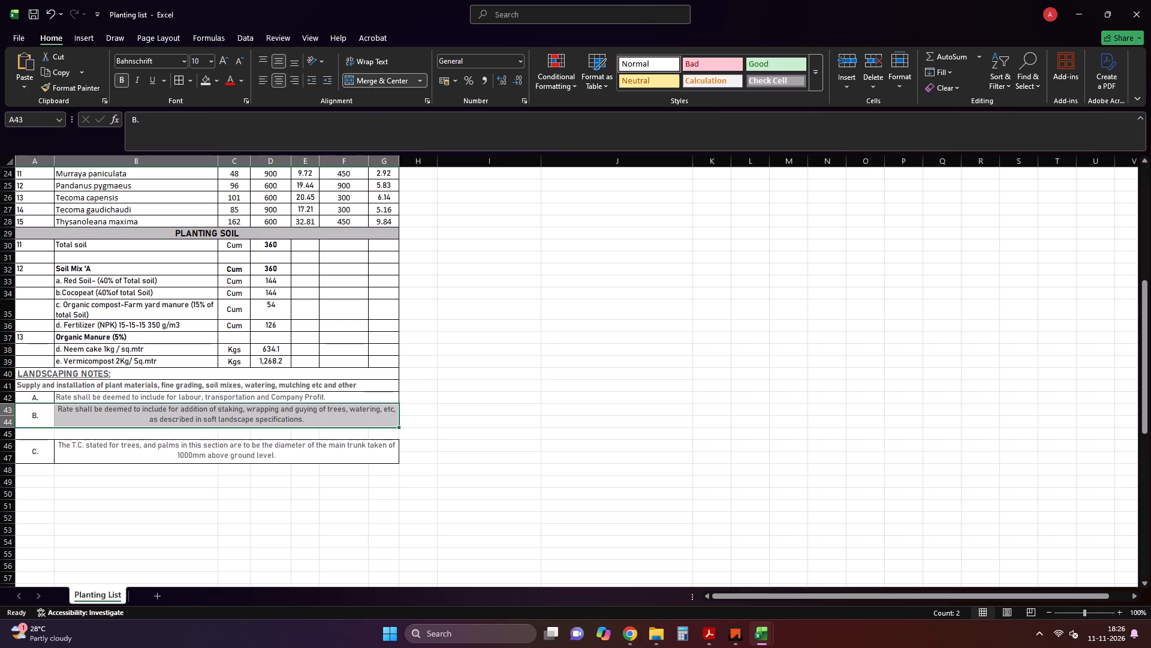
left_click(68, 494)
left_click_drag(42, 456, 117, 454)
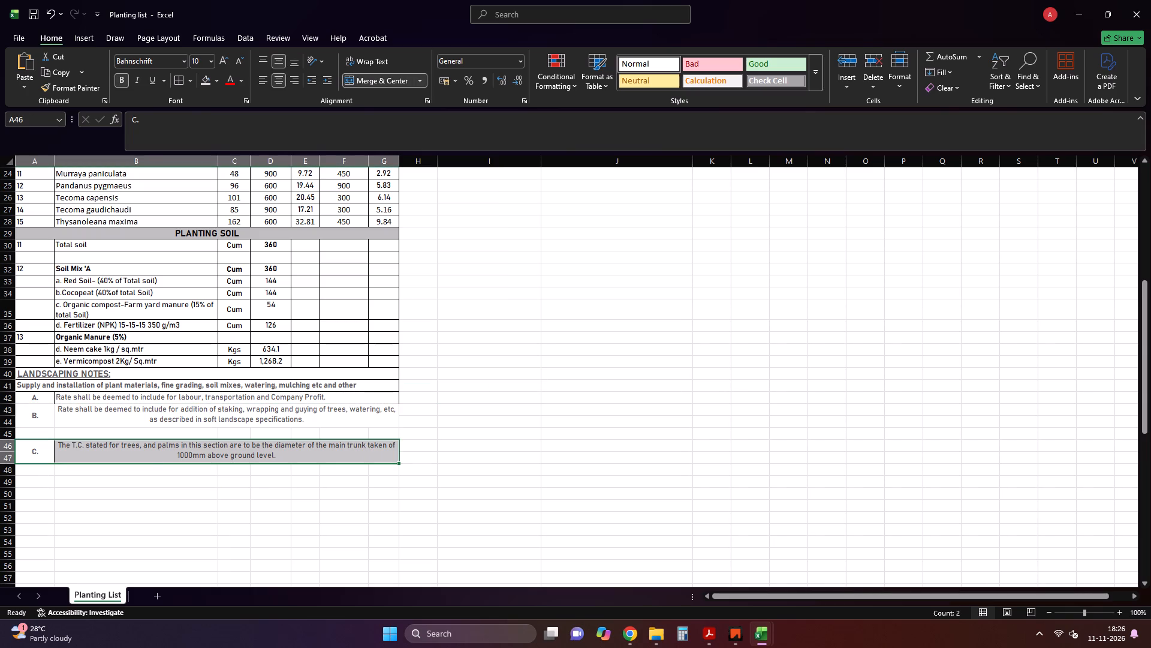
left_click_drag(112, 439, 112, 430)
key("Escape")
key("Escape")
left_click_drag(46, 452, 104, 457)
left_click_drag(116, 464, 118, 485)
left_click_drag(40, 467, 106, 473)
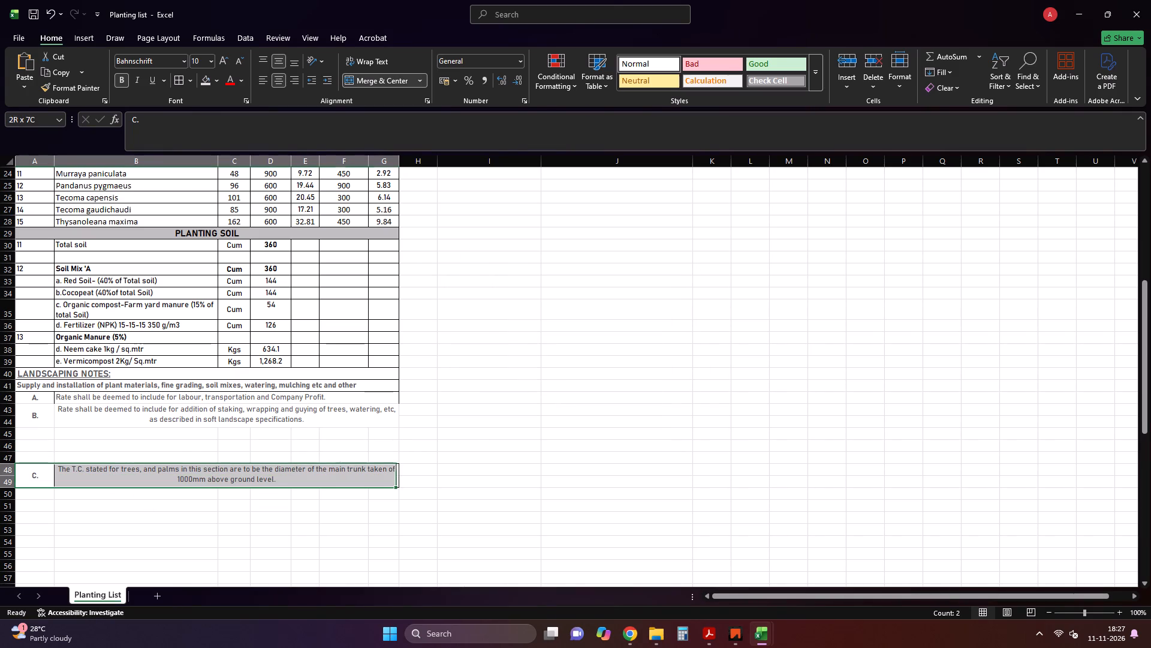
left_click_drag(106, 473, 109, 473)
left_click_drag(115, 462, 116, 452)
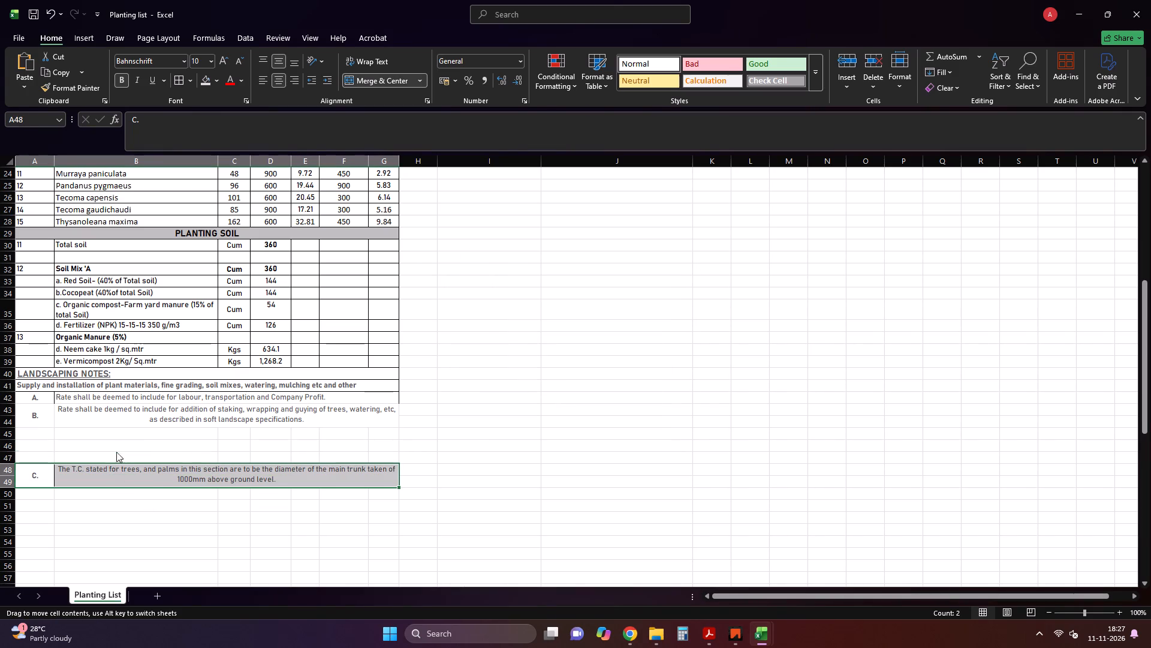
left_click_drag(116, 452, 117, 433)
left_click(465, 440)
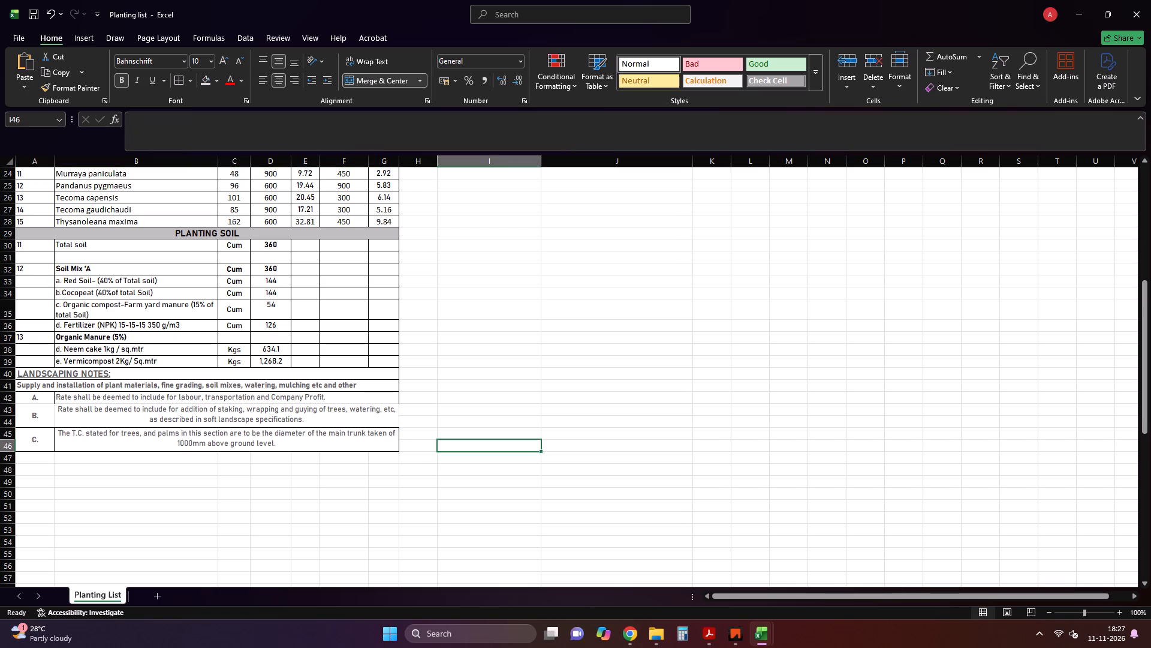
Move the note B and C blocks together from A43:G46 down to A48:G51, freeing the rows below note A.
left_click_drag(37, 410, 165, 439)
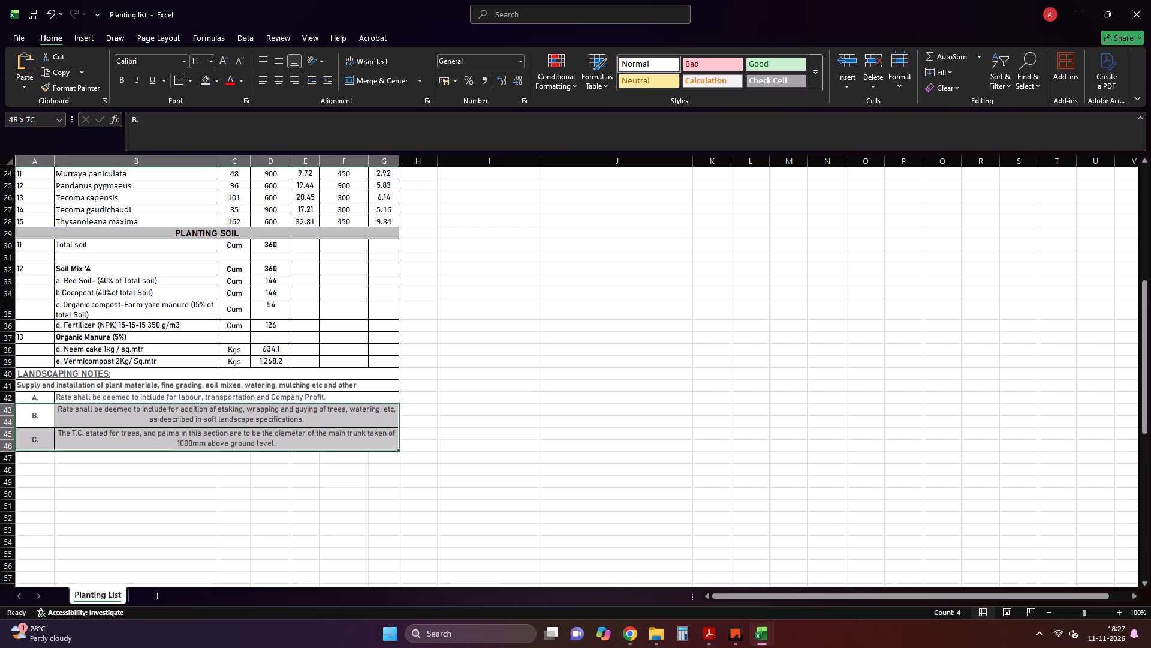
left_click_drag(165, 439, 166, 439)
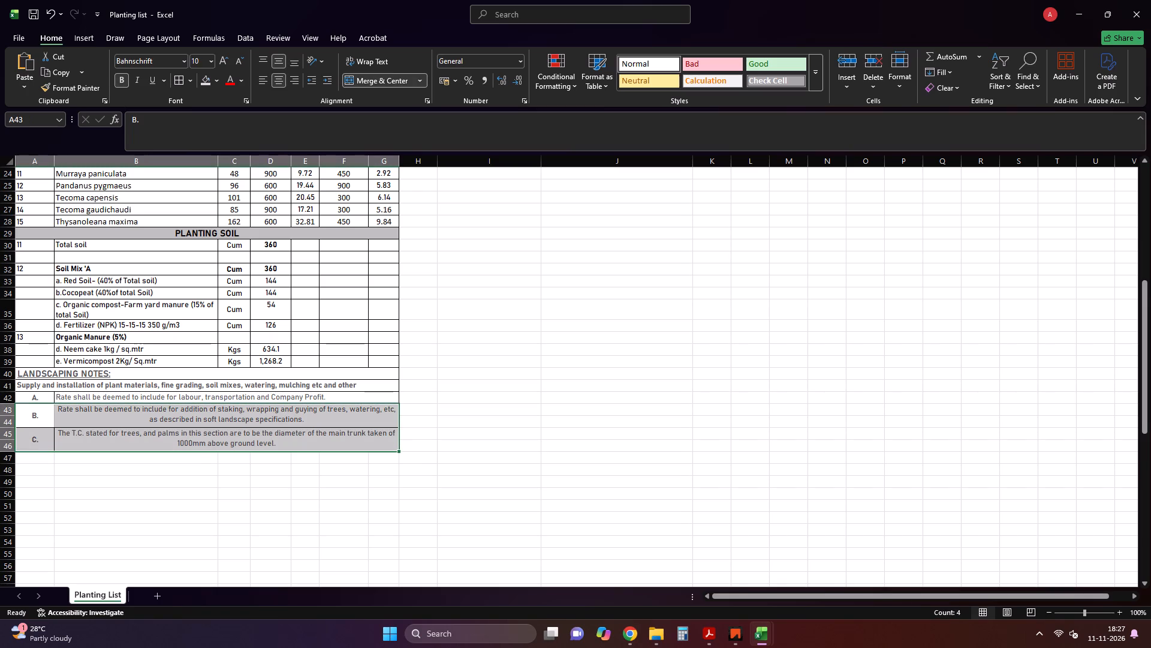
left_click_drag(195, 452, 196, 460)
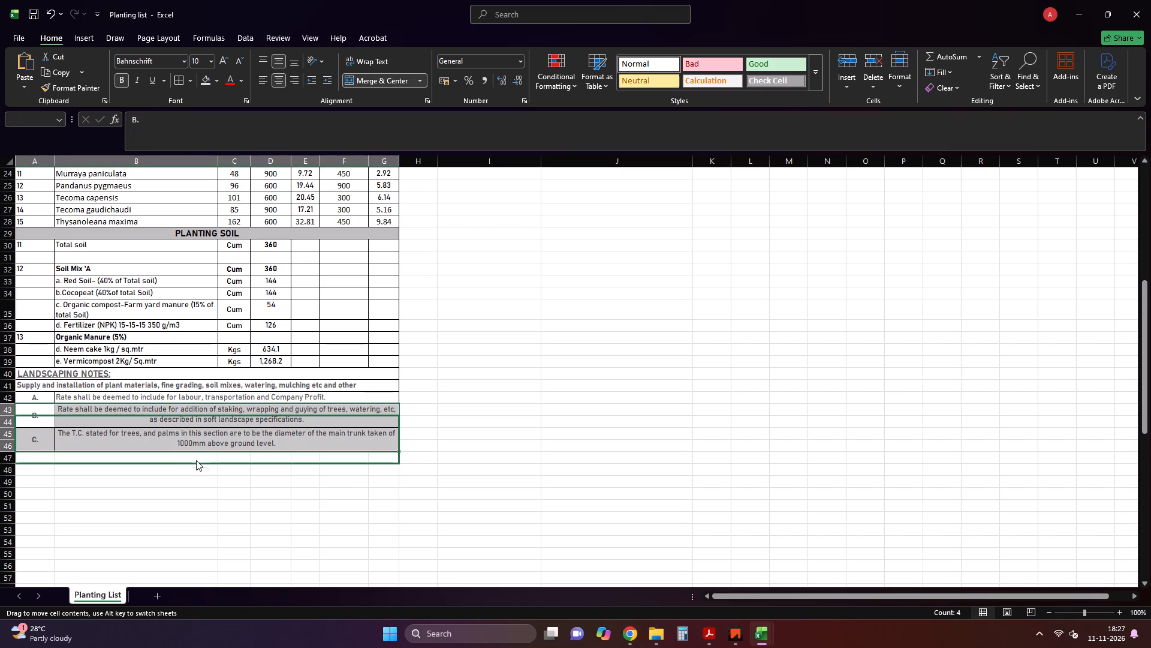
key("Escape")
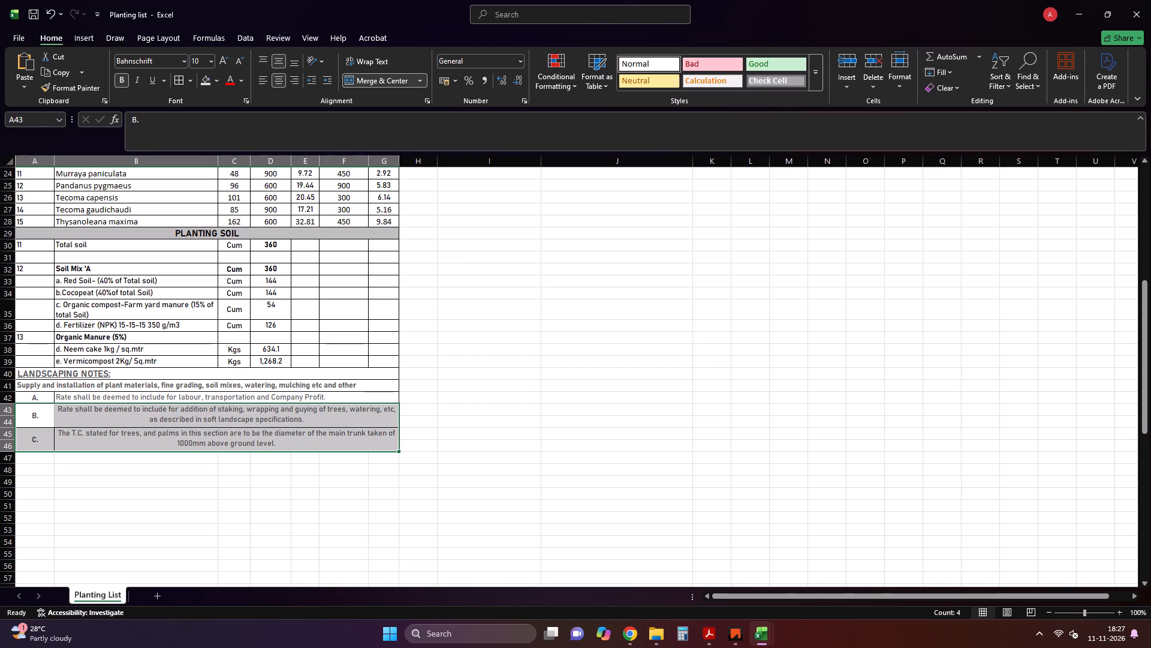
left_click_drag(196, 454, 189, 476)
left_click_drag(56, 414, 159, 441)
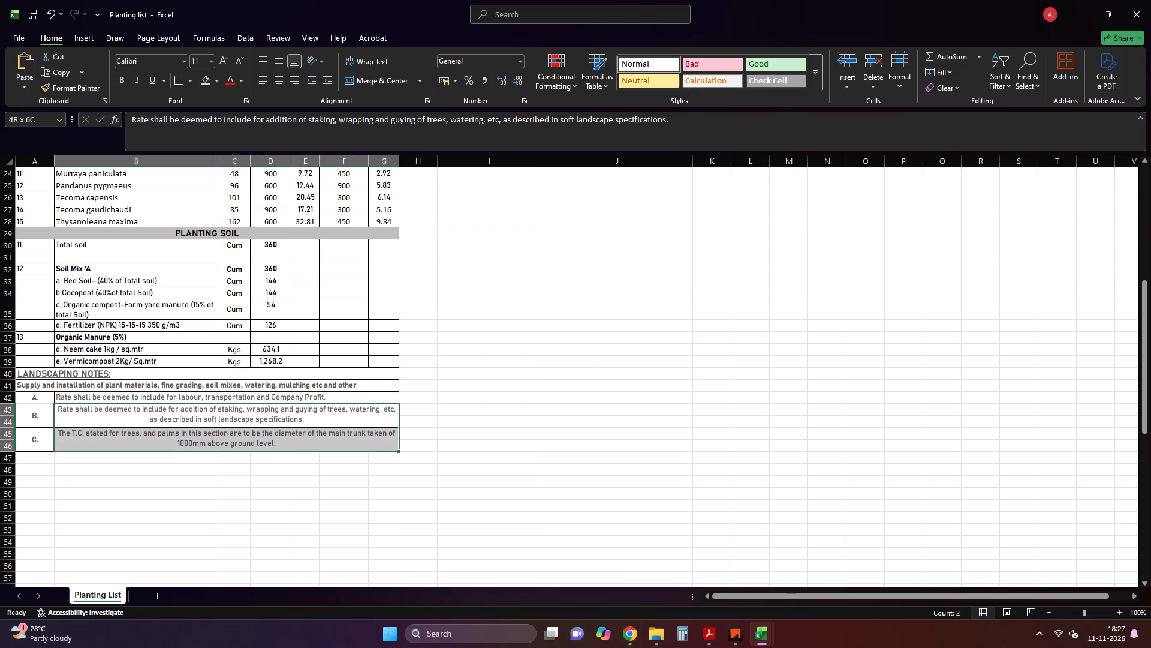
left_click_drag(159, 441, 158, 441)
left_click_drag(41, 412, 169, 440)
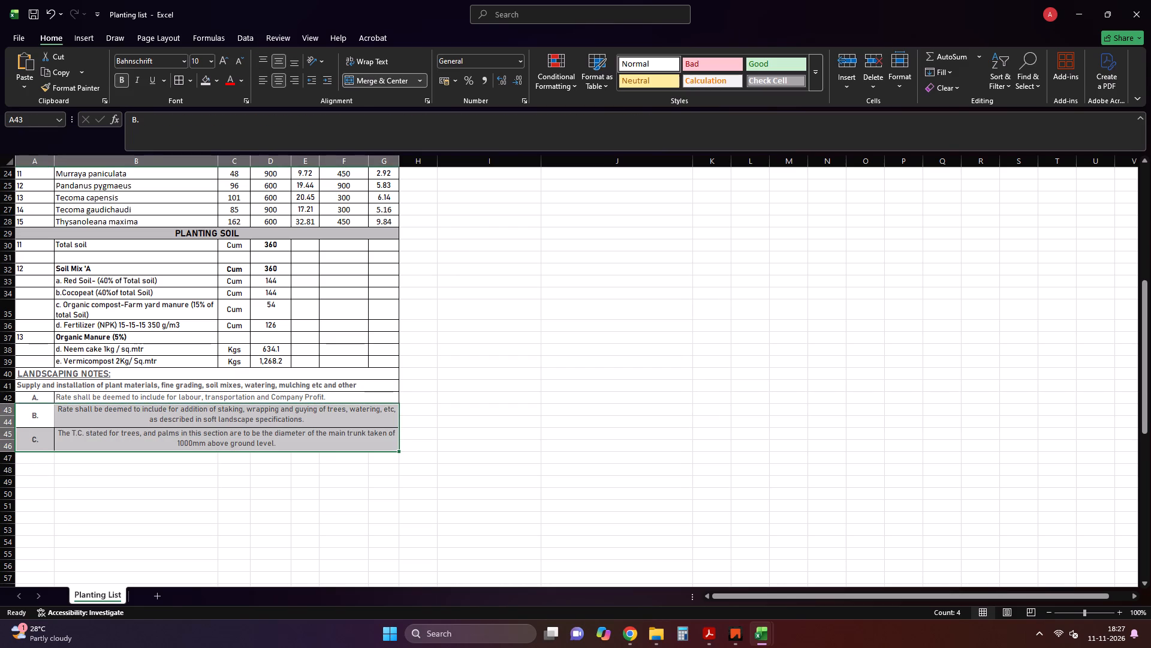
left_click_drag(165, 451, 158, 509)
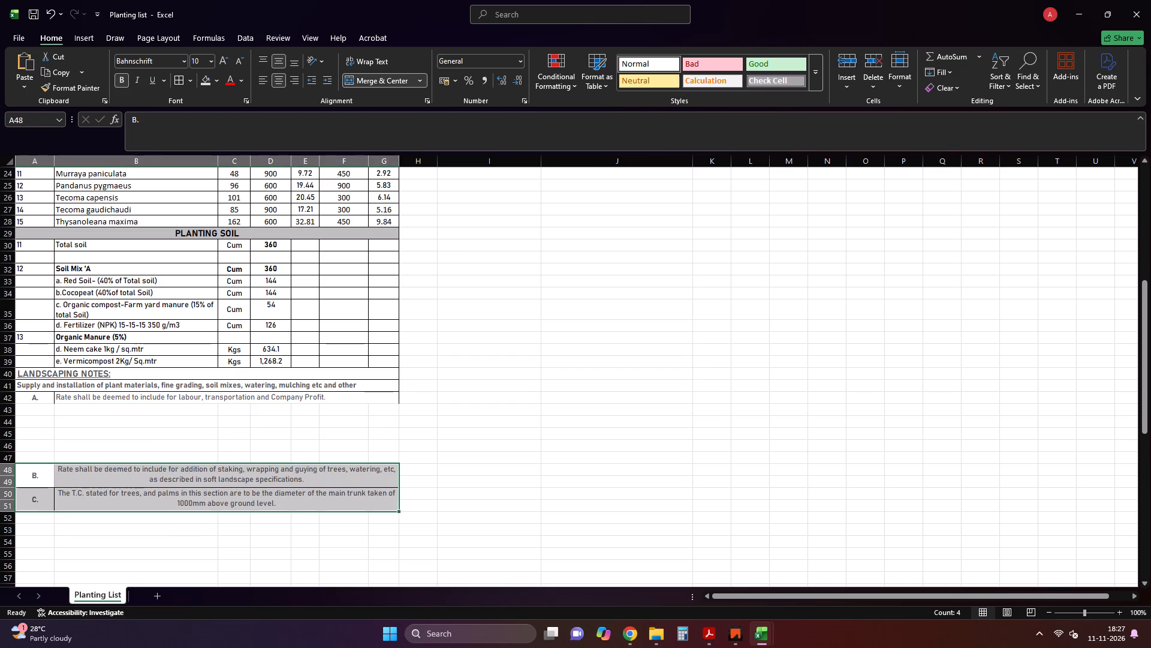
Merge and center the text of note A across B42:G43 so it spans two rows.
left_click(181, 398)
left_click_drag(100, 401, 109, 406)
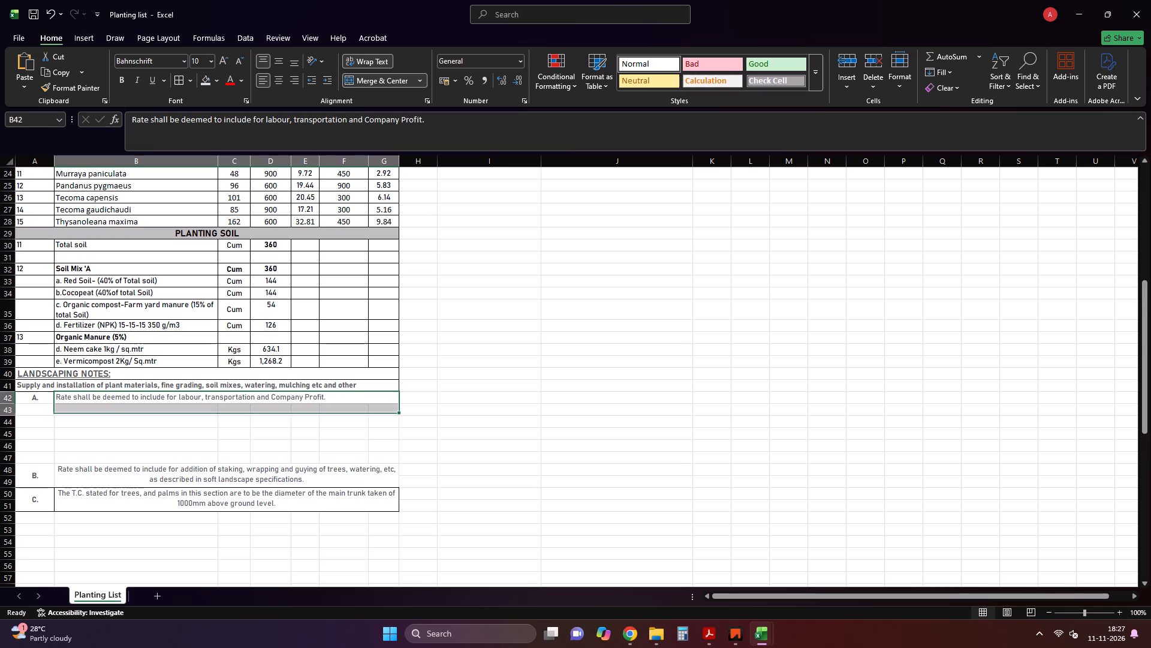
left_click_drag(109, 406, 111, 407)
left_click(377, 79)
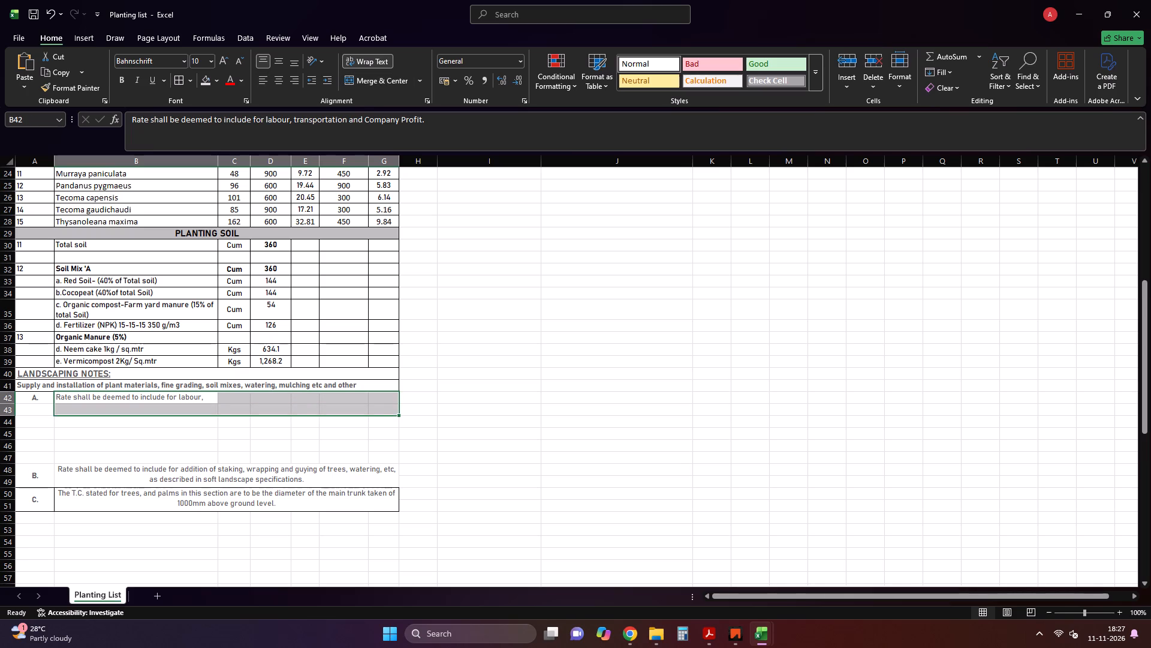
left_click(375, 80)
left_click(592, 388)
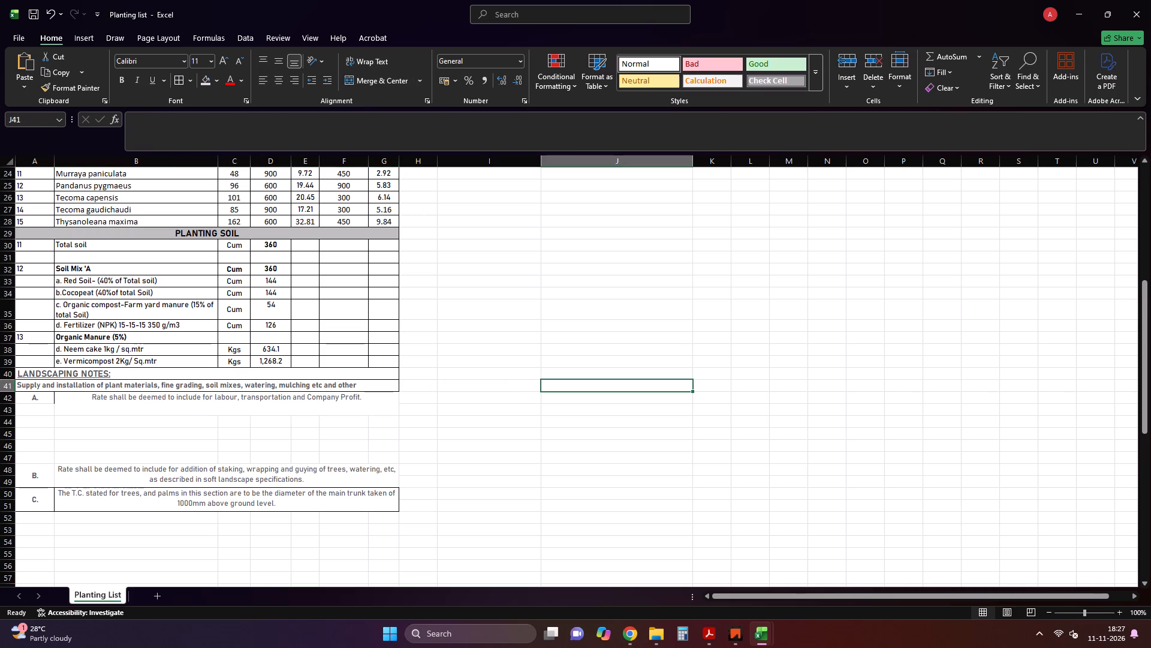
left_click(381, 83)
left_click(523, 342)
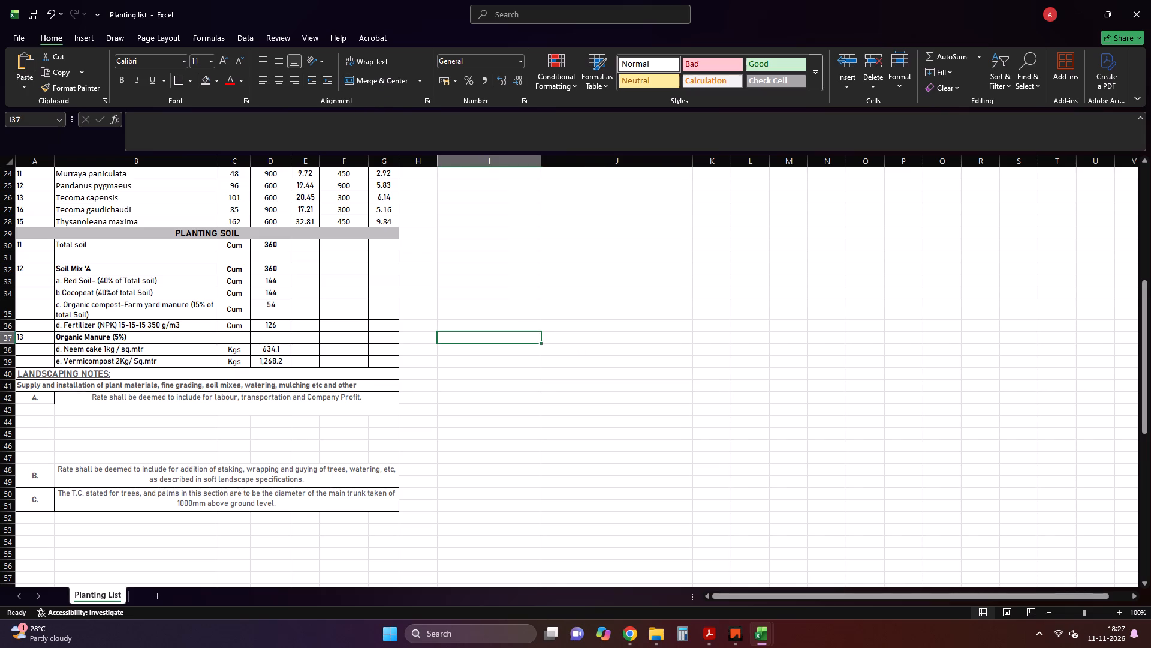
Unmerge the text of note A and merge and center it across the single row B42:G42.
left_click_drag(65, 401, 237, 397)
left_click(382, 74)
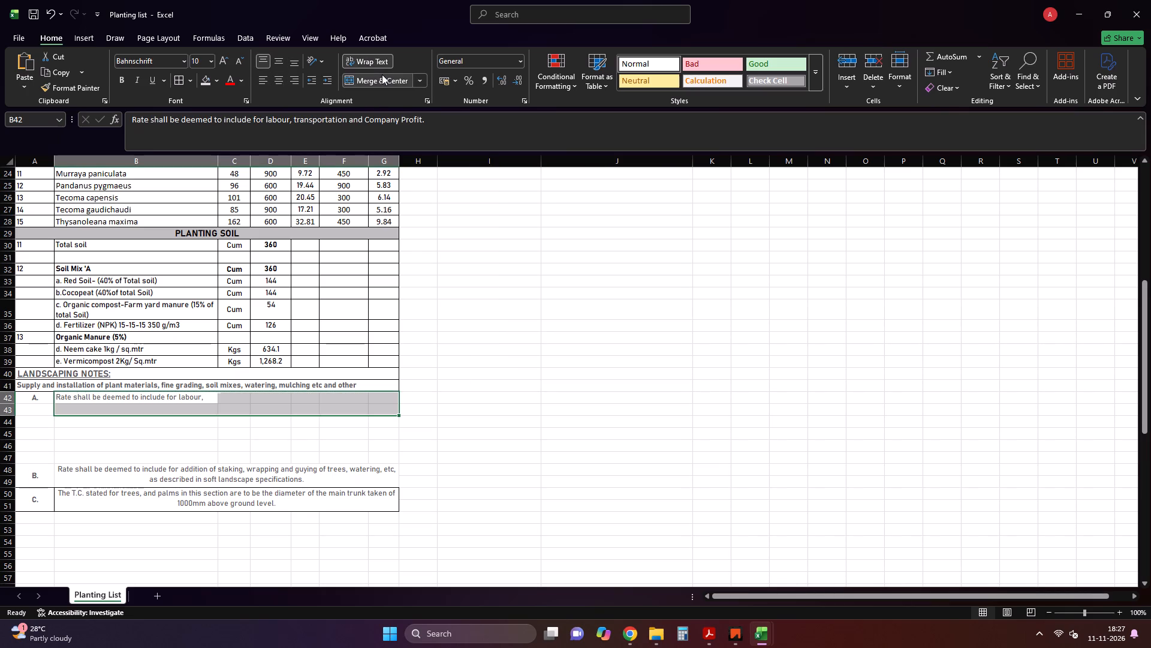
left_click_drag(198, 398, 227, 399)
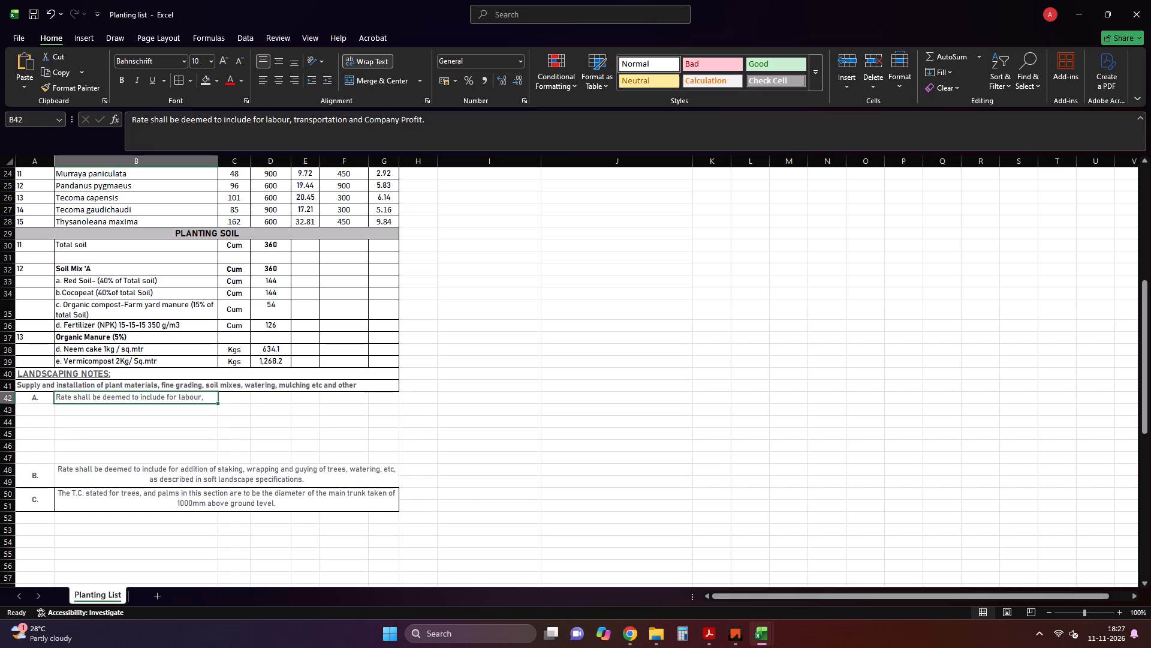
left_click_drag(227, 399, 375, 398)
left_click(374, 80)
left_click(522, 369)
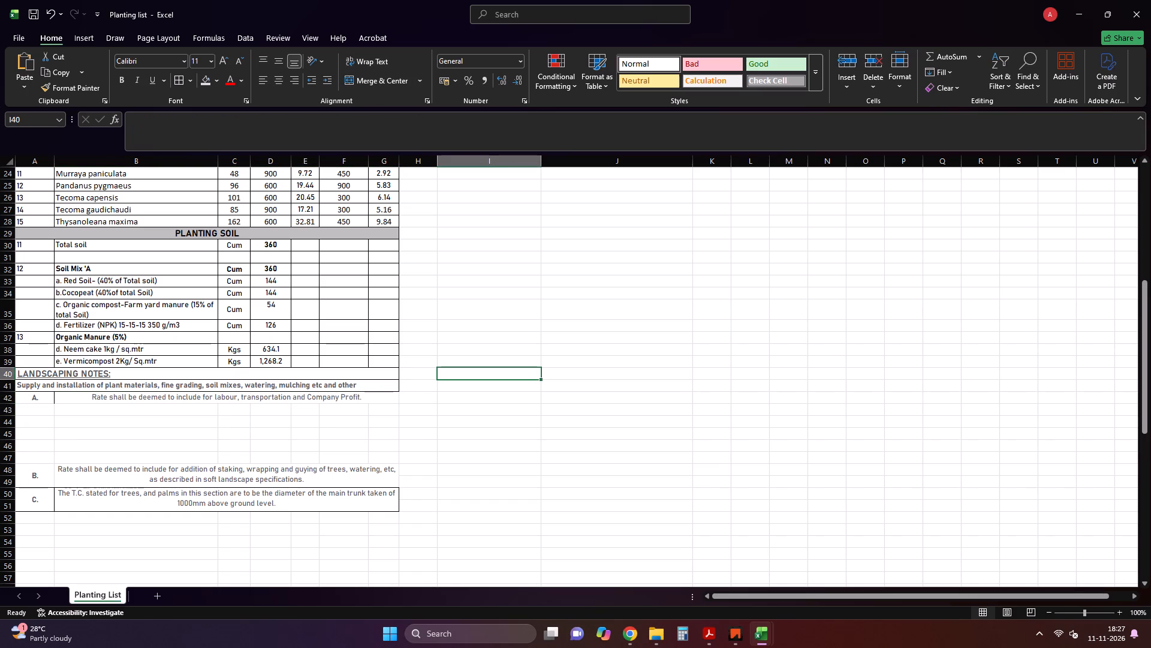
Move the note B and C blocks together from A48:G51 up to A43:G46, directly beneath note A.
left_click_drag(44, 469, 128, 499)
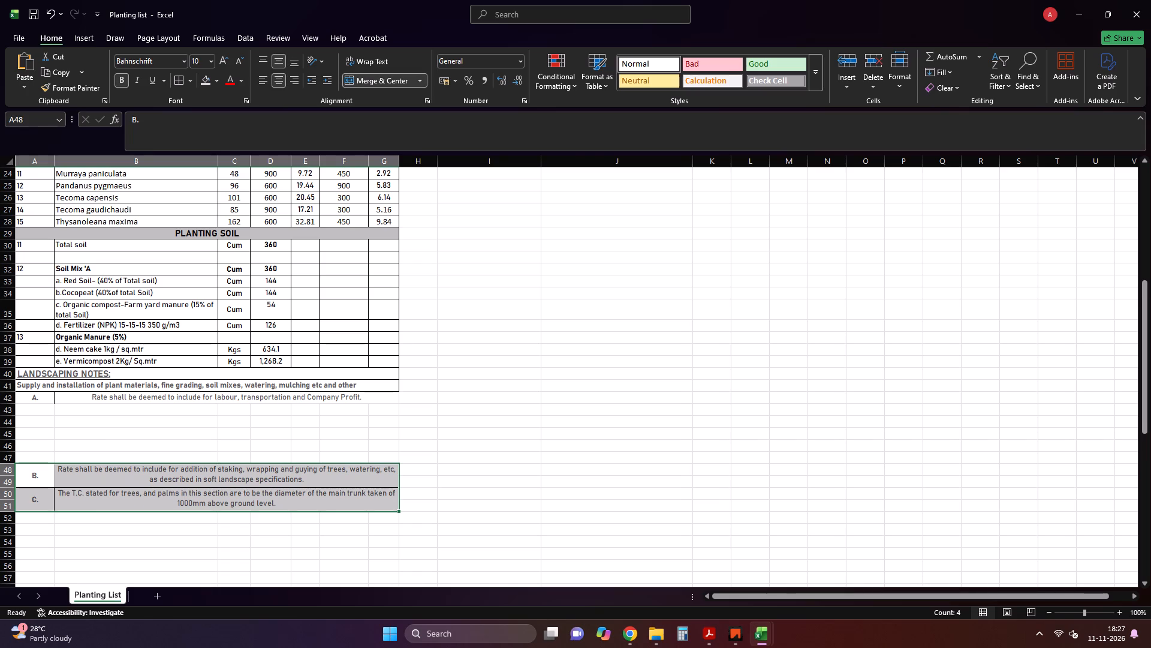
left_click_drag(112, 464, 104, 406)
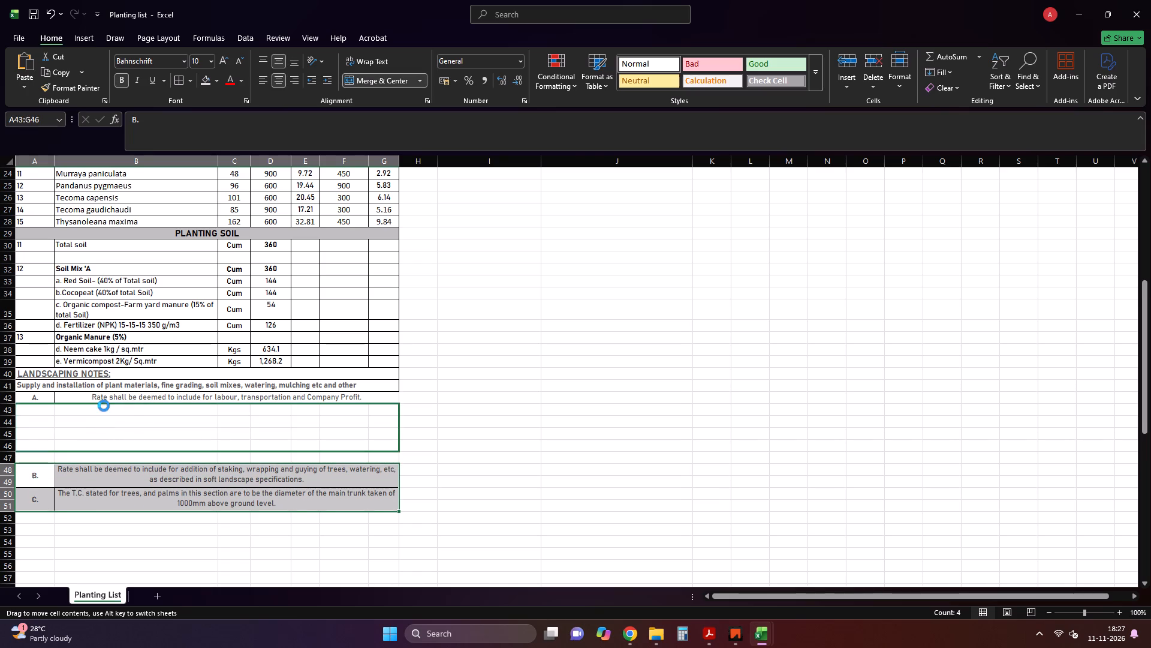
left_click(501, 395)
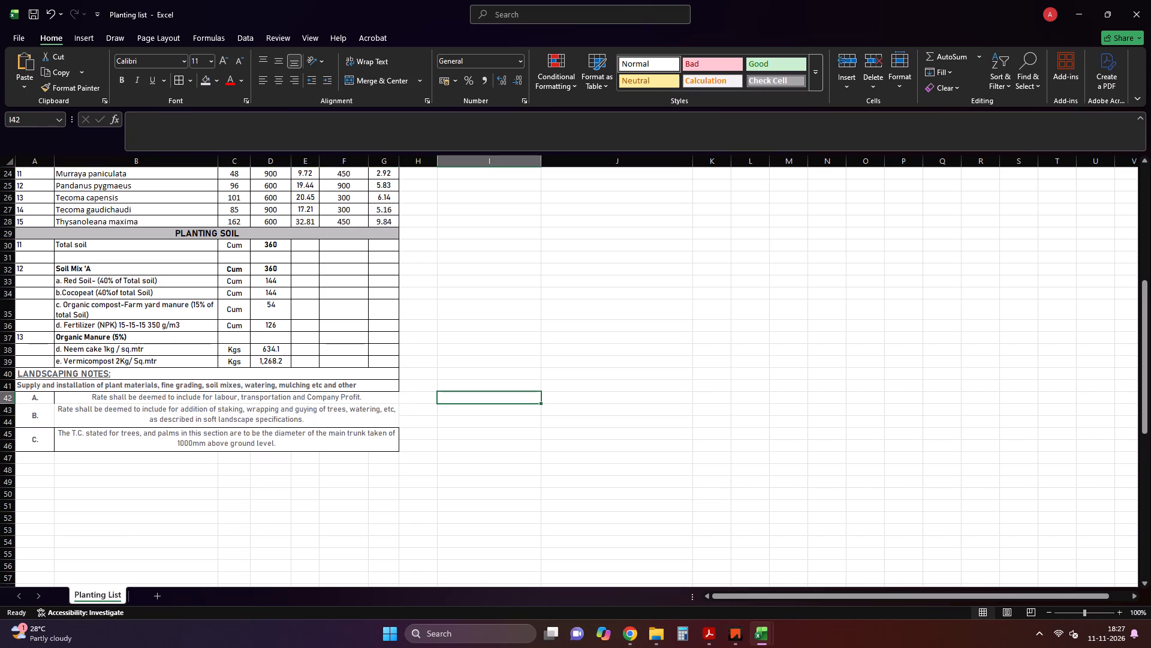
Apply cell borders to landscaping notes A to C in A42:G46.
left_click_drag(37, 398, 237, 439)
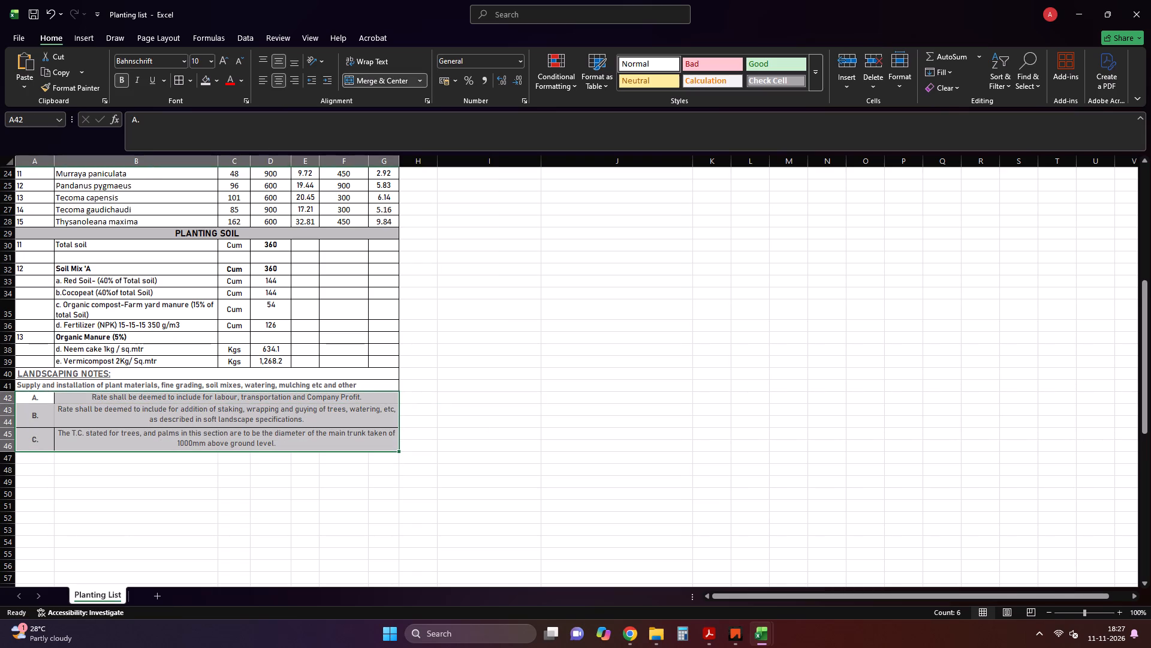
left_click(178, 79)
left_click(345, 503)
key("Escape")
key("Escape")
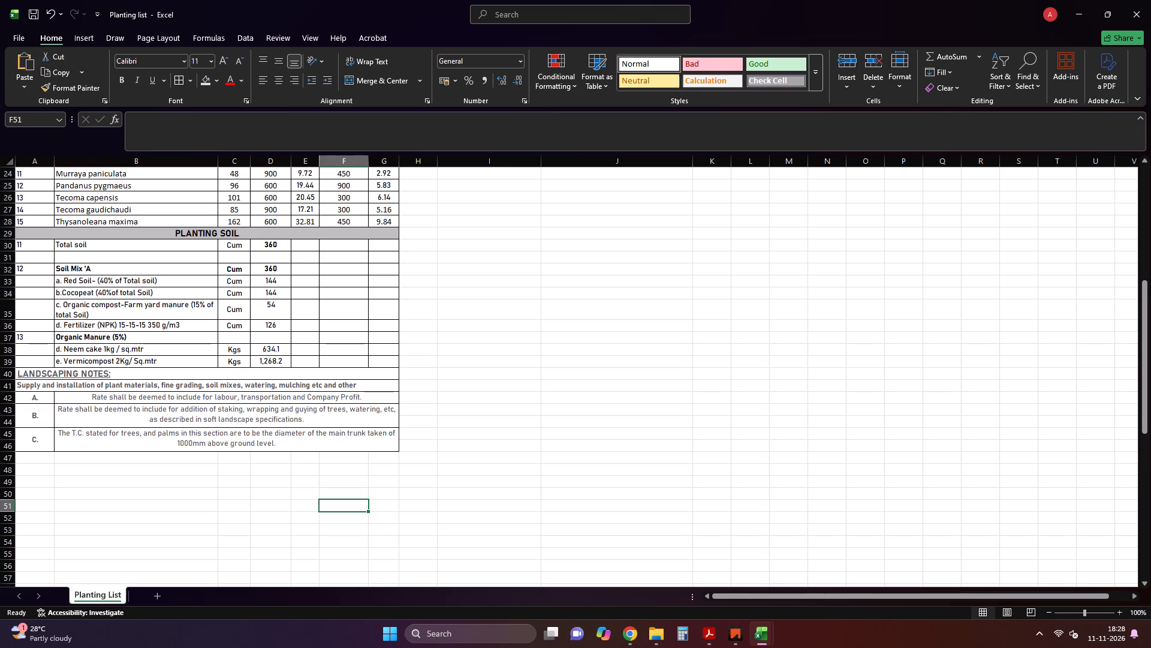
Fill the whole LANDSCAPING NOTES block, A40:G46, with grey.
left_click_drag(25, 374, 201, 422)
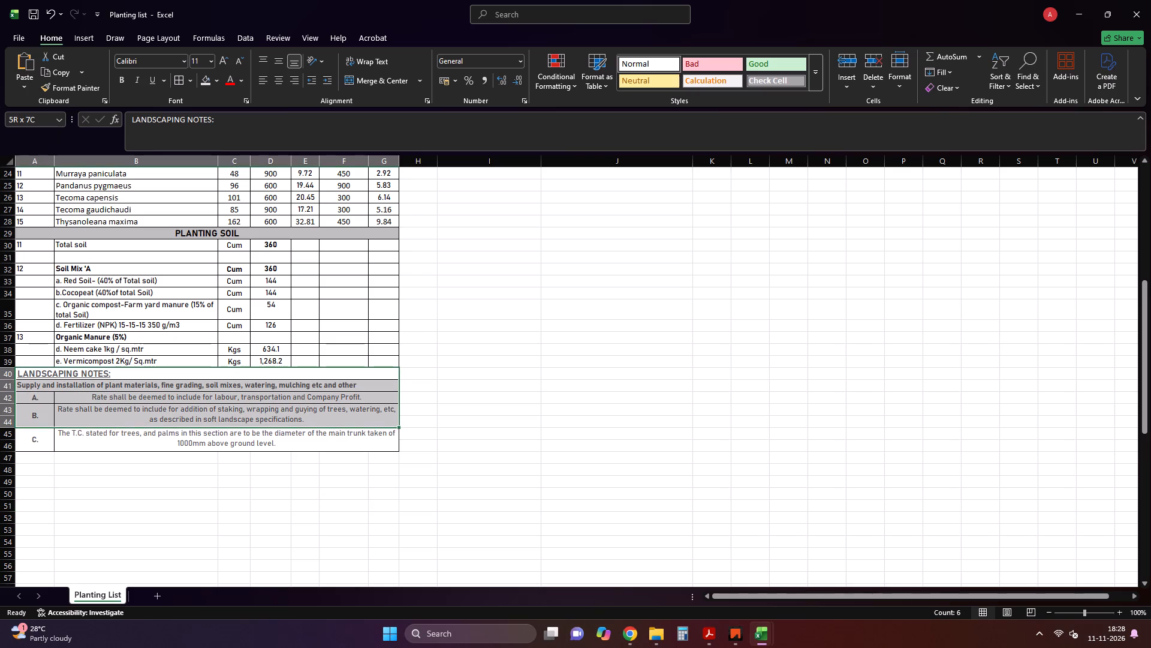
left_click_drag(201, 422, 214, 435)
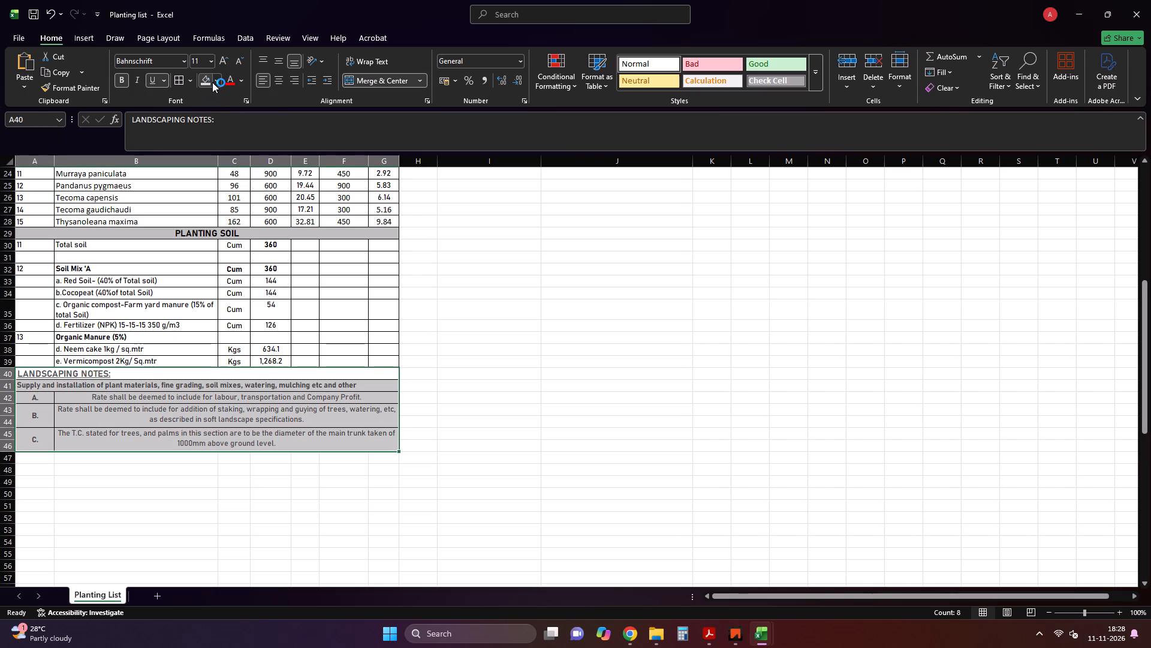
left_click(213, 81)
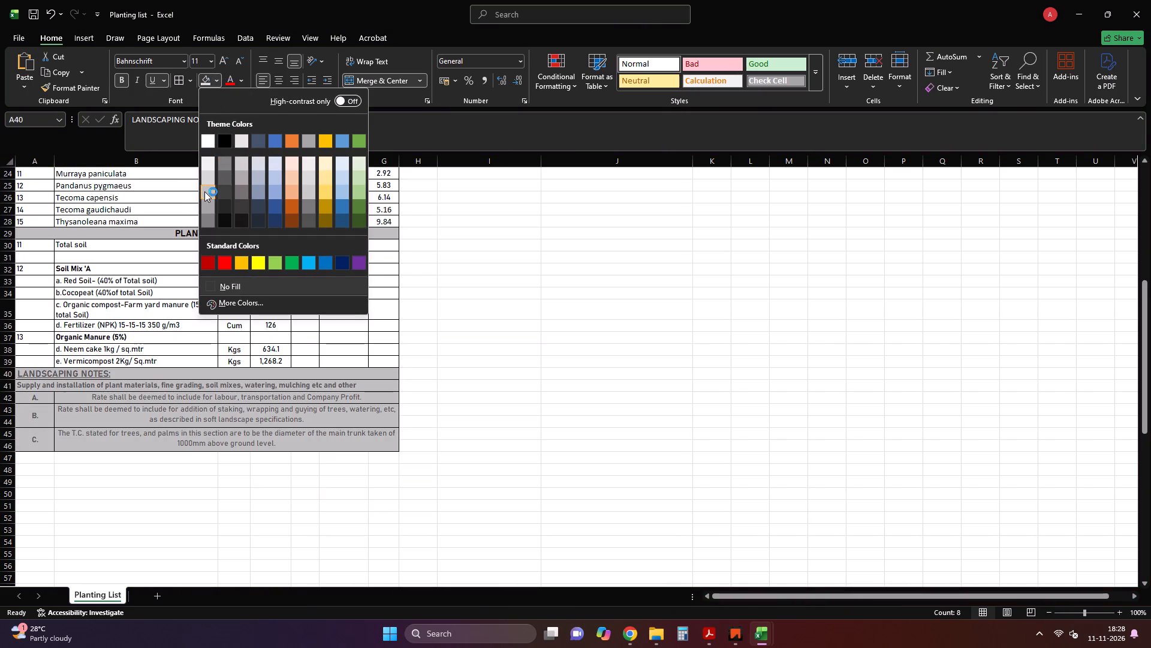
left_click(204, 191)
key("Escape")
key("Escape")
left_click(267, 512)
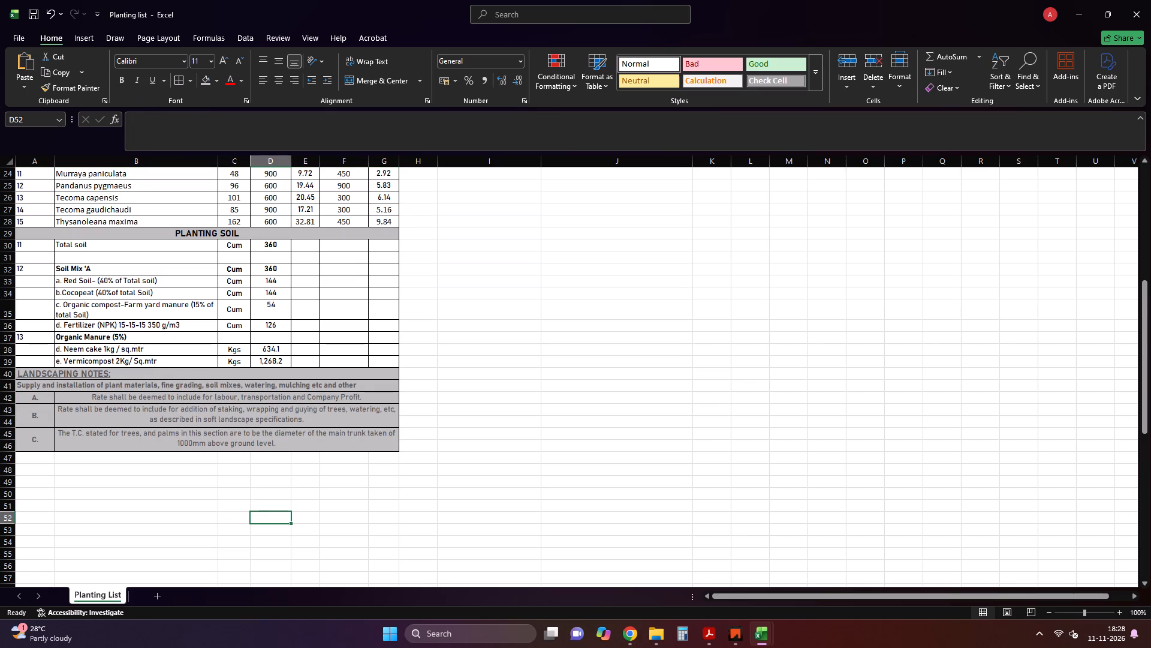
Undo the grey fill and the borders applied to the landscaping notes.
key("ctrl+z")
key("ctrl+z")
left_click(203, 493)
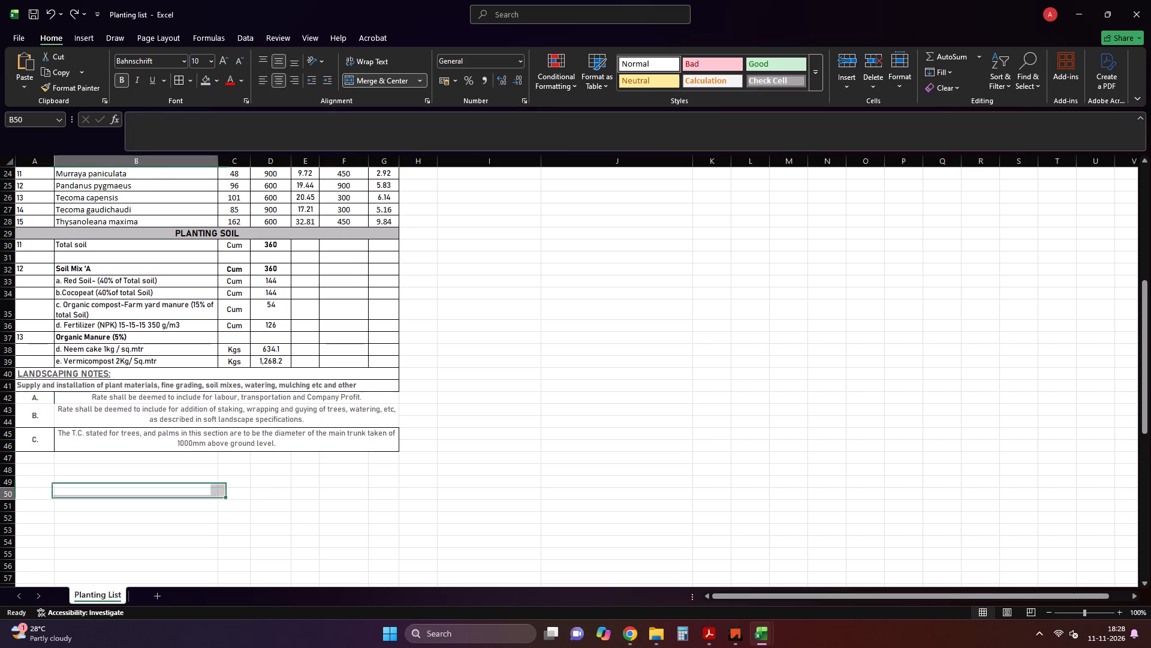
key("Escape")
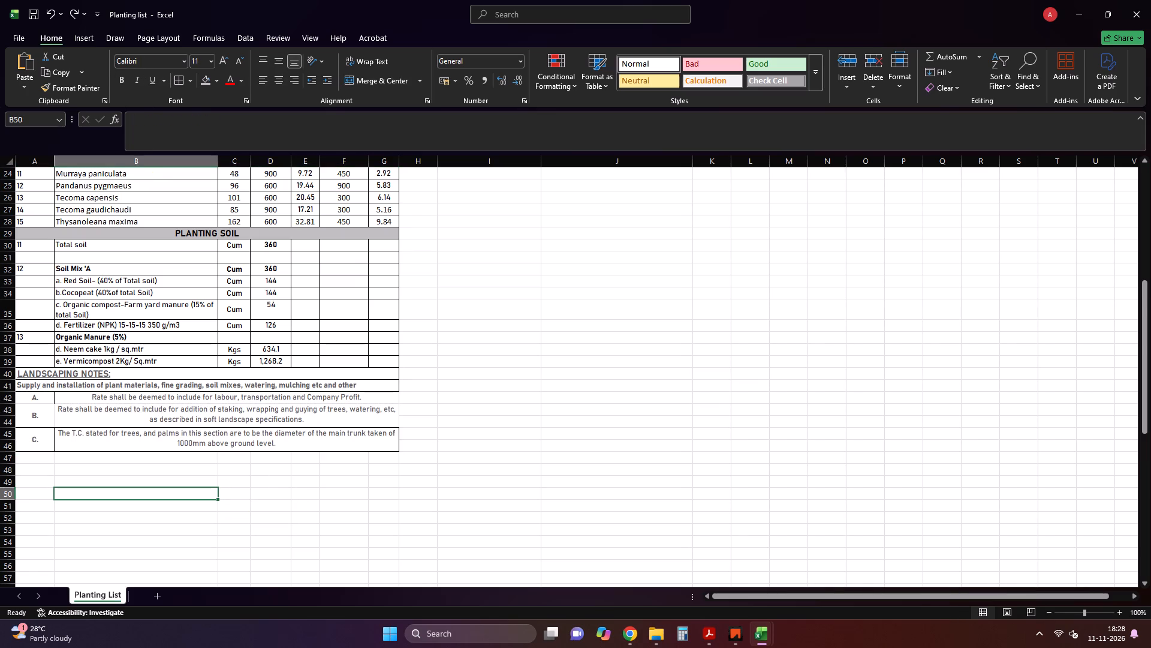
Apply cell borders to the supply and installation line and notes A to C, A41:G46.
left_click_drag(37, 386, 176, 442)
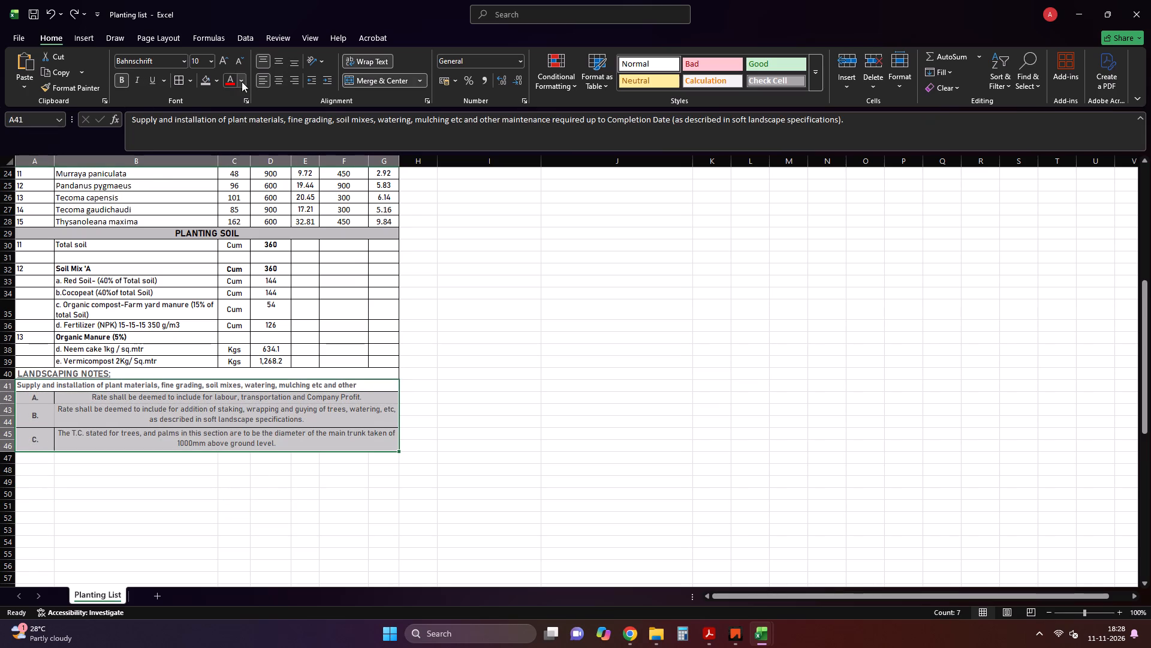
left_click(171, 76)
left_click(173, 78)
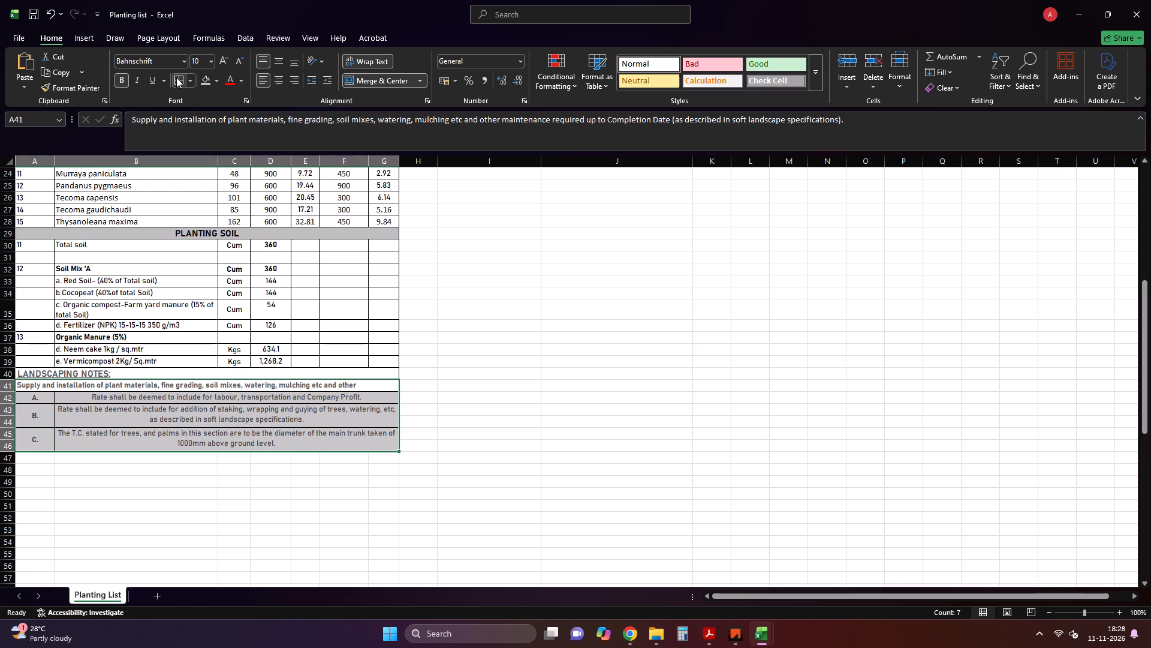
left_click(233, 523)
key("Escape")
key("Escape")
Clear all shrub heights in the Height in mm column, F14:F28.
scroll(165, 412, "up", 1)
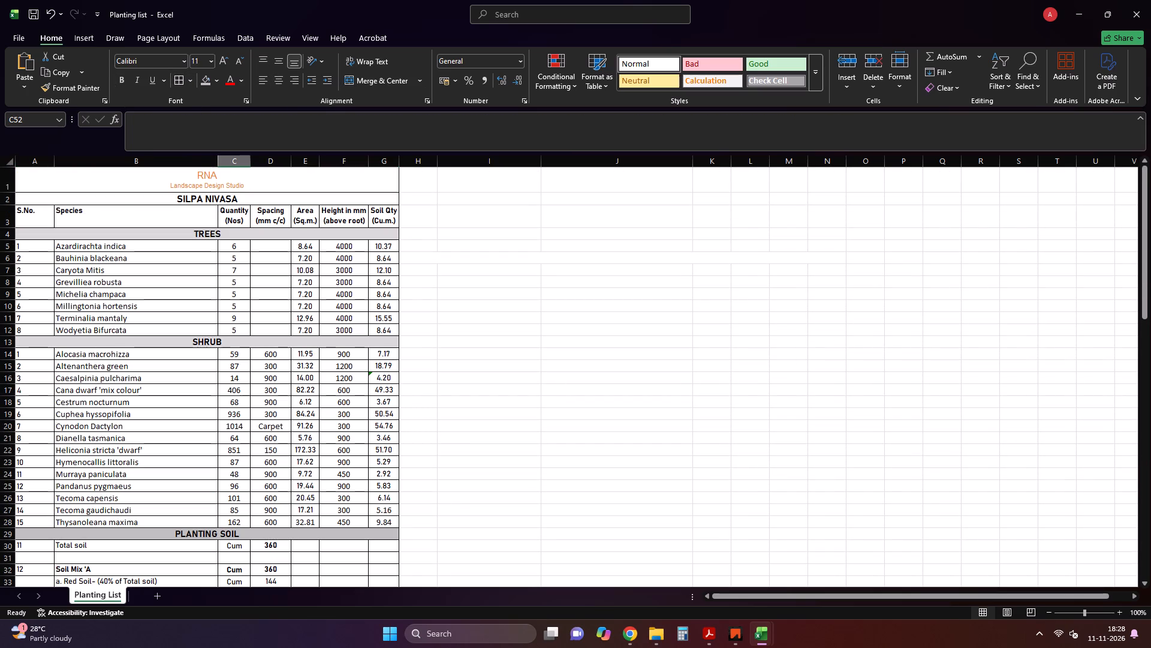
scroll(412, 380, "down", 1)
scroll(412, 380, "up", 1)
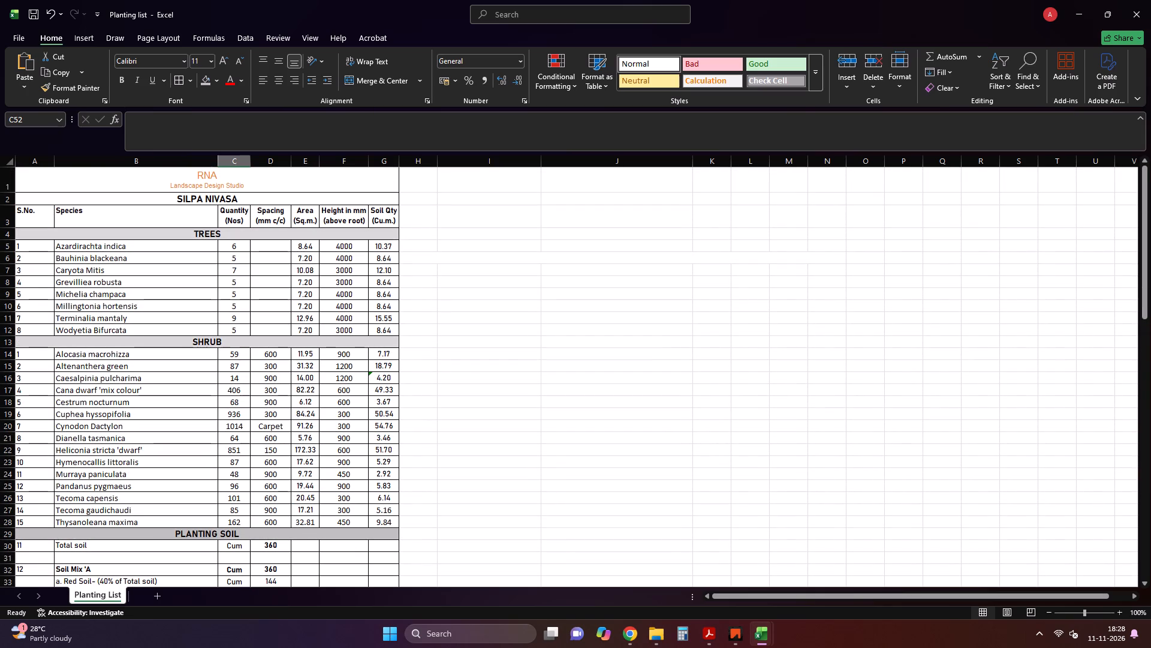
left_click_drag(351, 355, 352, 521)
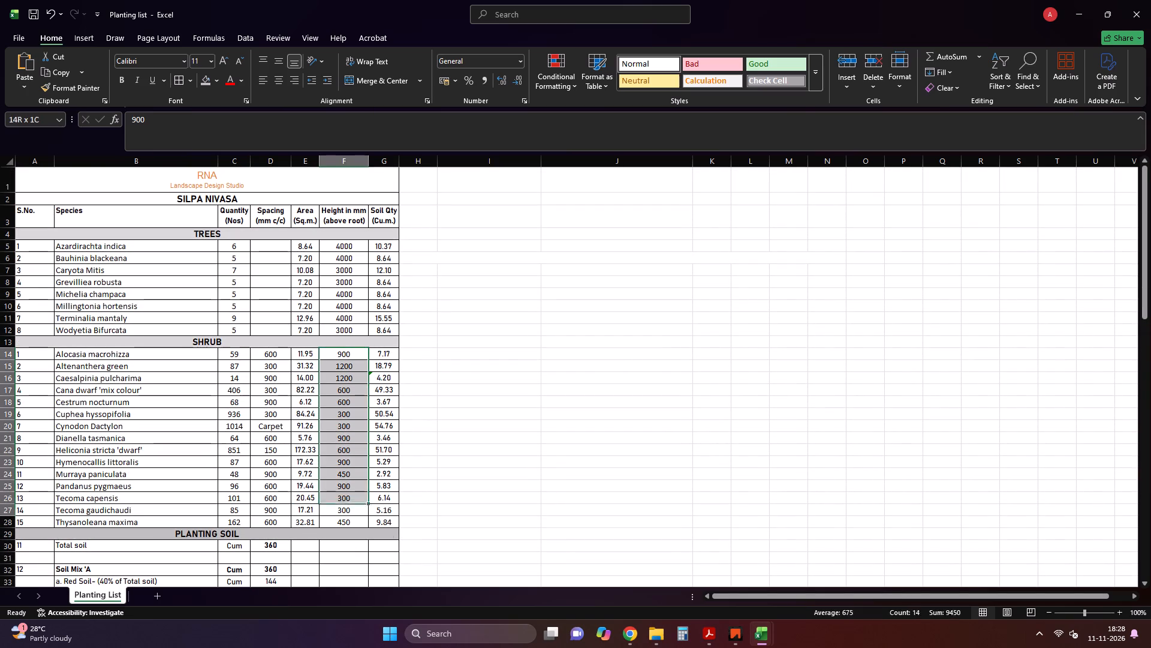
left_click_drag(352, 521, 351, 526)
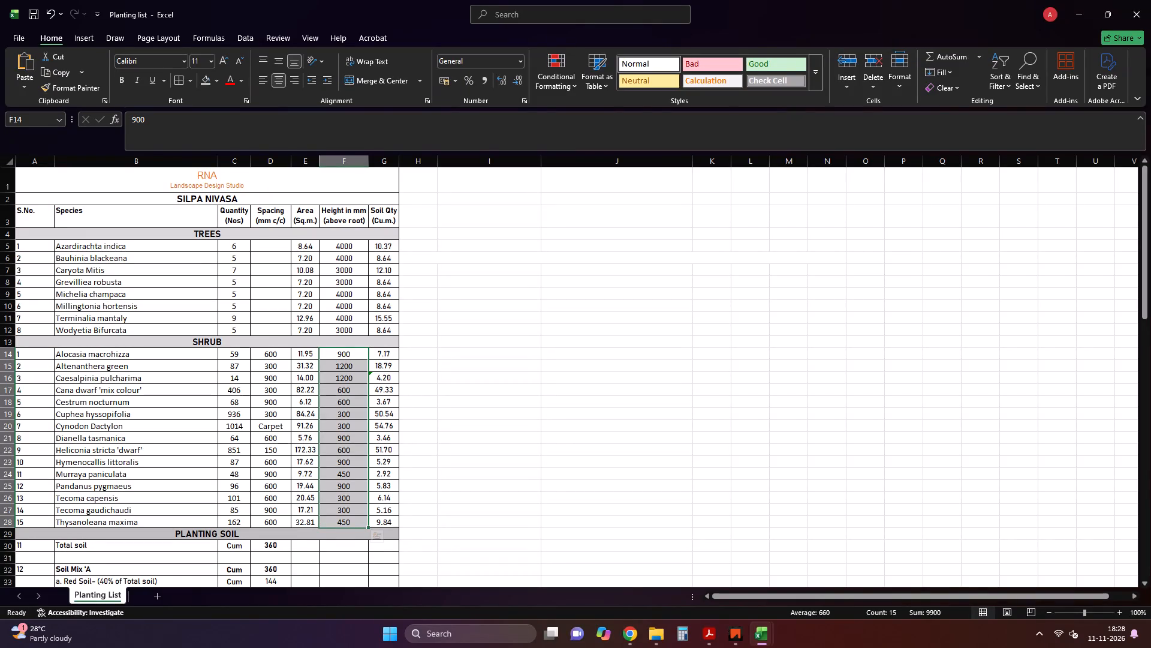
key("Delete")
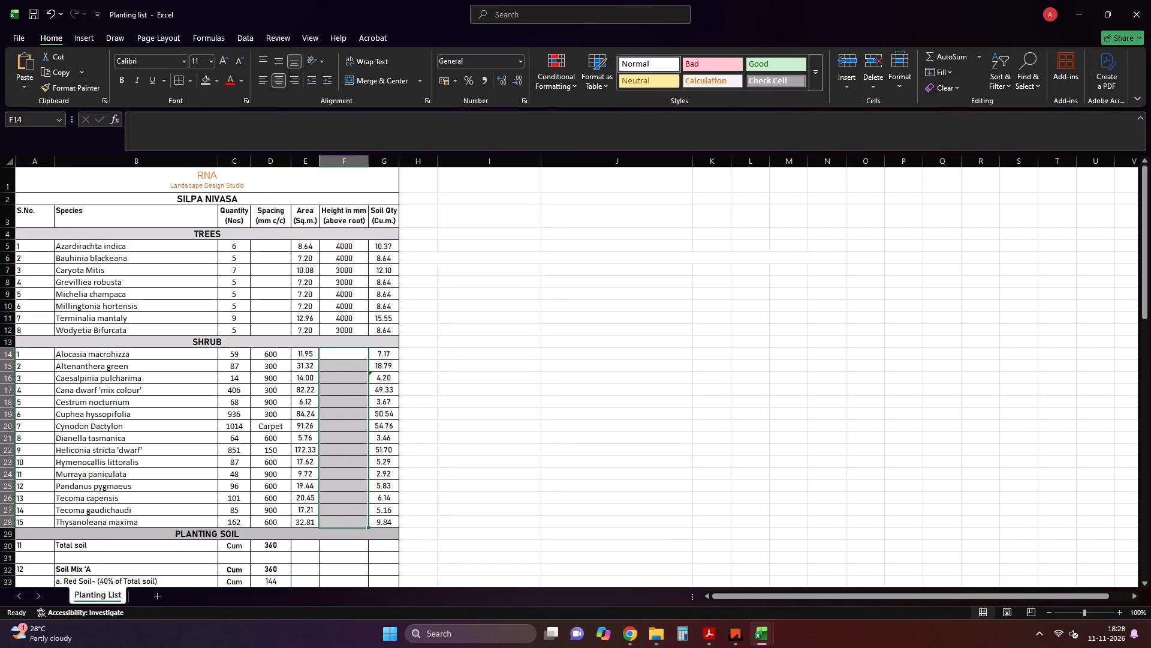
Save the Planting list workbook and minimize its window.
key("ctrl+s")
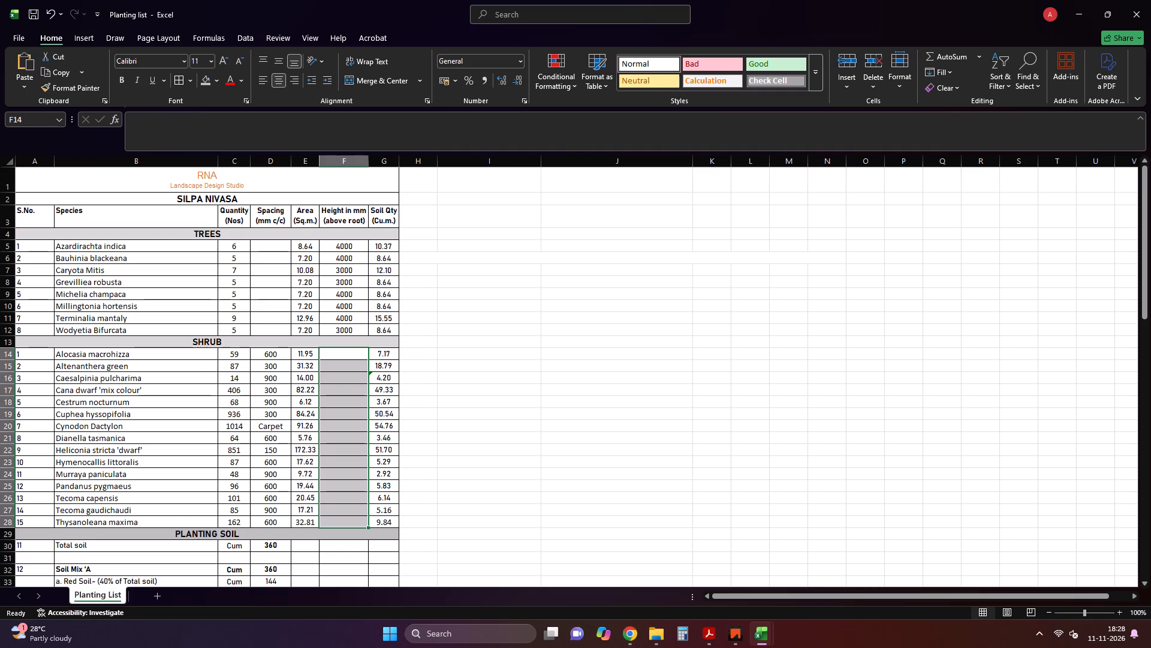
left_click(1084, 10)
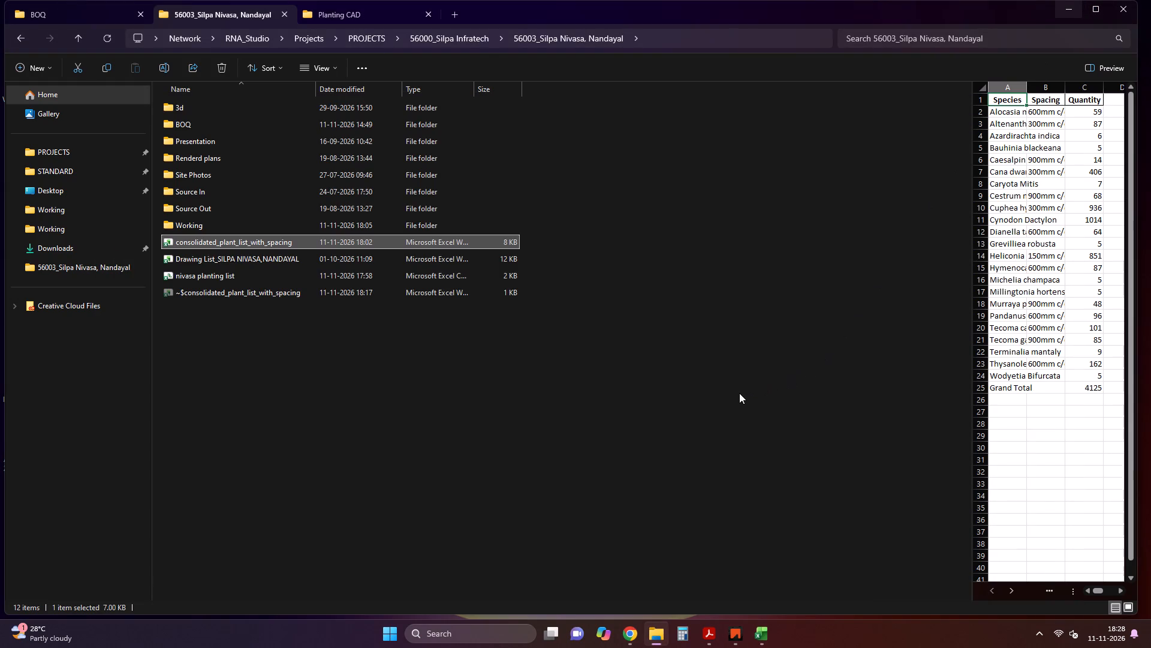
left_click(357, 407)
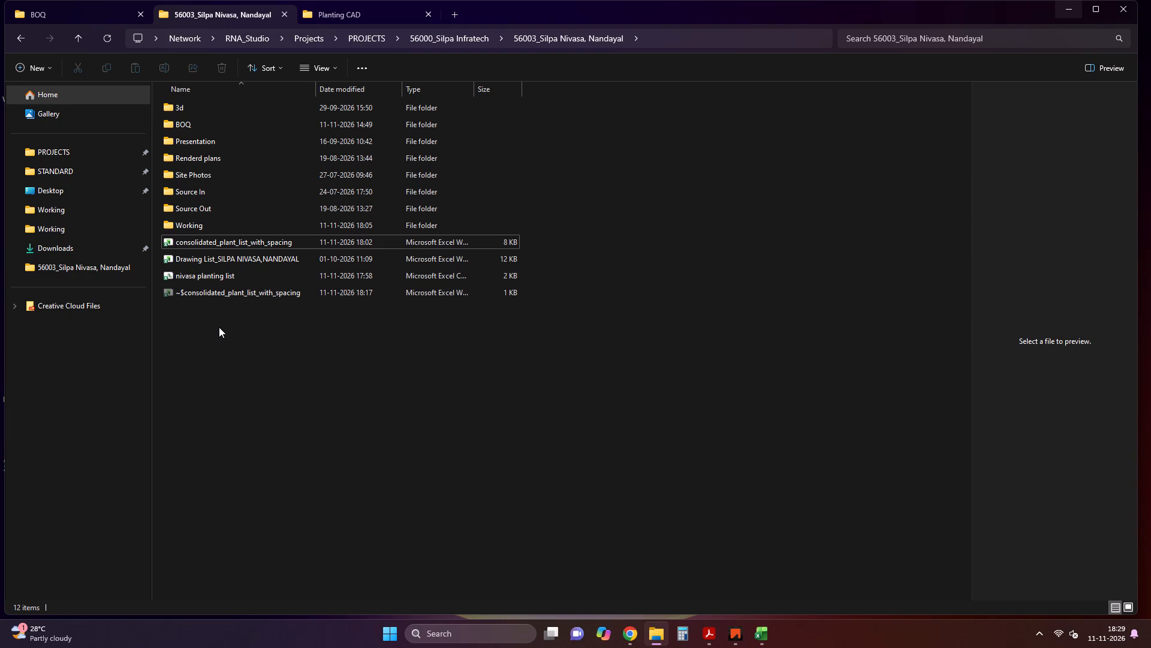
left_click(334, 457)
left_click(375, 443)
Open the planting list-standard workbook from the Planting CAD folder in File Explorer.
double_click(340, 16)
left_click(263, 497)
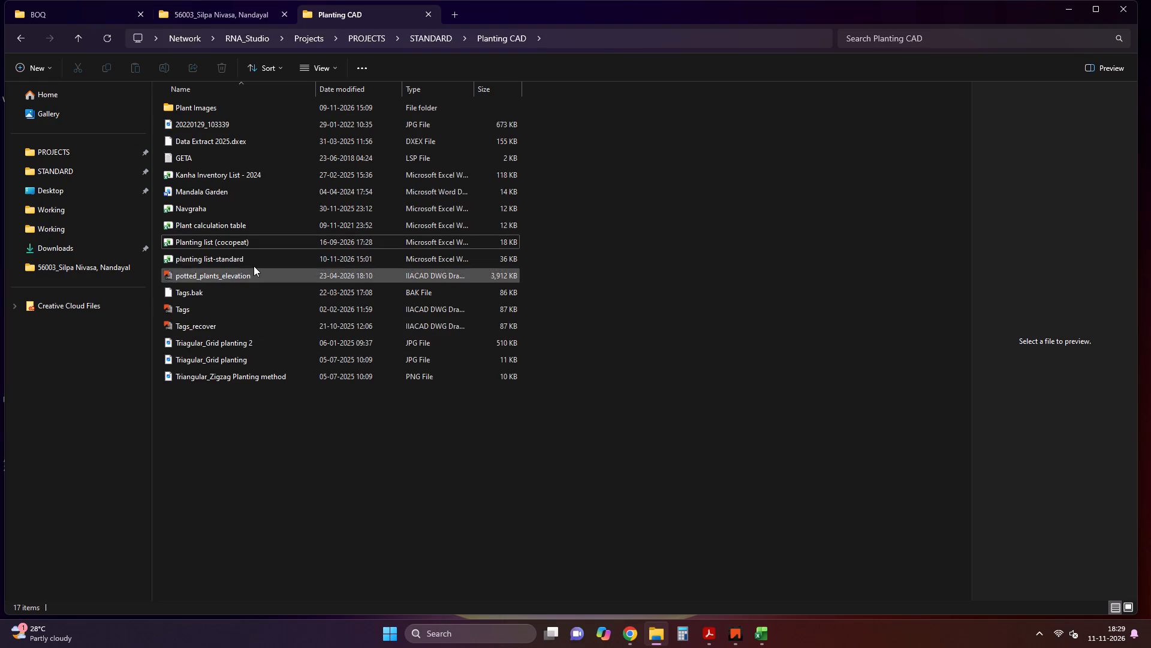
double_click(227, 256)
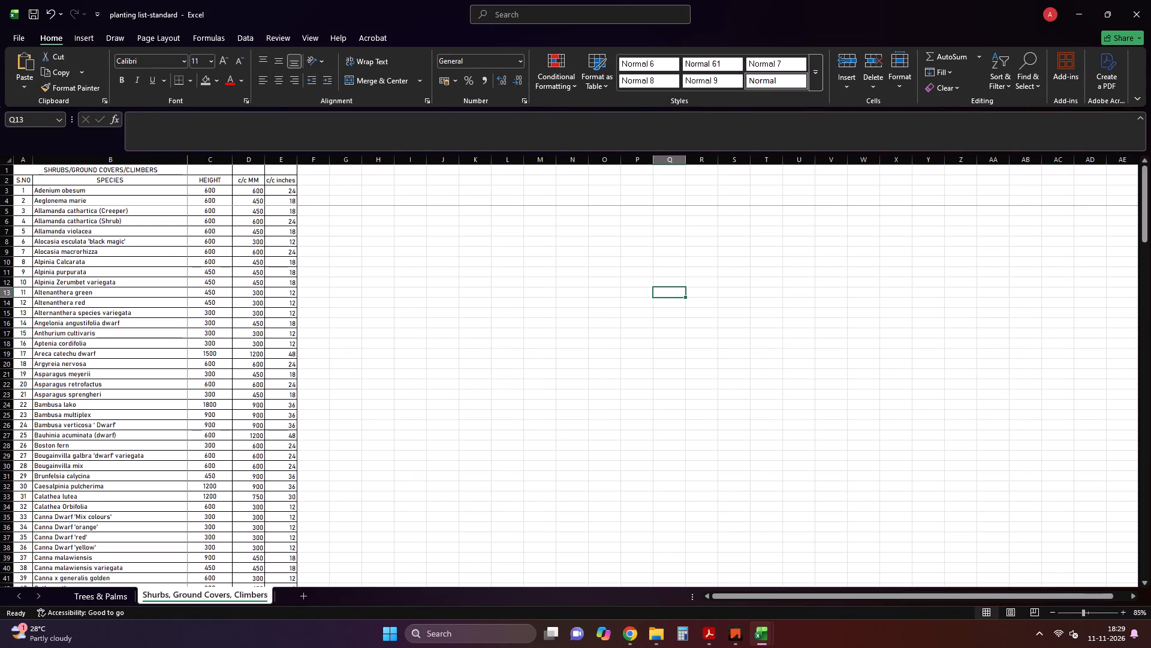
Bring up the consolidated_plant_list_with_spacing workbook and close it, leaving the standard planting list open.
left_click(763, 638)
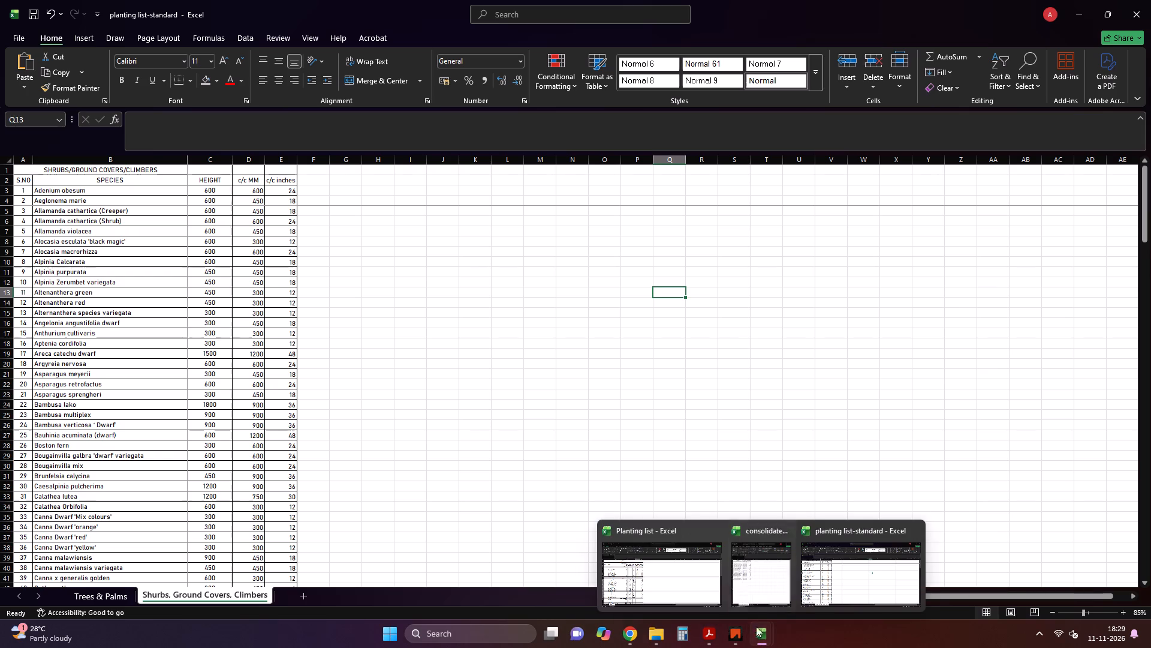
left_click(765, 552)
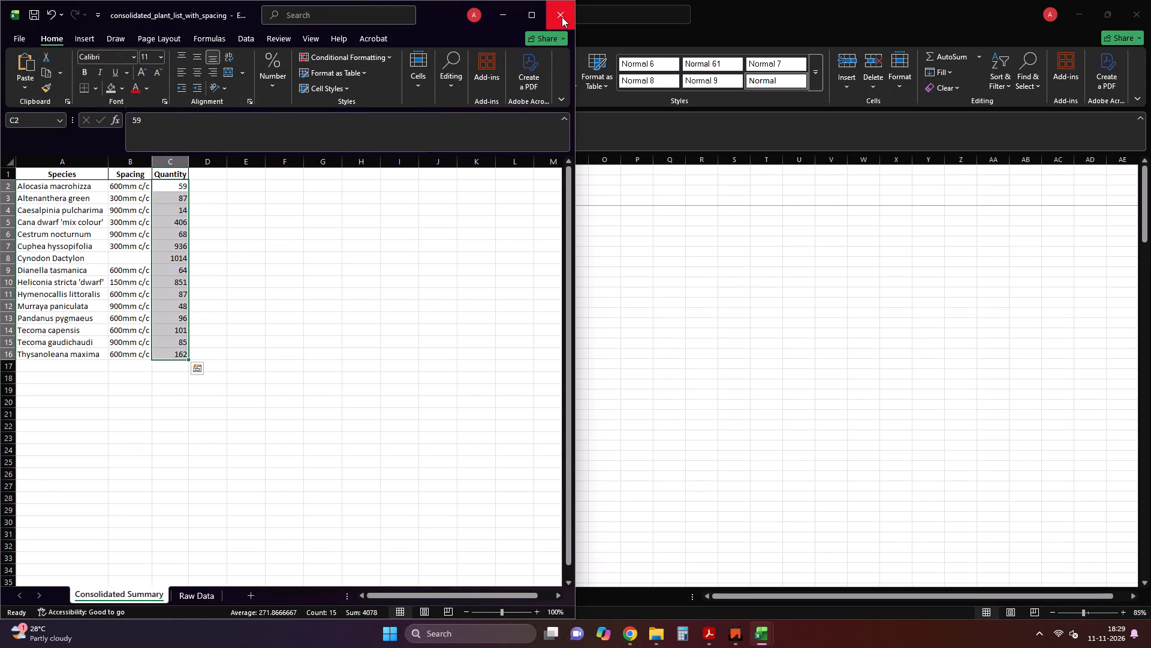
left_click(563, 17)
left_click(643, 336)
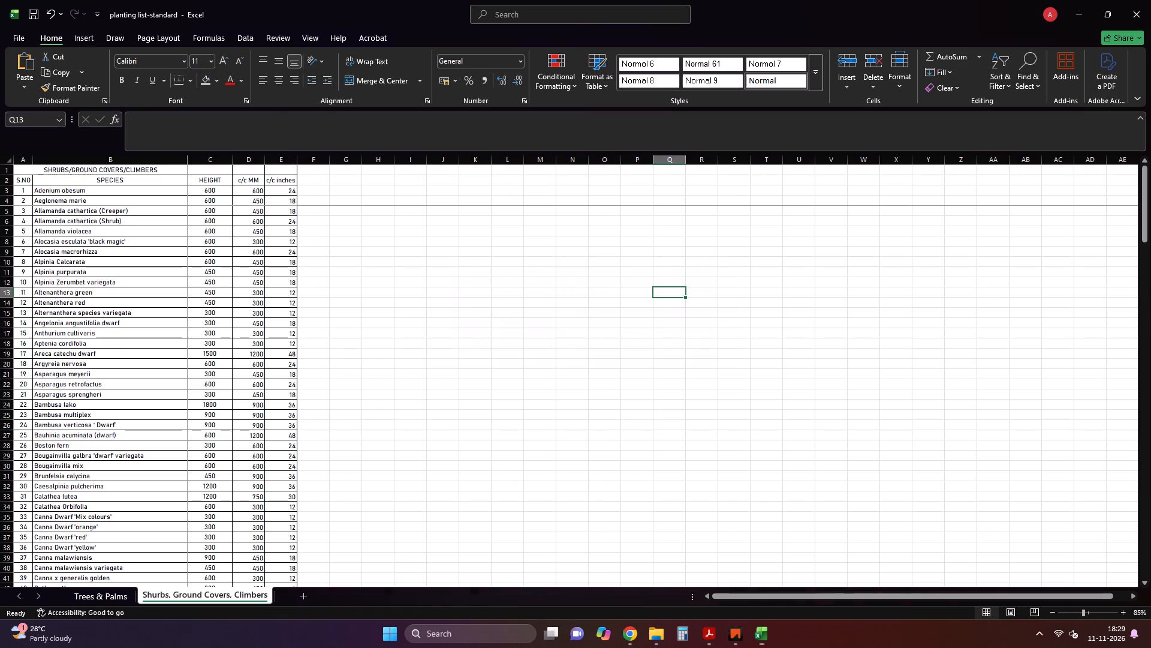
Switch to IIACAD, save the Planting Plan drawing and minimize its window.
left_click(731, 634)
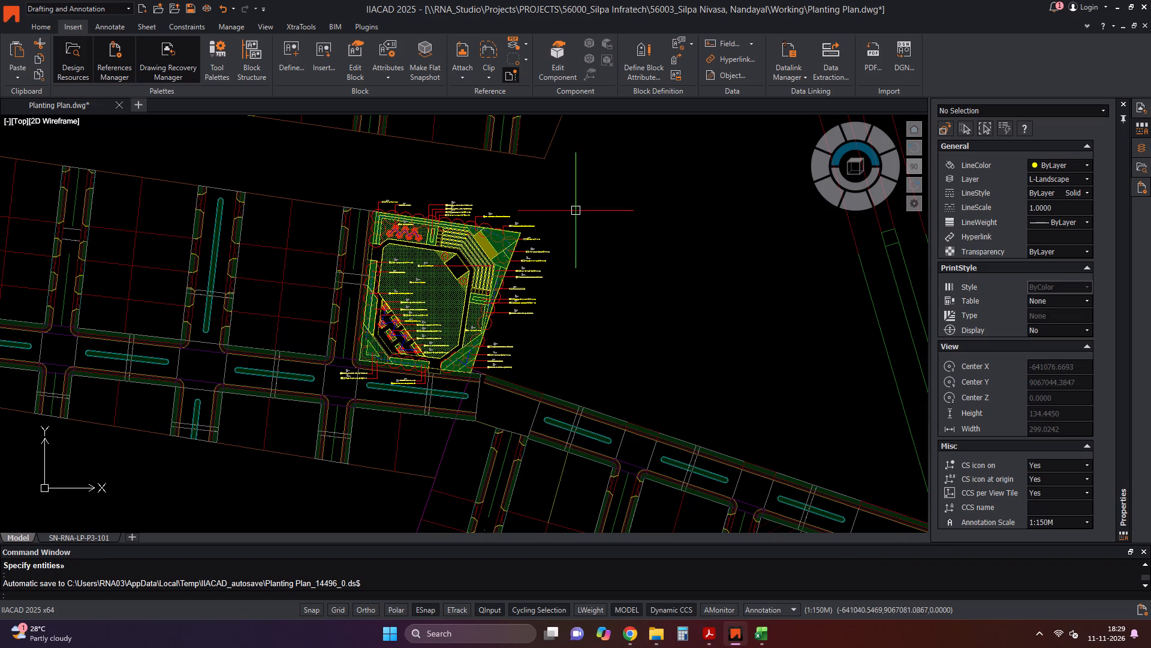
middle_click_drag(555, 263, 611, 301)
key("ctrl+s")
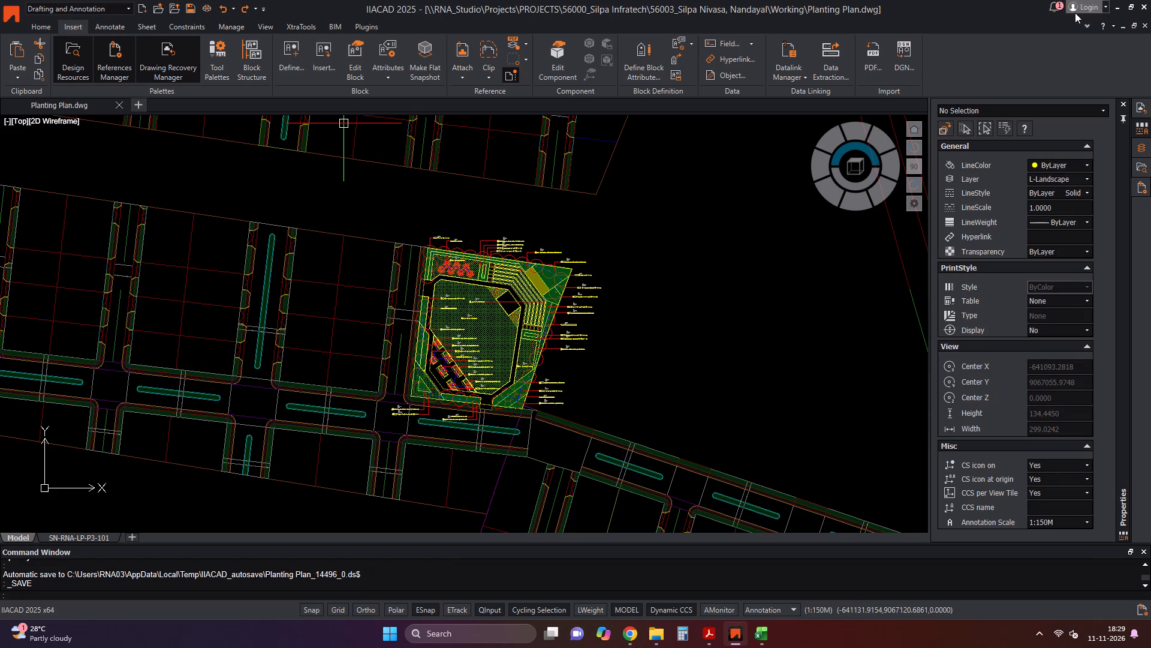
left_click(1117, 4)
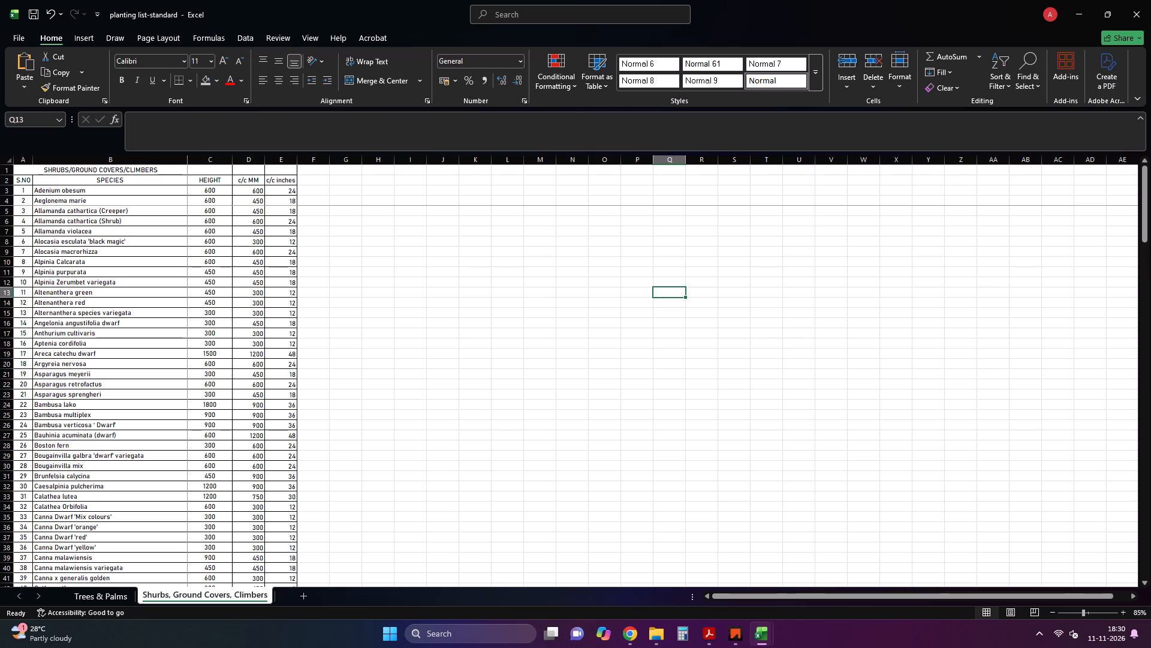
Arrange the Planting list and planting list-standard workbooks side by side for comparing shrub heights.
middle_click_drag(342, 356, 349, 419)
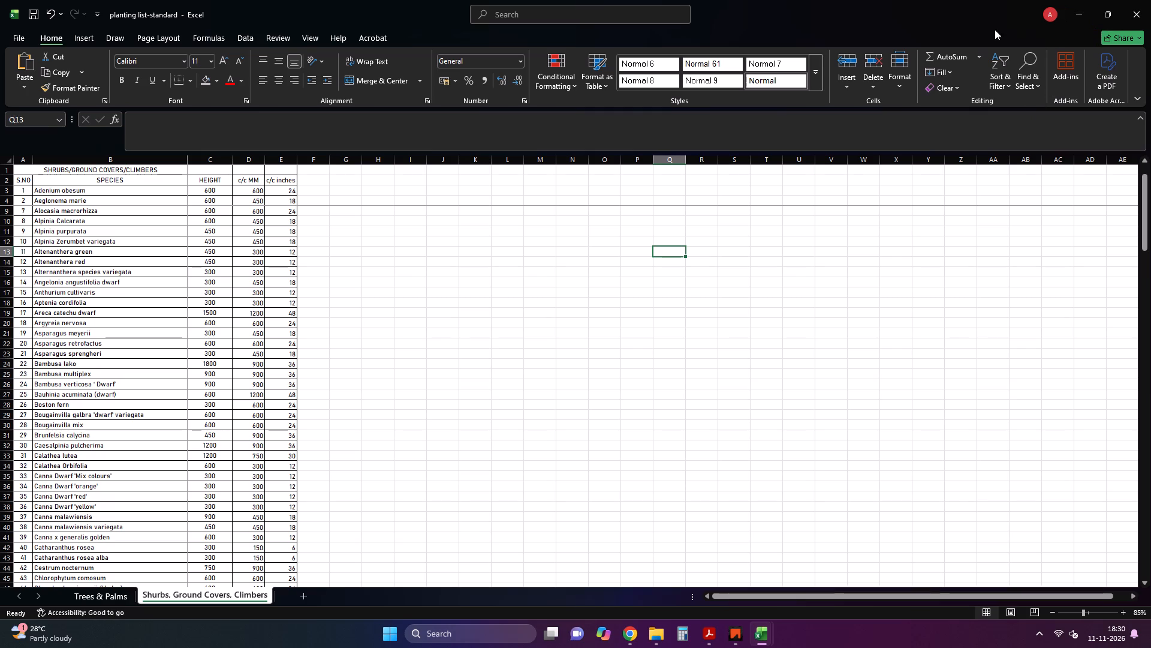
scroll(418, 440, "down", 2)
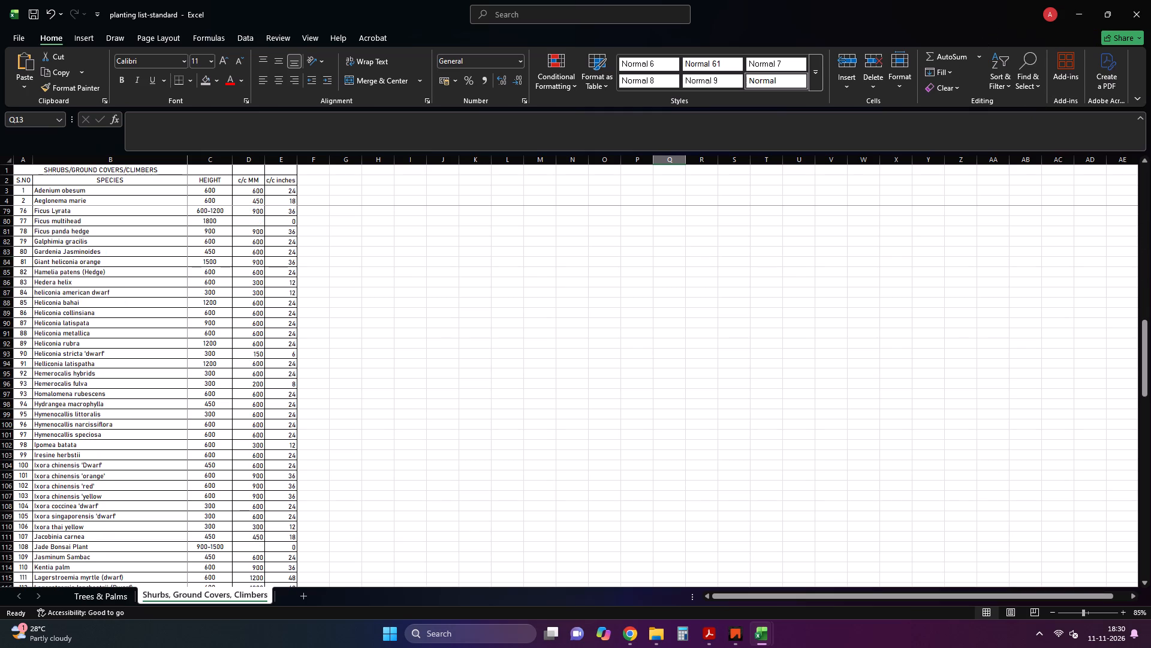
left_click(1081, 12)
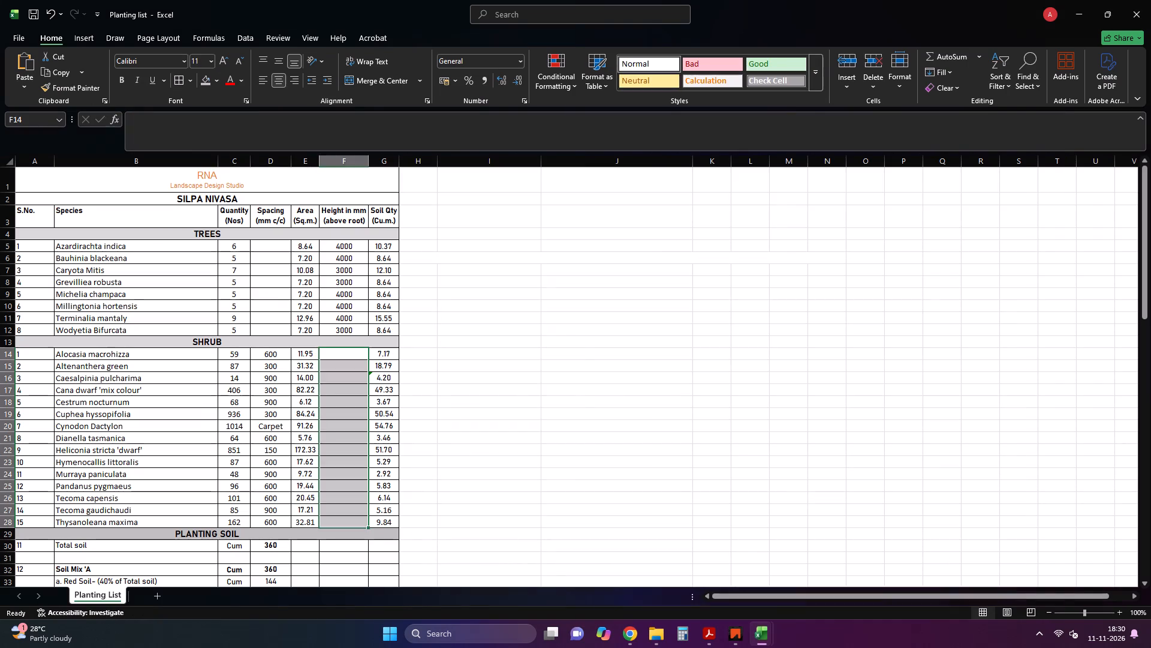
left_click(715, 358)
key("Escape")
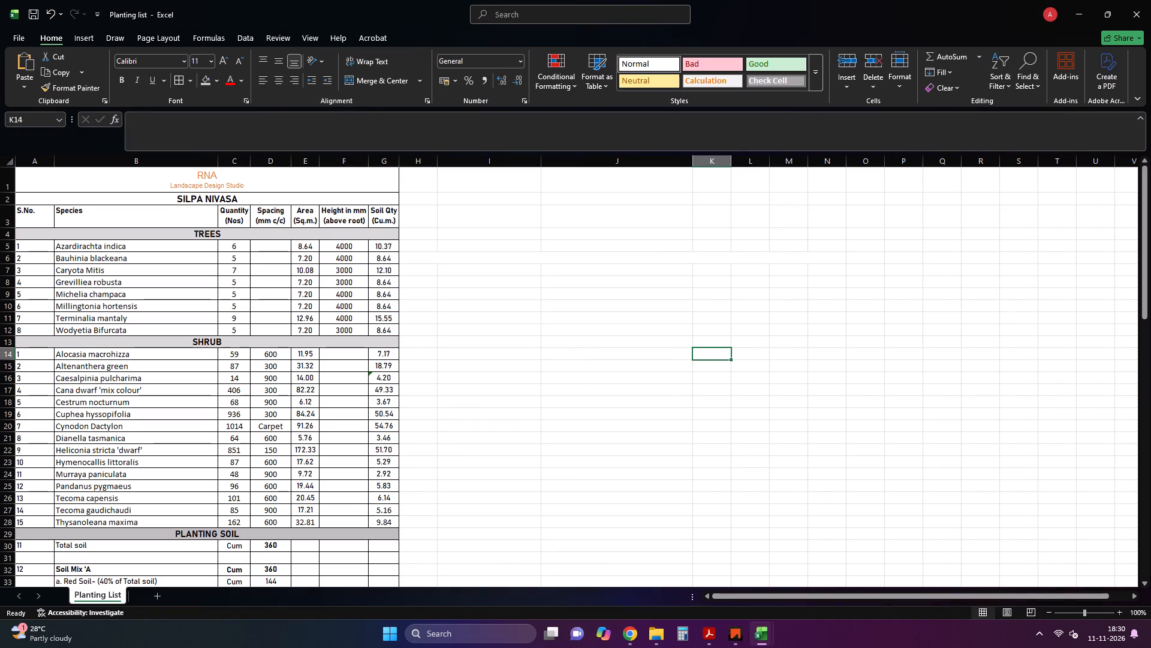
middle_click_drag(369, 414, 371, 477)
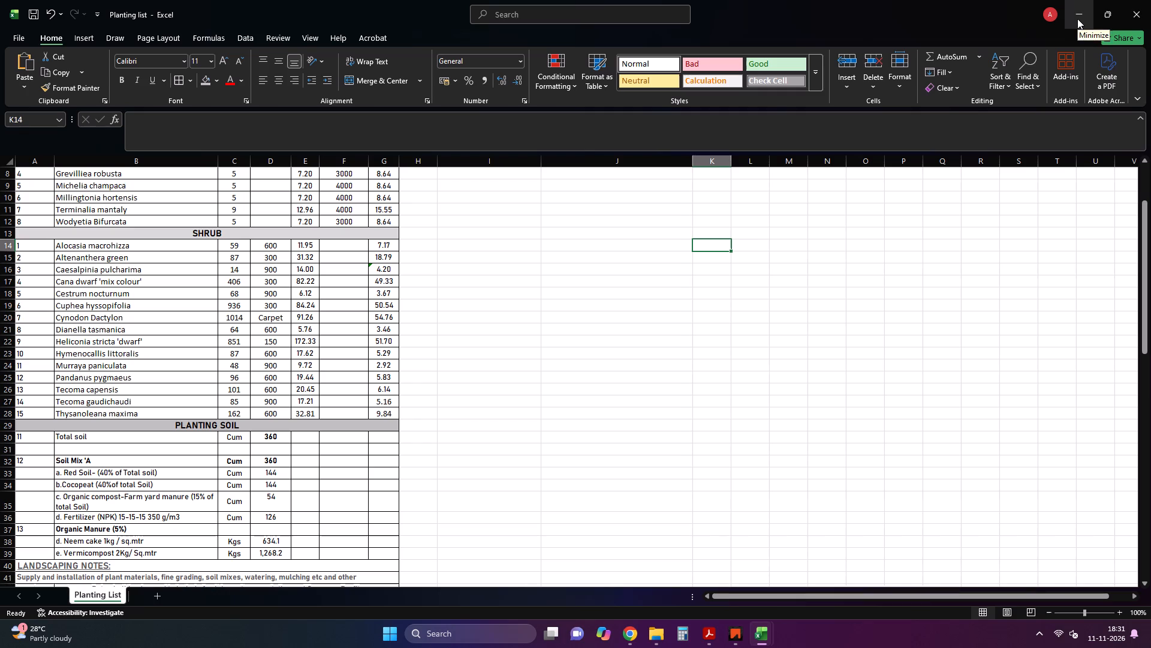
key("Escape")
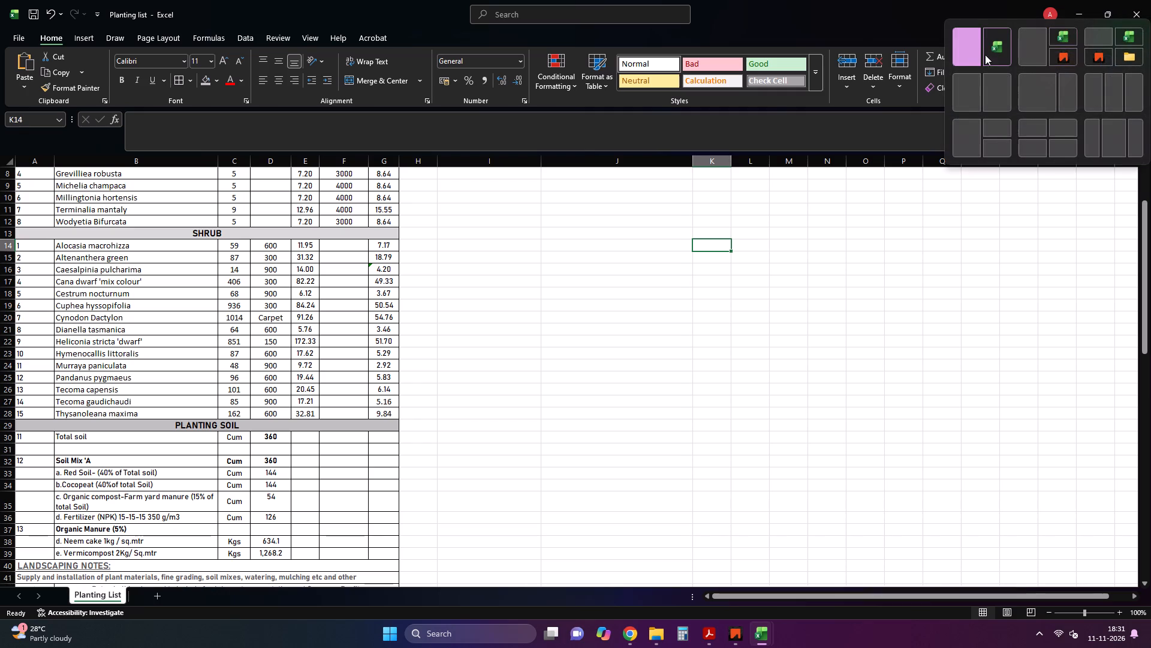
left_click(971, 57)
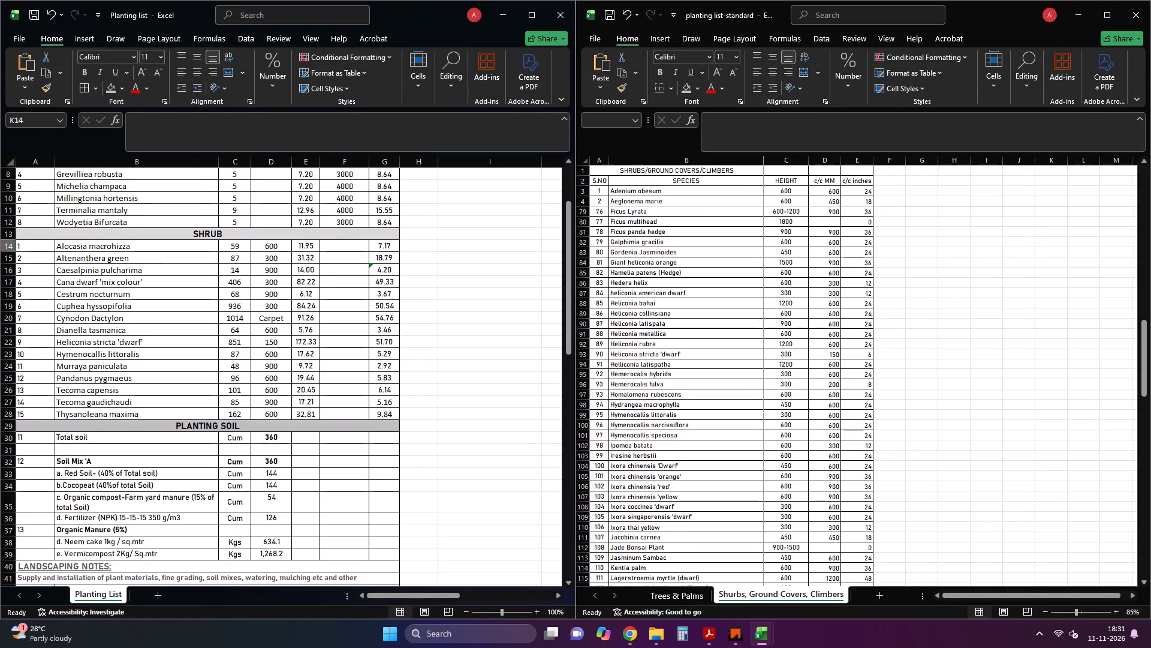
Enter the heights of the first three shrubs: 600 for Alocasia macrohizza, 450 for Altenanthera green and 900 for Caesalpinia pulcharima.
scroll(91, 329, "up", 4)
left_click(161, 375)
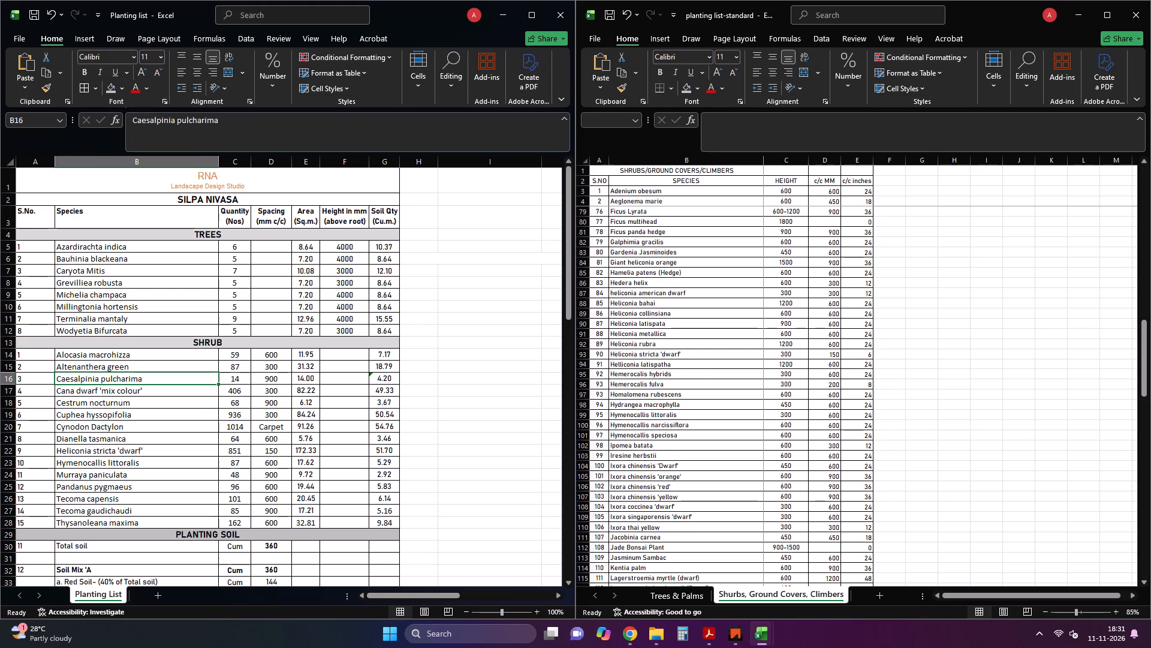
left_click(691, 298)
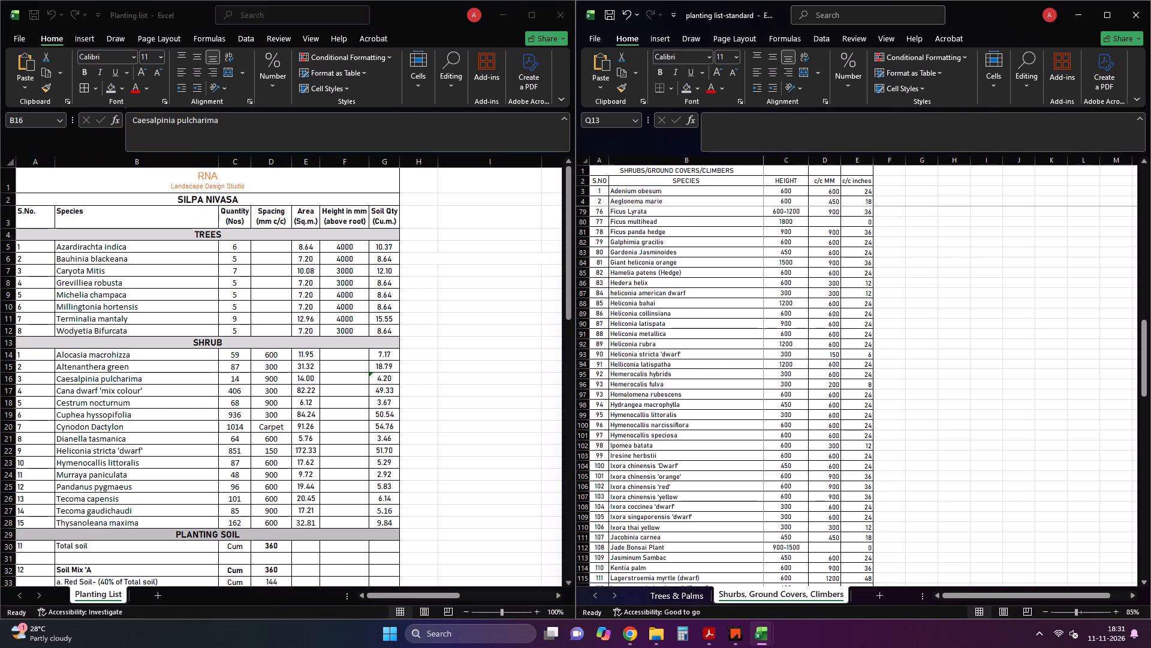
scroll(722, 223, "up", 13)
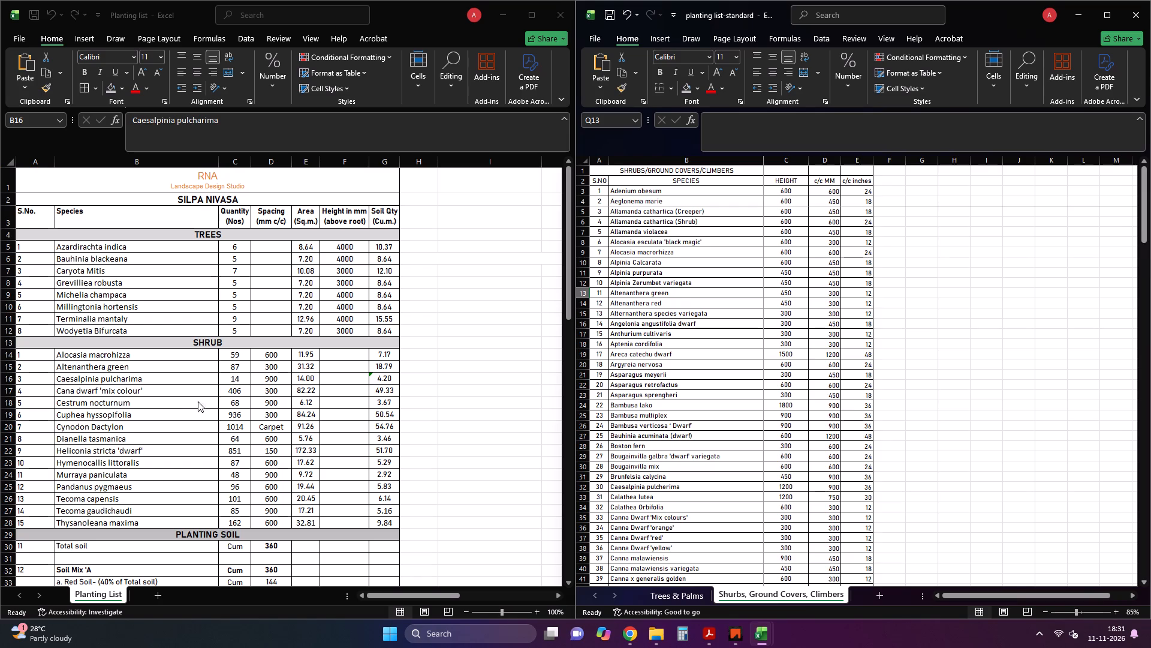
double_click(344, 353)
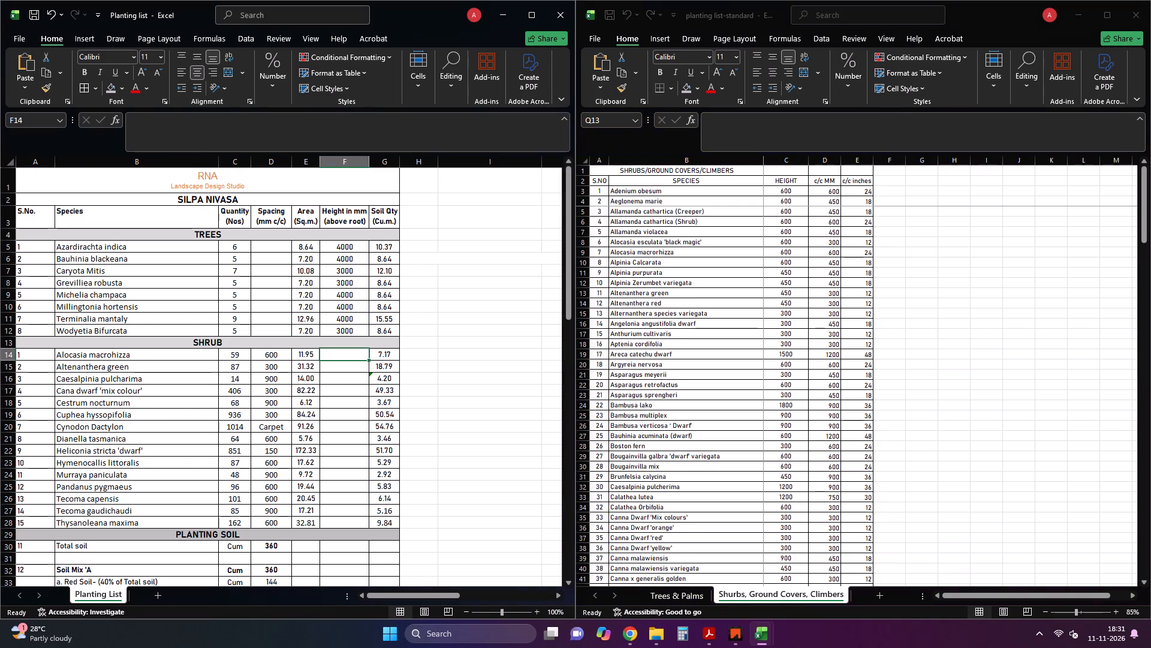
type("60")
key("0")
left_click(349, 365)
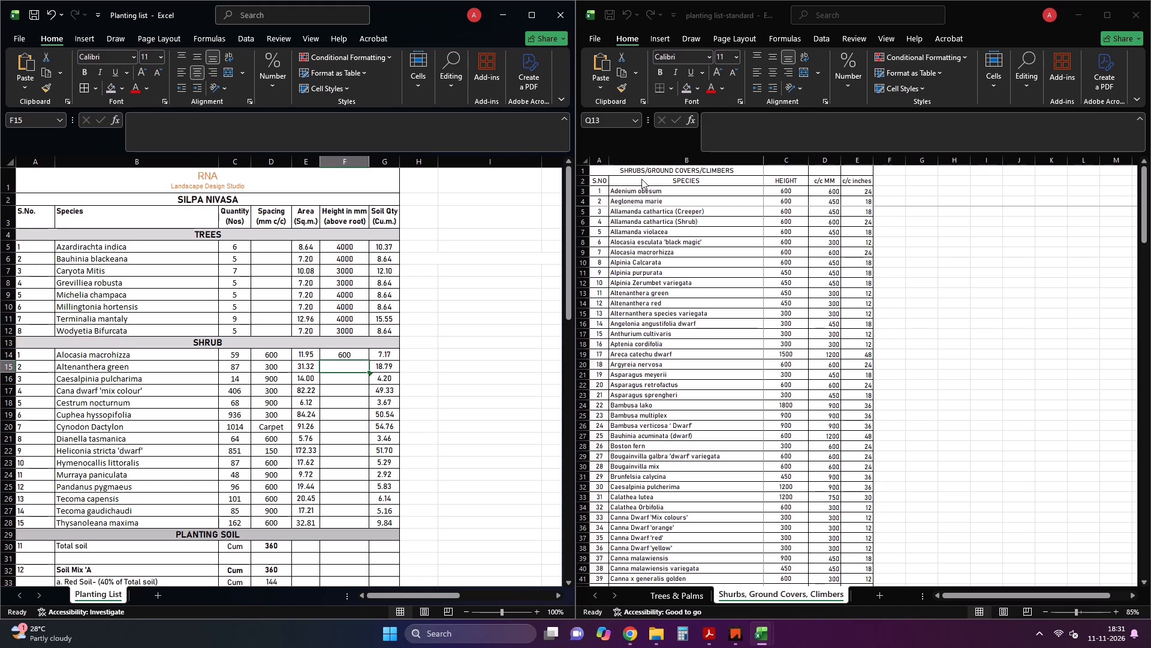
scroll(631, 233, "up", 3)
type("450")
left_click(330, 412)
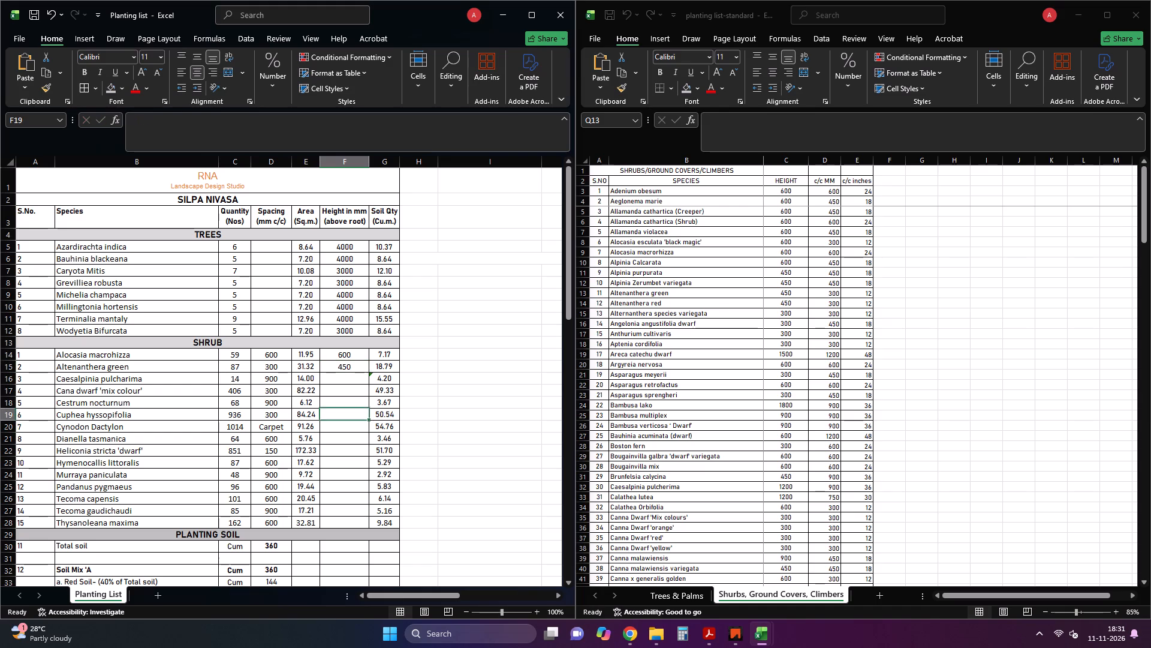
left_click(343, 379)
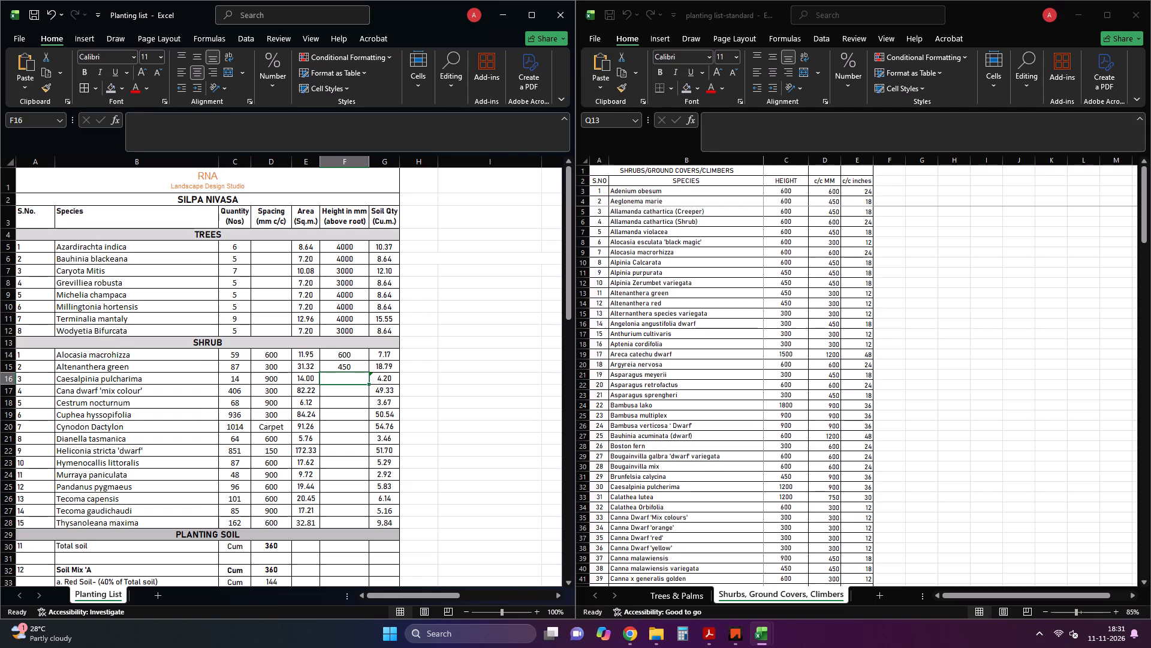
type("90")
key("0")
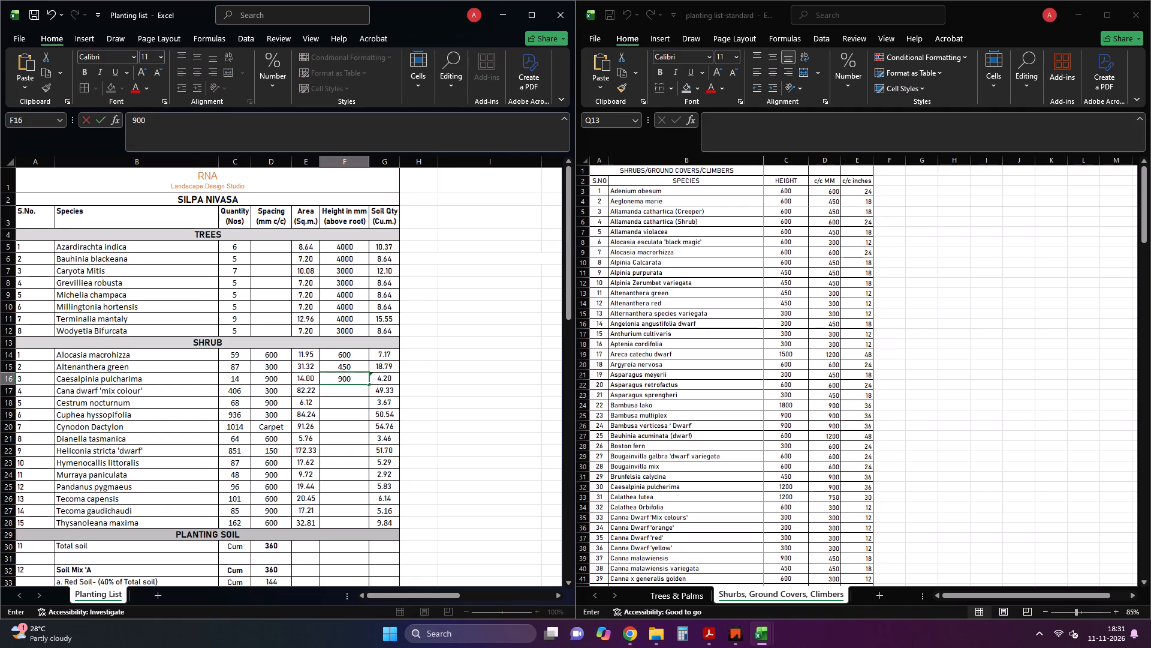
Enter shrub heights of 300 for Cana dwarf, 900 for Cestrum nocturnum, 300 for Cuphea hyssopifolia and 600 for Dianella tasmanica, leaving Cynodon Dactylon blank.
left_click(348, 390)
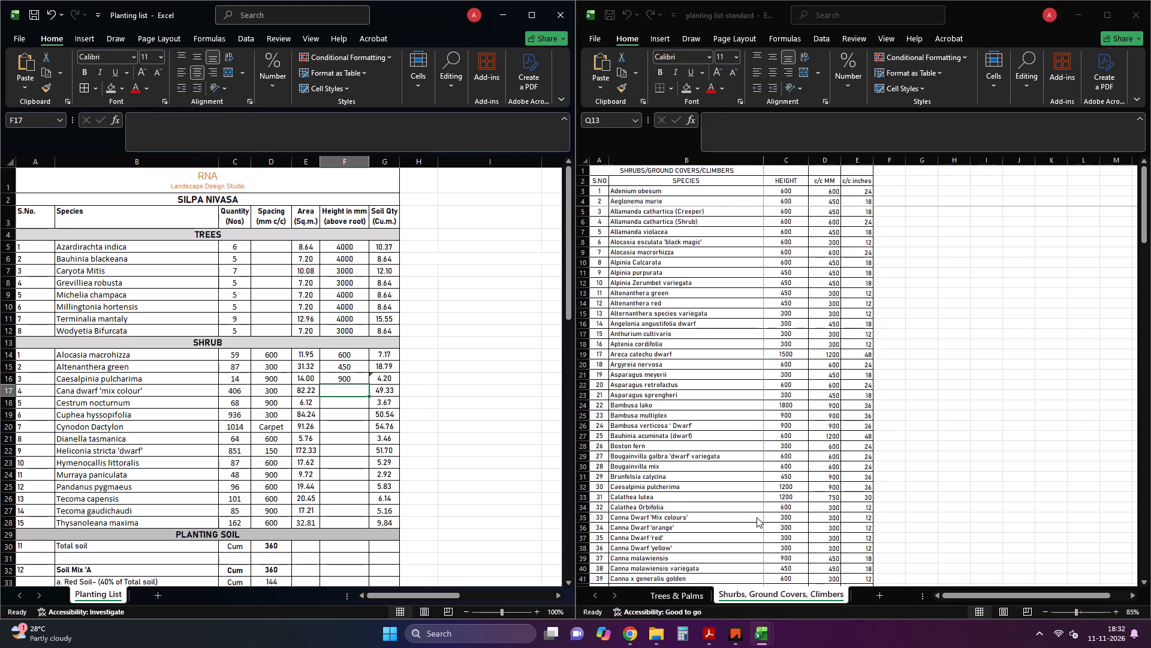
type("300")
left_click(338, 407)
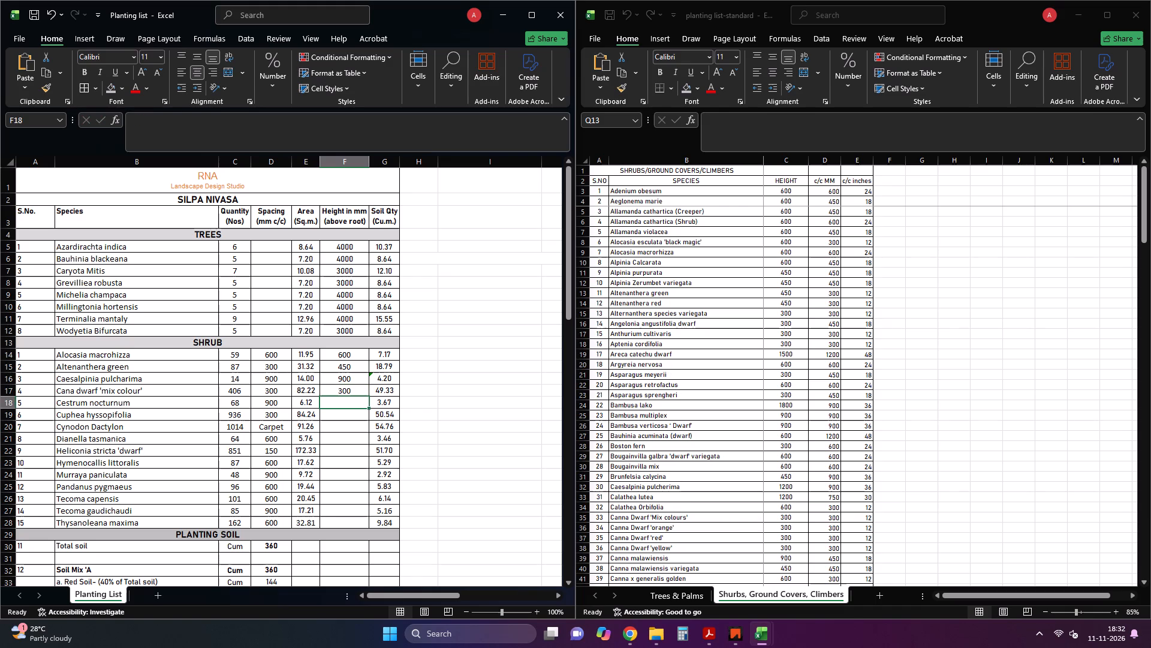
type("900")
left_click(342, 418)
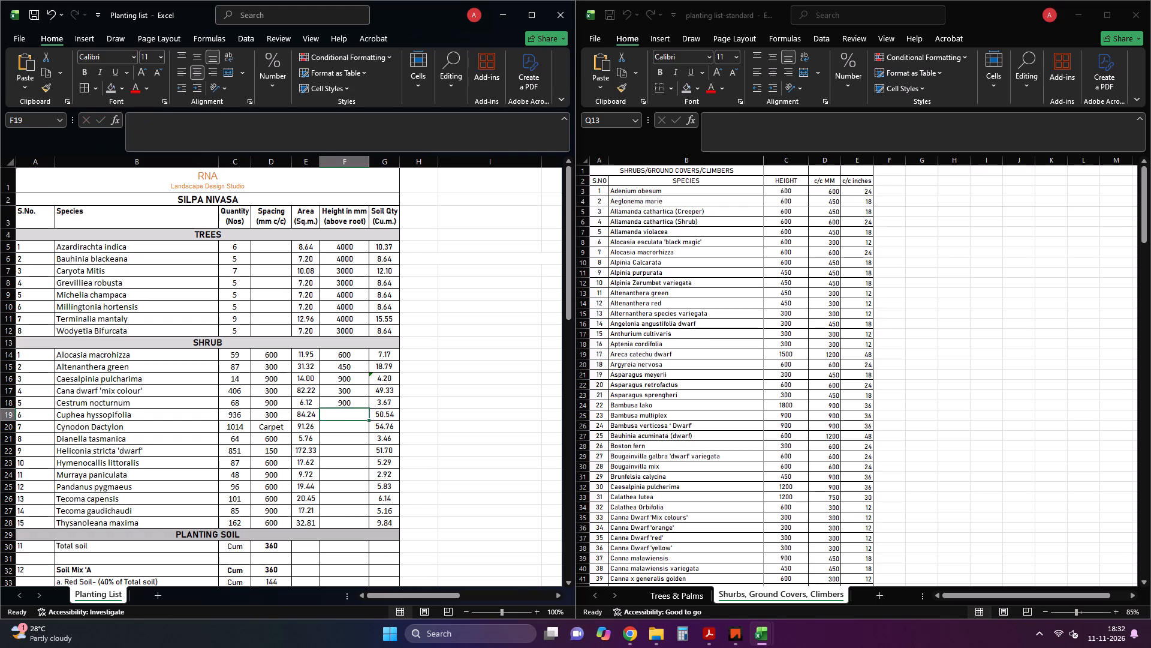
type("300")
left_click(347, 428)
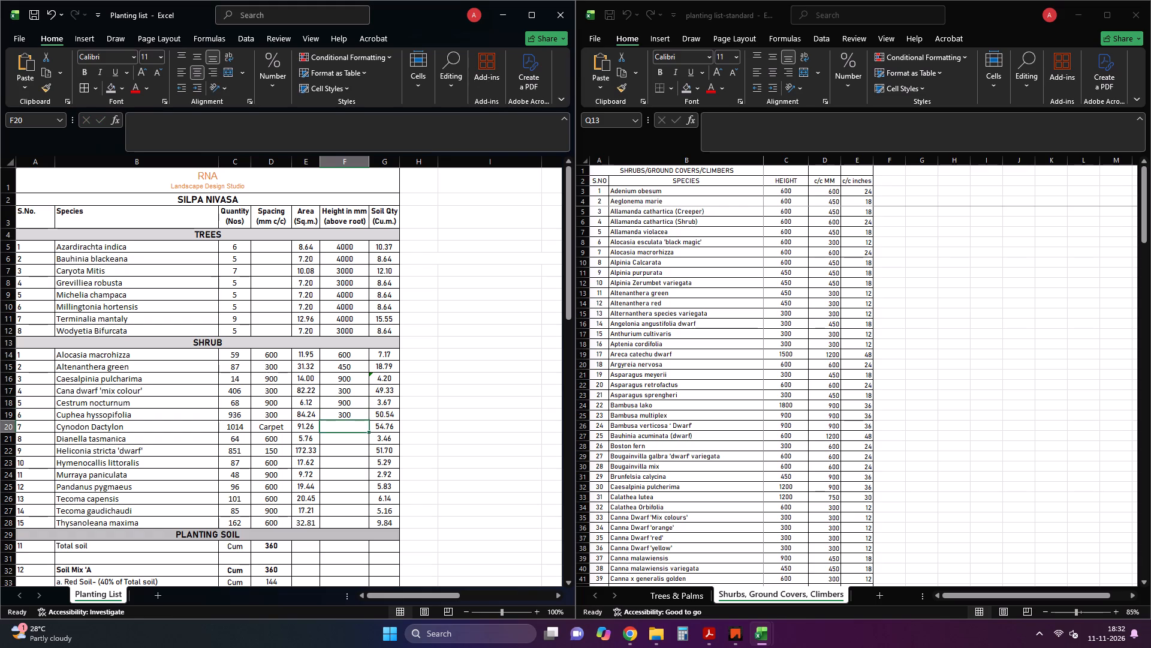
left_click(352, 442)
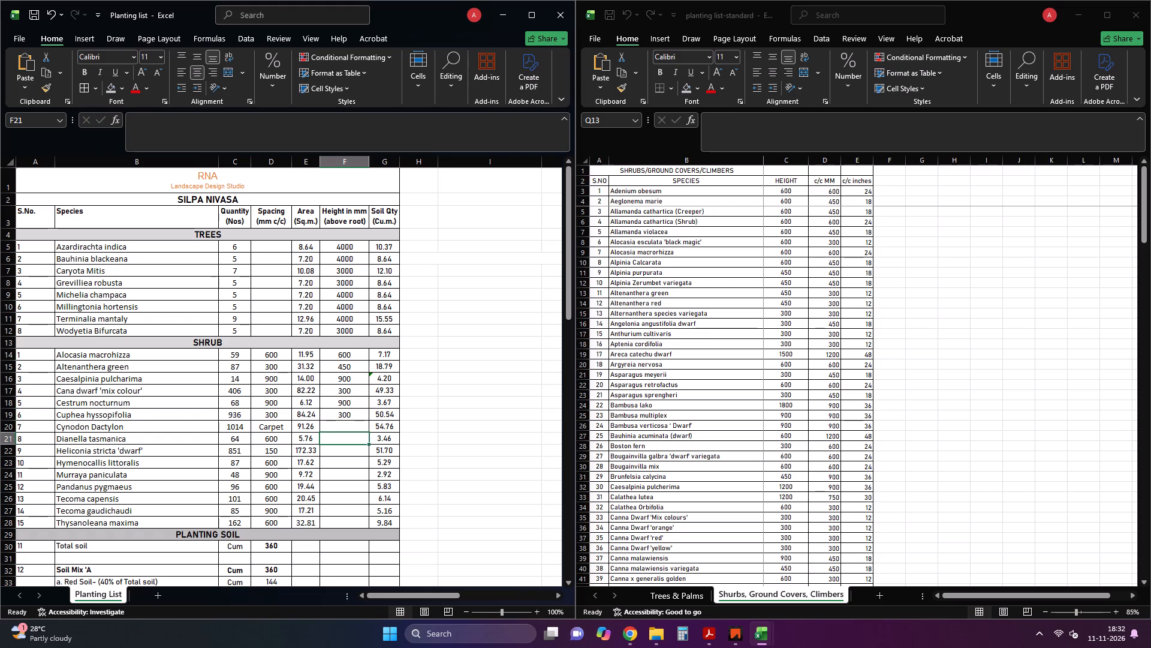
type("600")
Enter shrub heights of 300 for Heliconia stricta 'dwarf', 600 for Hymenocallis littoralis and 900 for Murraya paniculata, consulting the standard list.
left_click(352, 452)
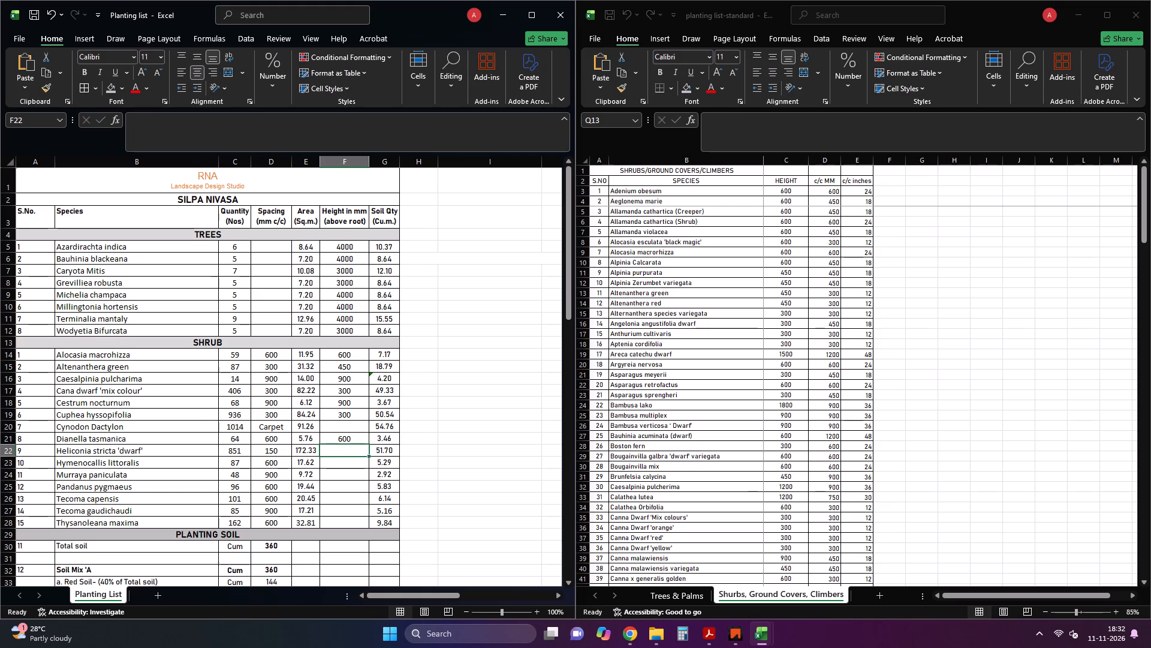
left_click(710, 451)
middle_click(709, 425)
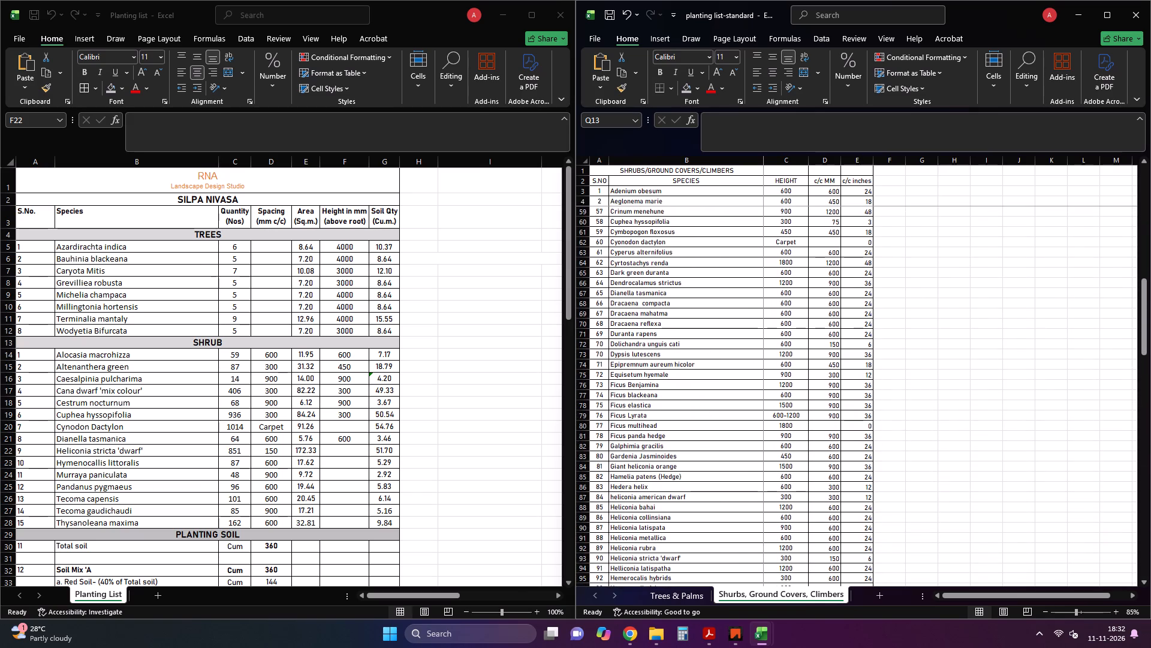
left_click(332, 442)
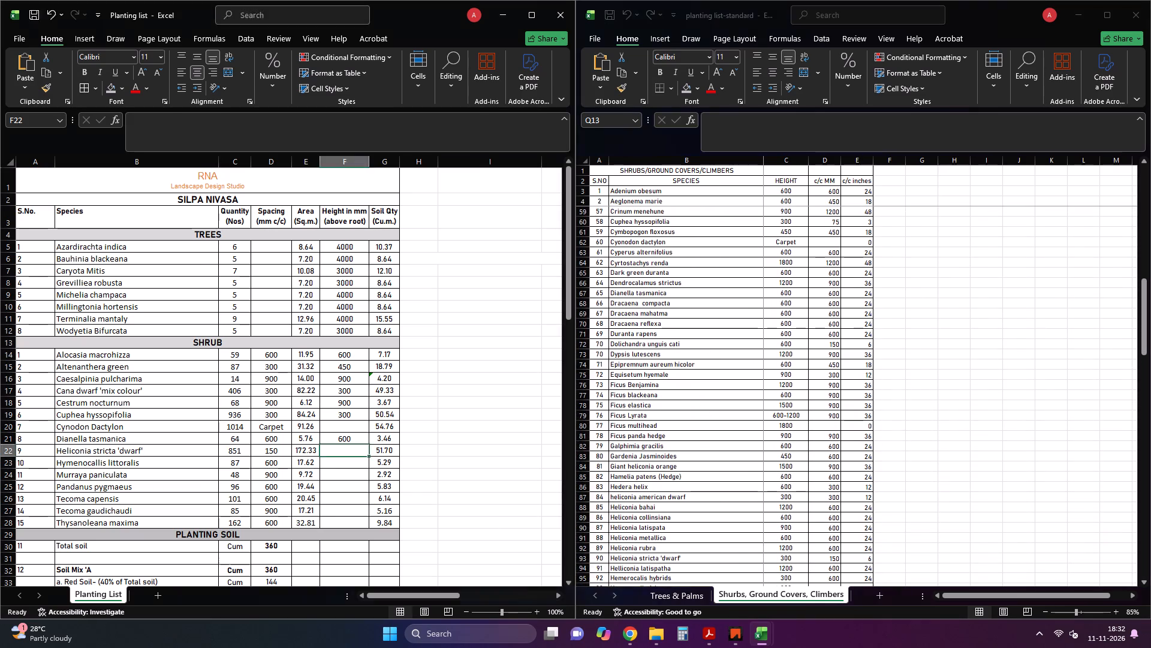
key("3")
key("0")
key("0")
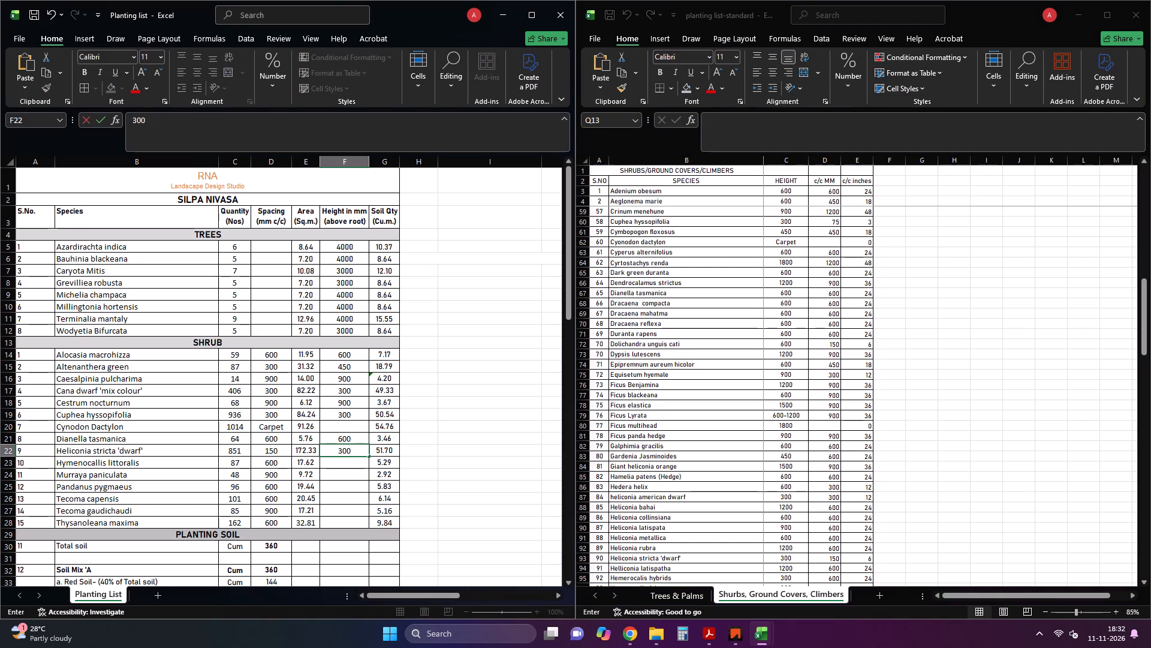
left_click(346, 462)
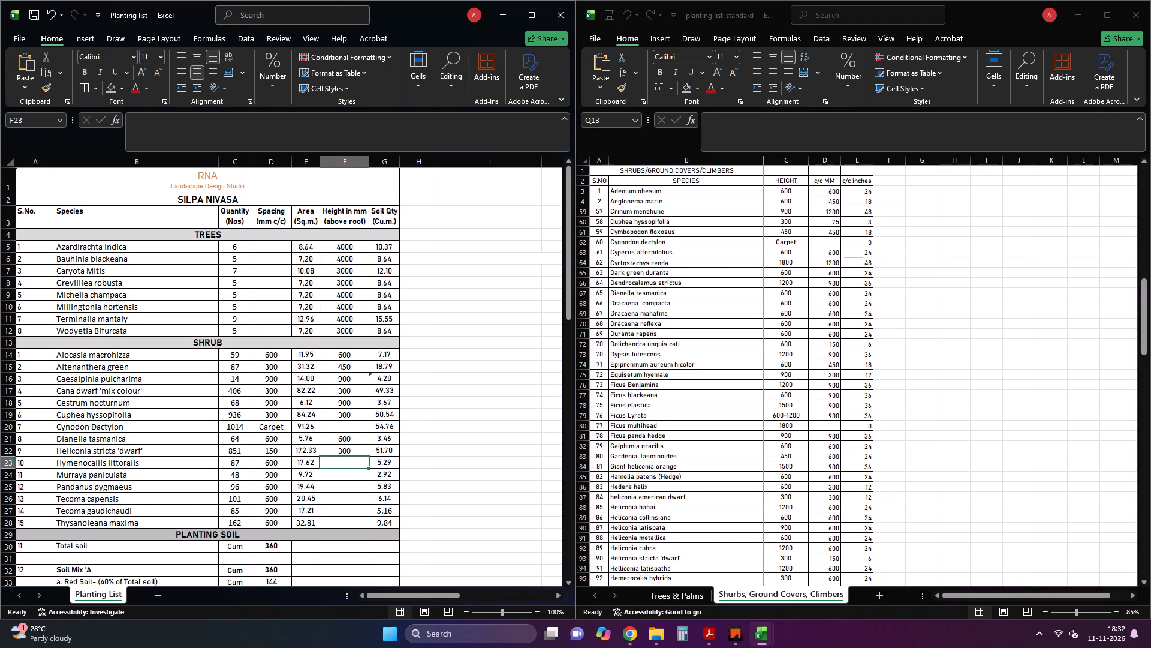
type("60")
key("0")
left_click(350, 477)
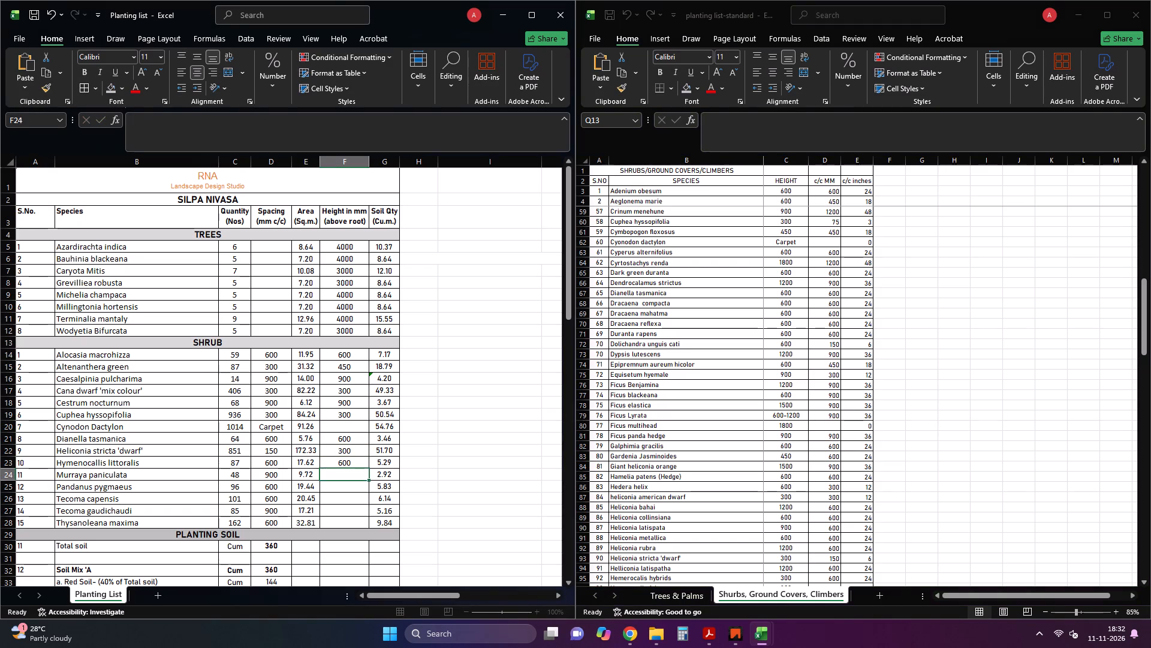
key("9")
type("00")
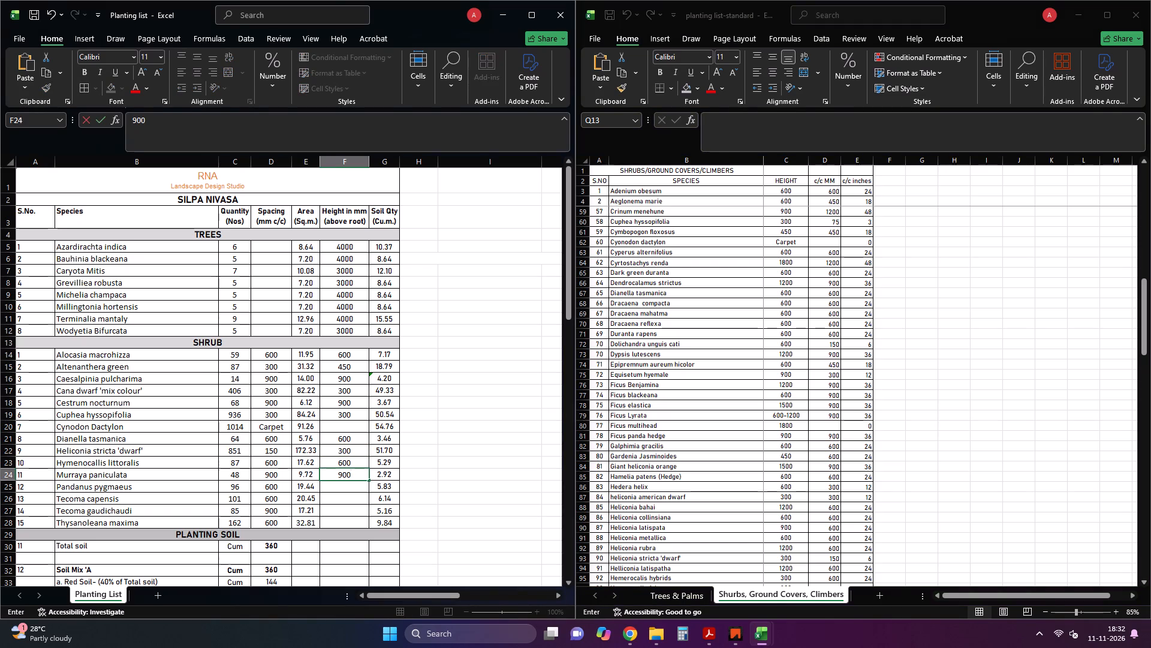
Enter the last four shrub heights: 600 for Pandanus pygmaeus, 600 for Tecoma capensis, 900 for Tecoma gaudichaudi and 600 for Thysanoleana maxima.
left_click(349, 488)
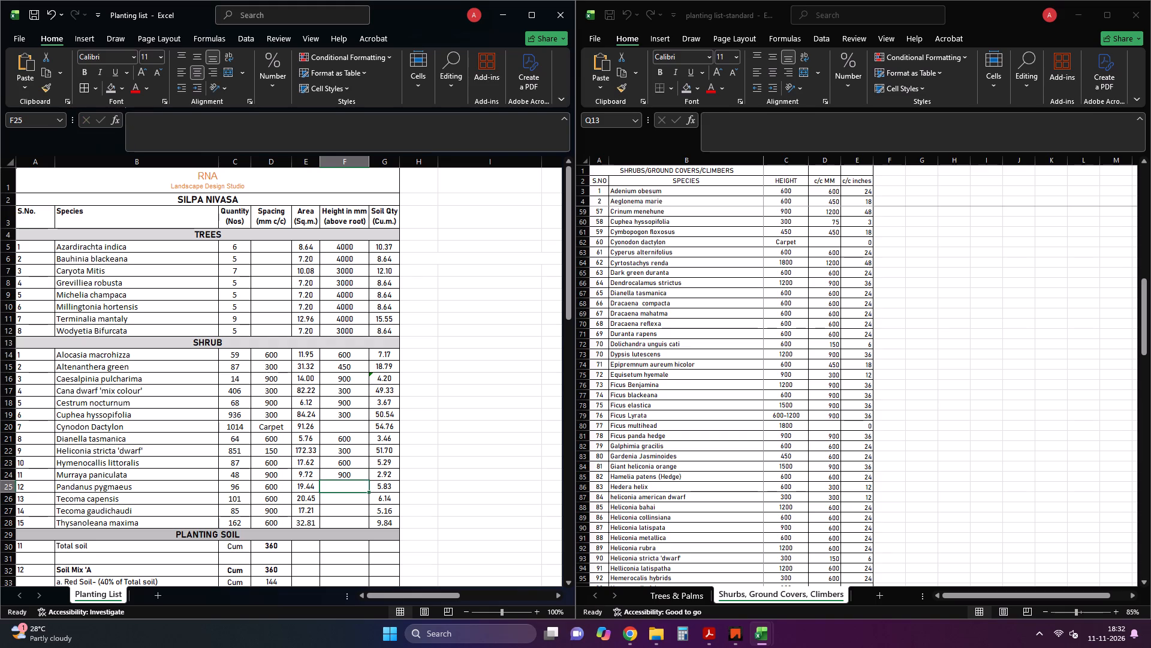
type("600")
left_click(346, 499)
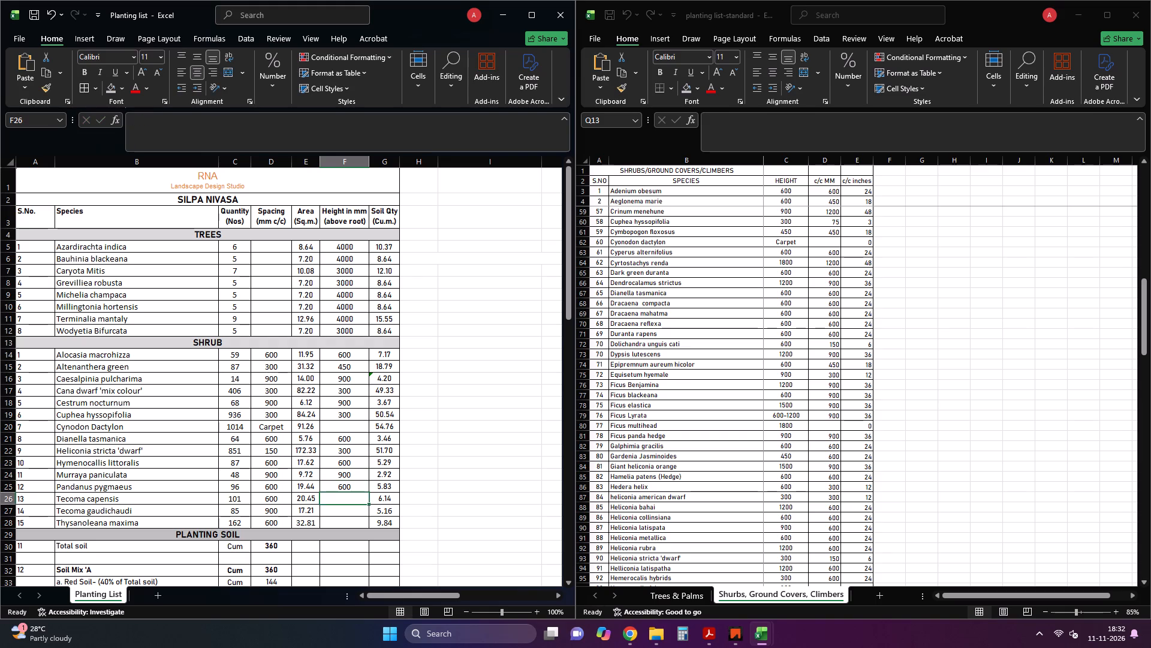
type("600")
left_click(347, 514)
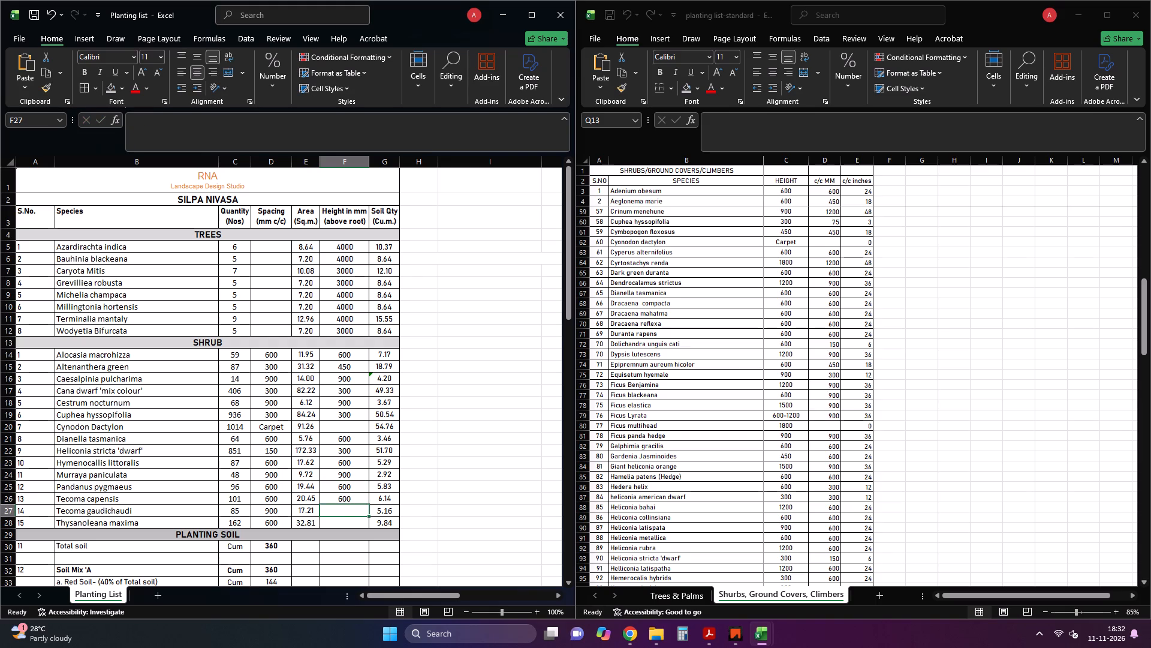
type("900")
left_click(348, 522)
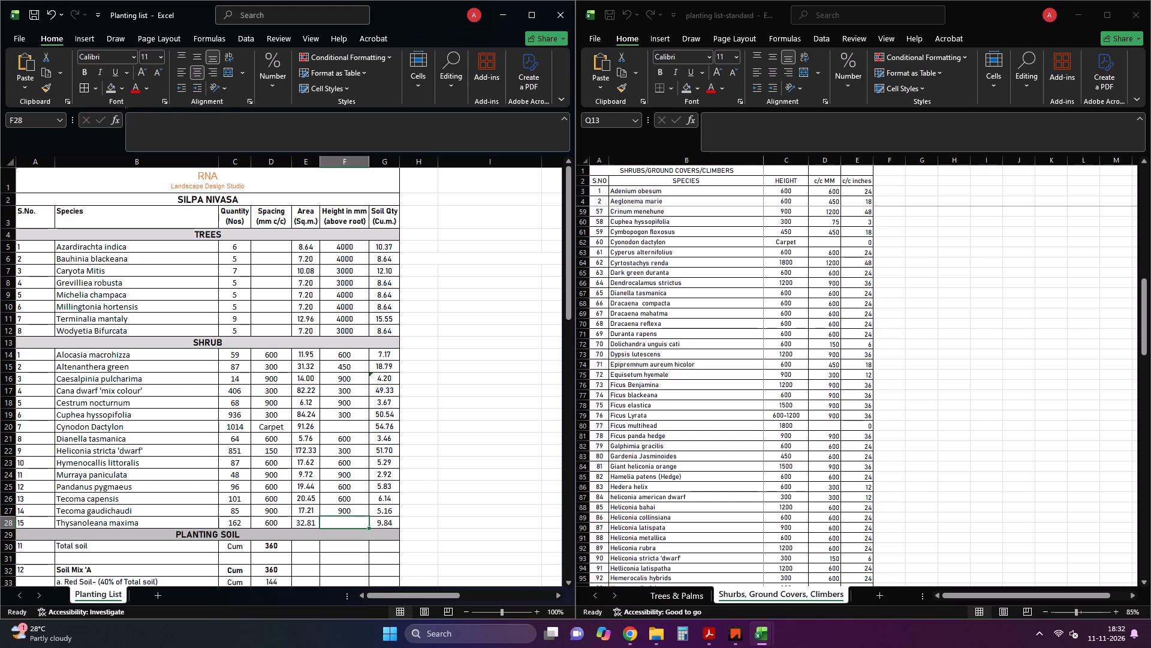
type("600")
left_click(438, 466)
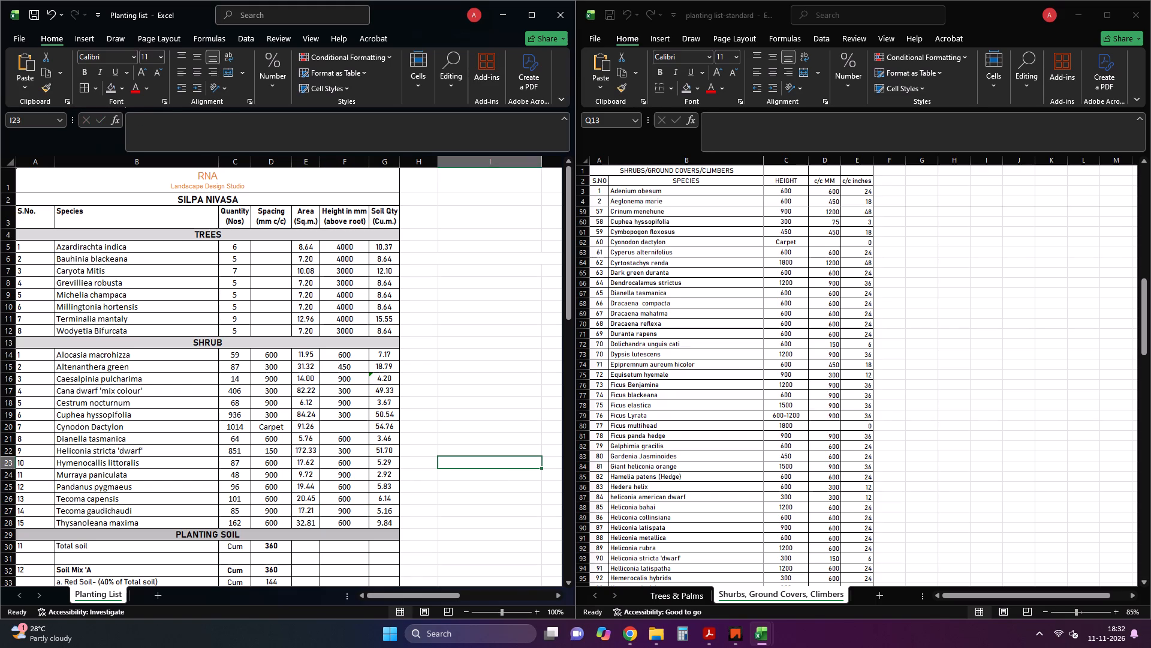
Close the planting list-standard workbook and maximize the Planting list window.
left_click(1130, 5)
left_click(526, 13)
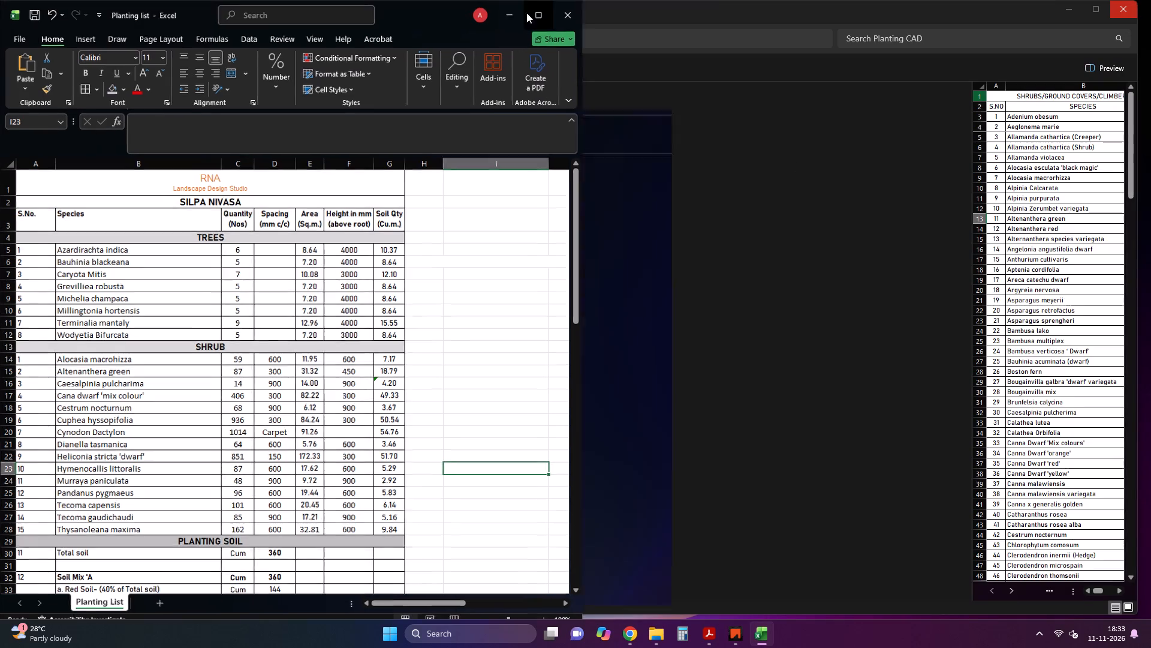
scroll(418, 296, "down", 1)
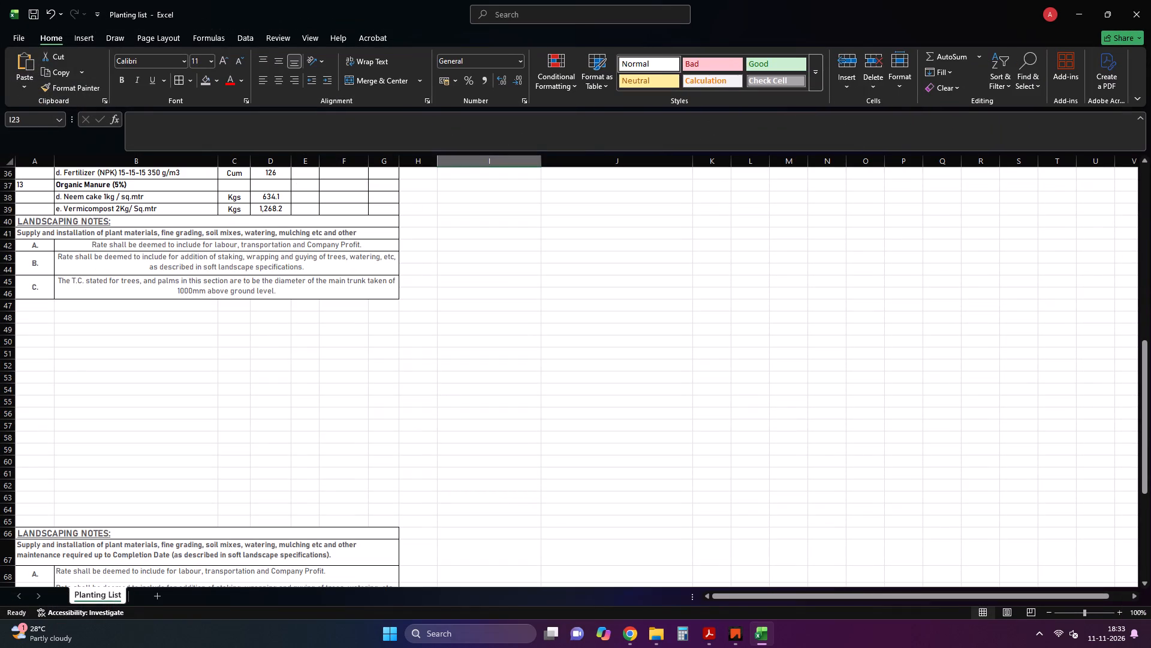
Clear the duplicate landscaping notes in rows 66 to 71 and reset those cells to the Normal style.
scroll(153, 409, "down", 1)
scroll(143, 377, "up", 1)
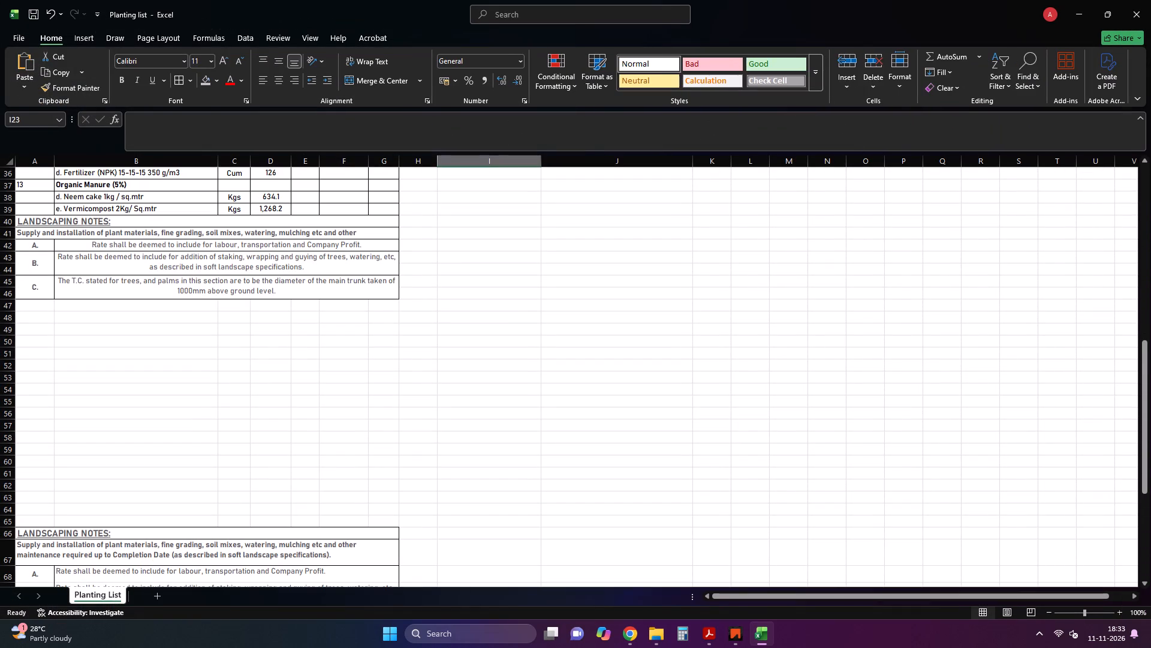
left_click_drag(25, 532, 308, 571)
key("Delete")
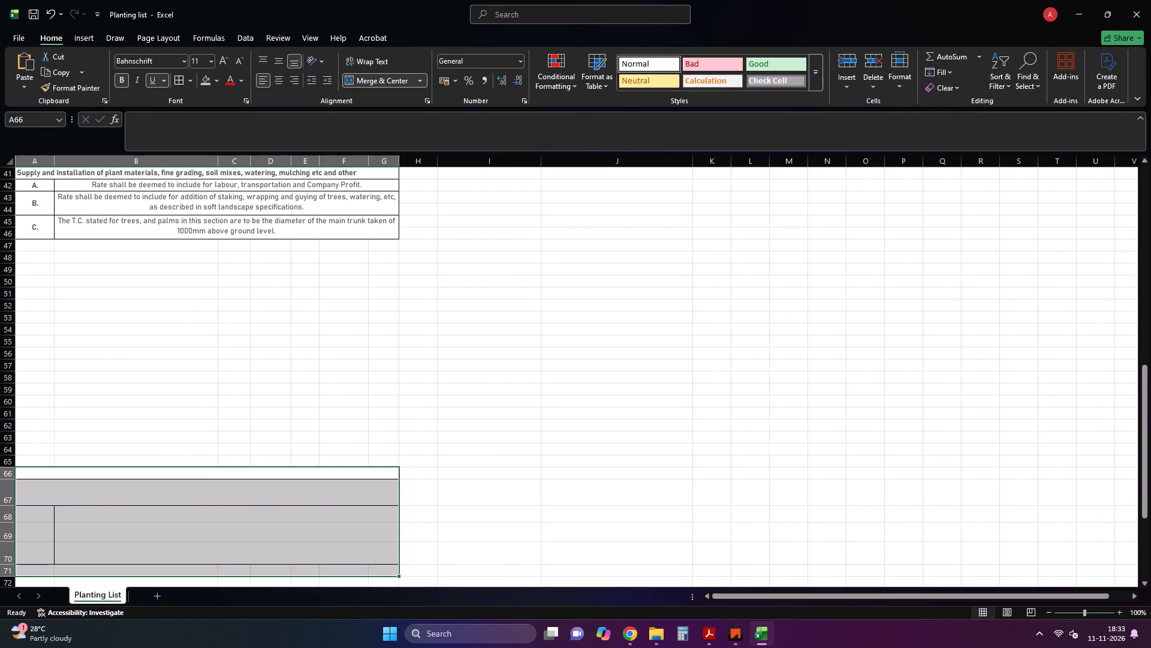
left_click(635, 63)
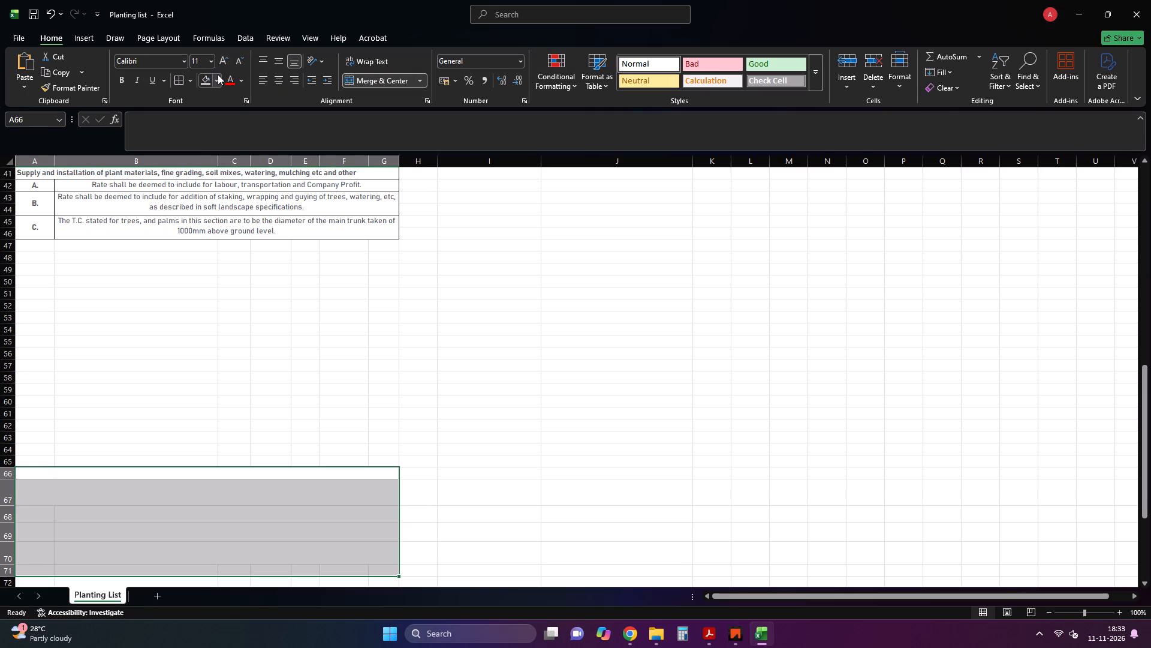
Apply borders to the emptied block A66:G71, merge it into one cell and unmerge it into separate cells.
left_click(177, 79)
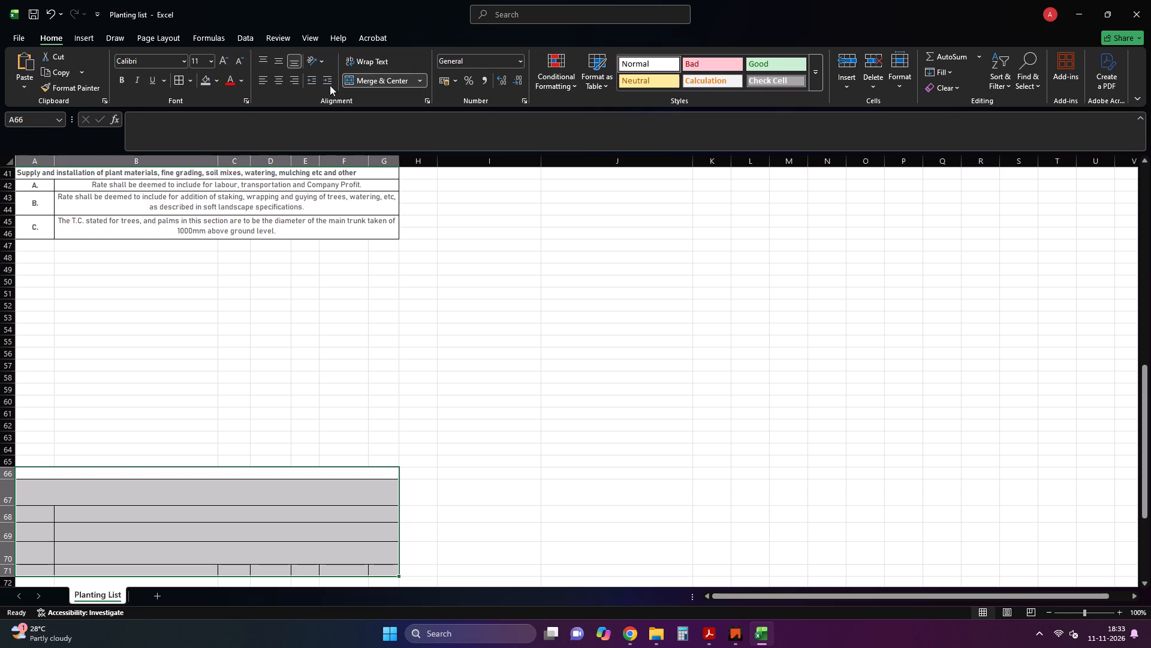
left_click(181, 74)
left_click(385, 82)
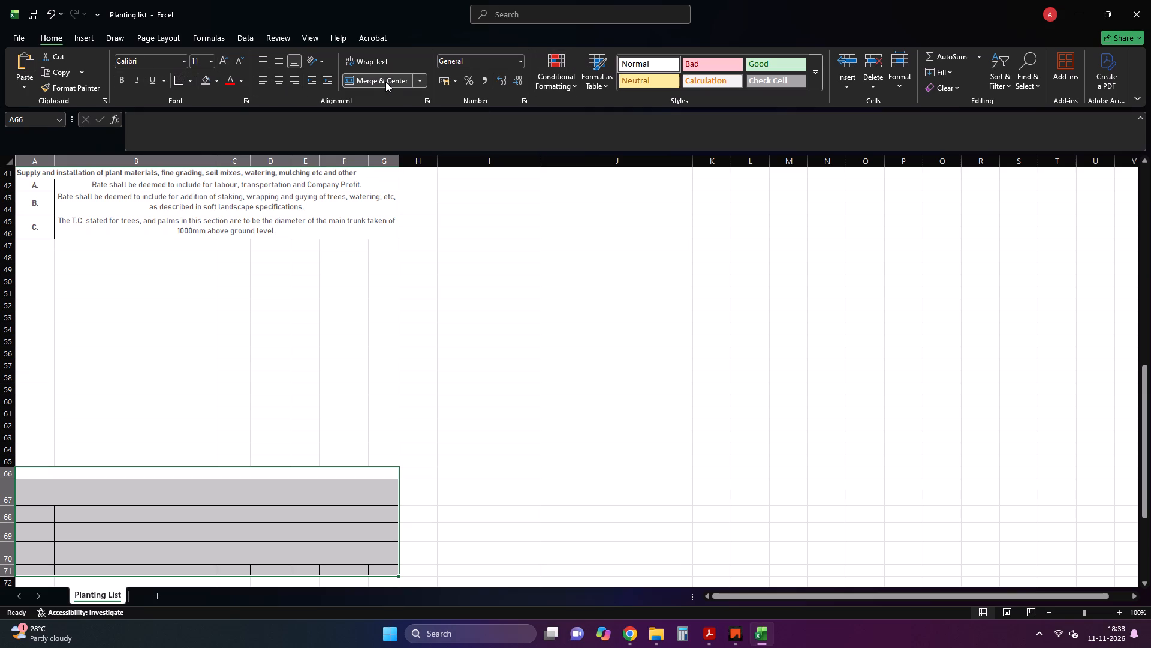
left_click(385, 81)
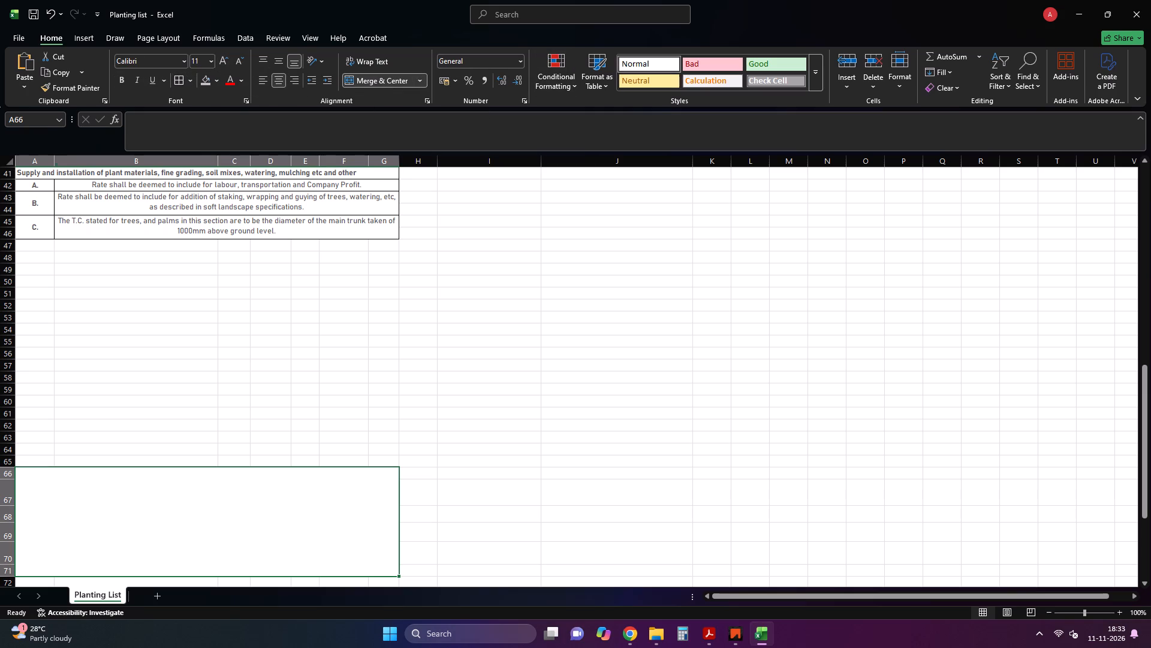
left_click(363, 77)
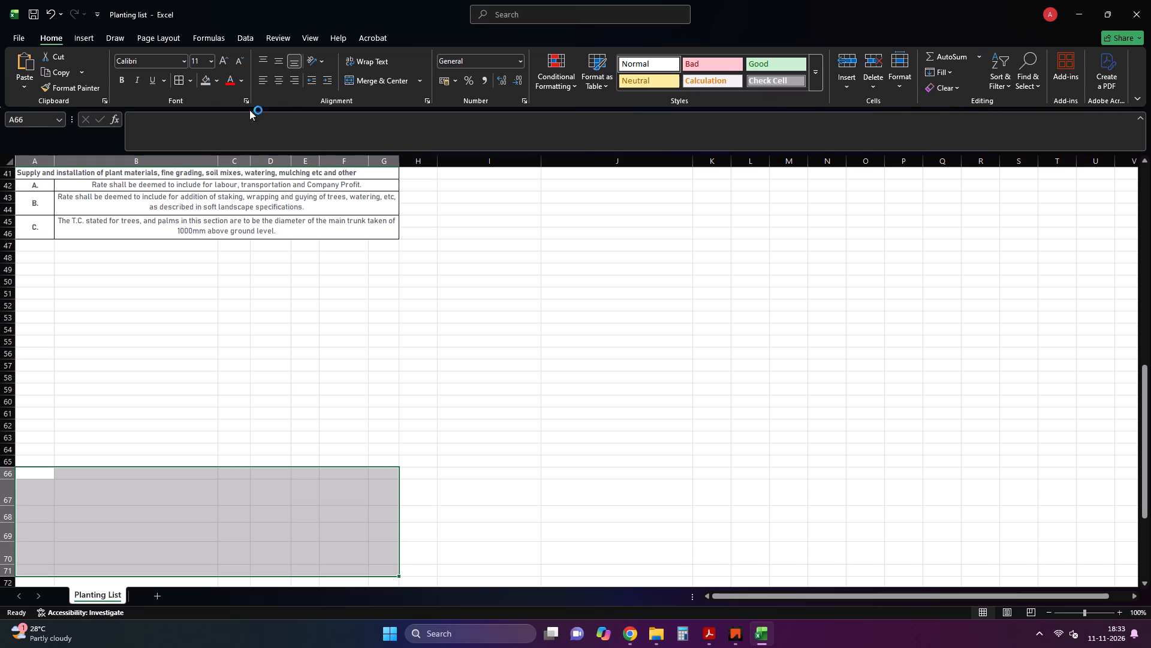
left_click(158, 382)
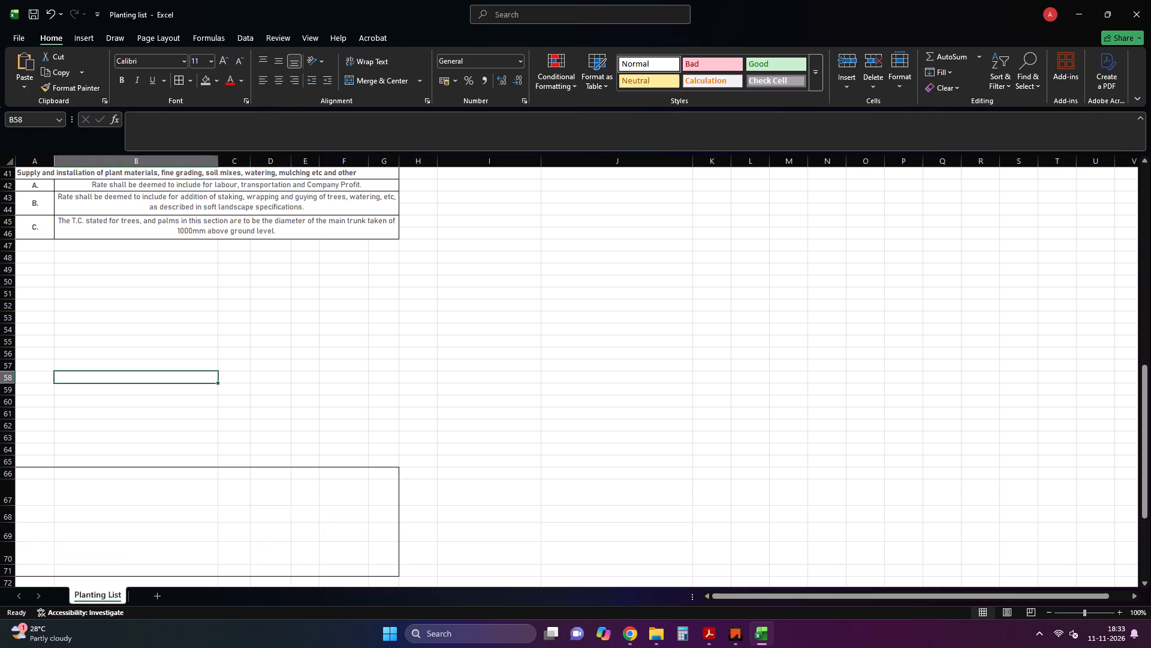
Reset the range A65:J73 to the Normal style to strip the leftover border around the emptied block.
left_click_drag(29, 460, 583, 590)
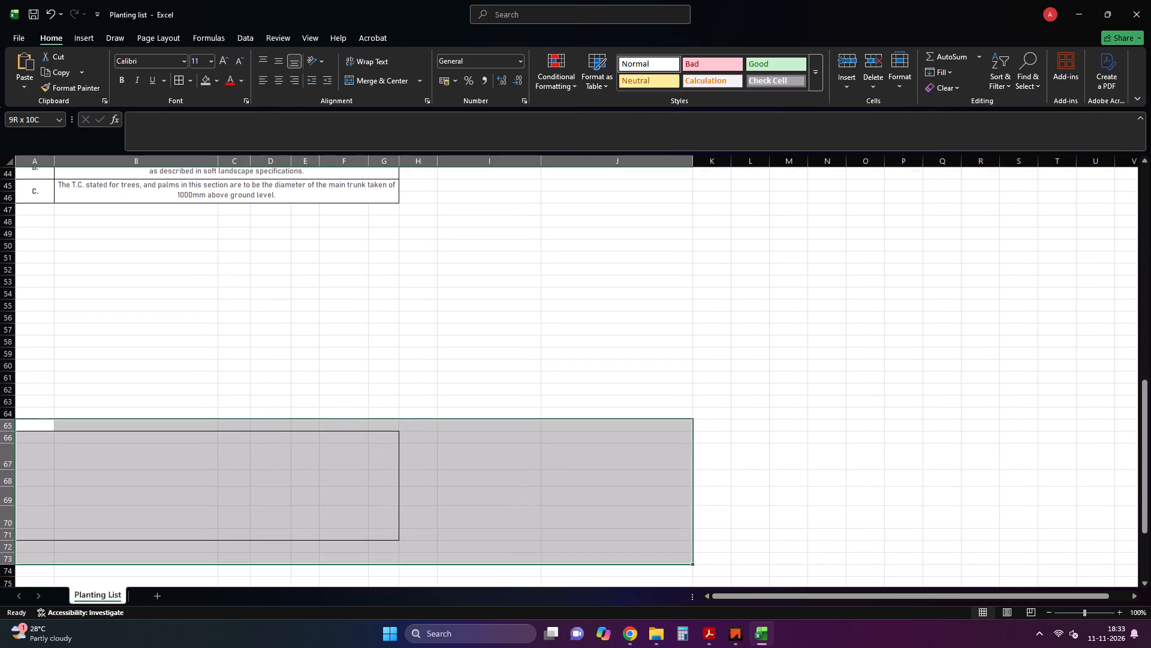
left_click(665, 60)
left_click(407, 324)
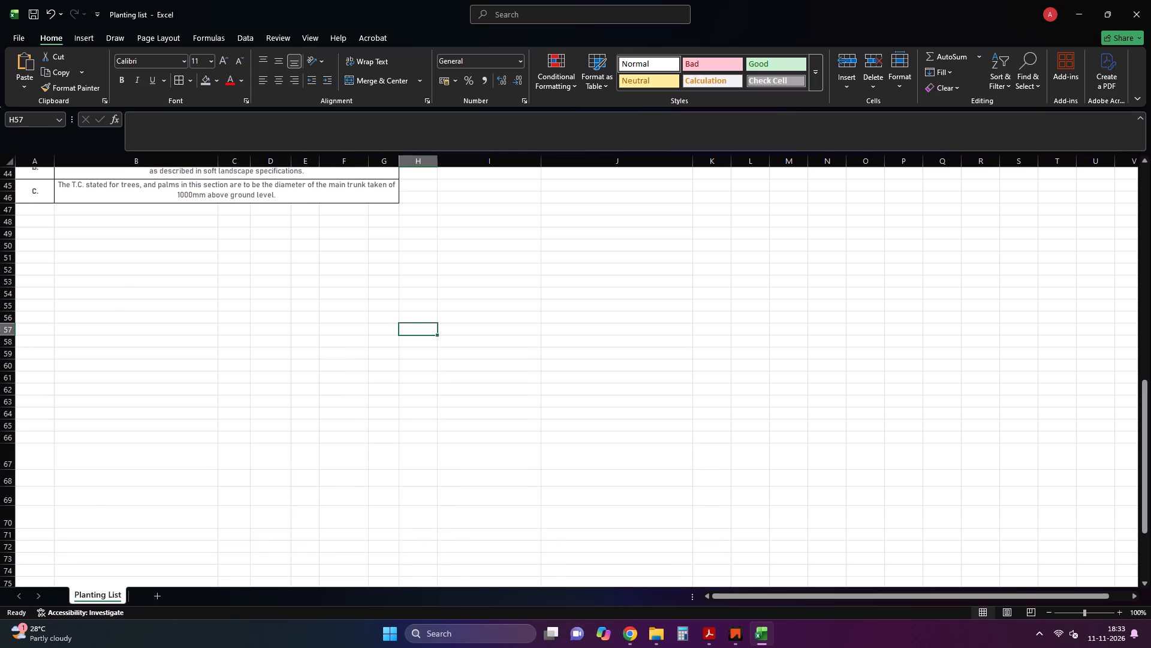
Save the Planting list workbook and minimize its window.
scroll(273, 388, "up", 8)
key("ctrl+s")
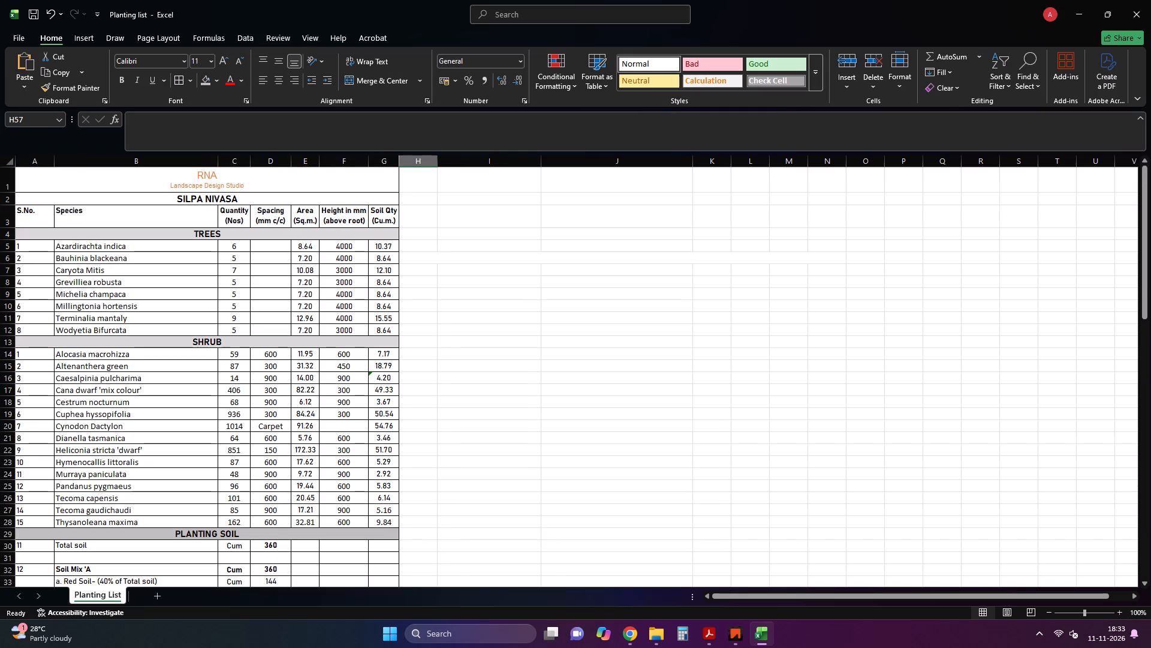
left_click(1073, 10)
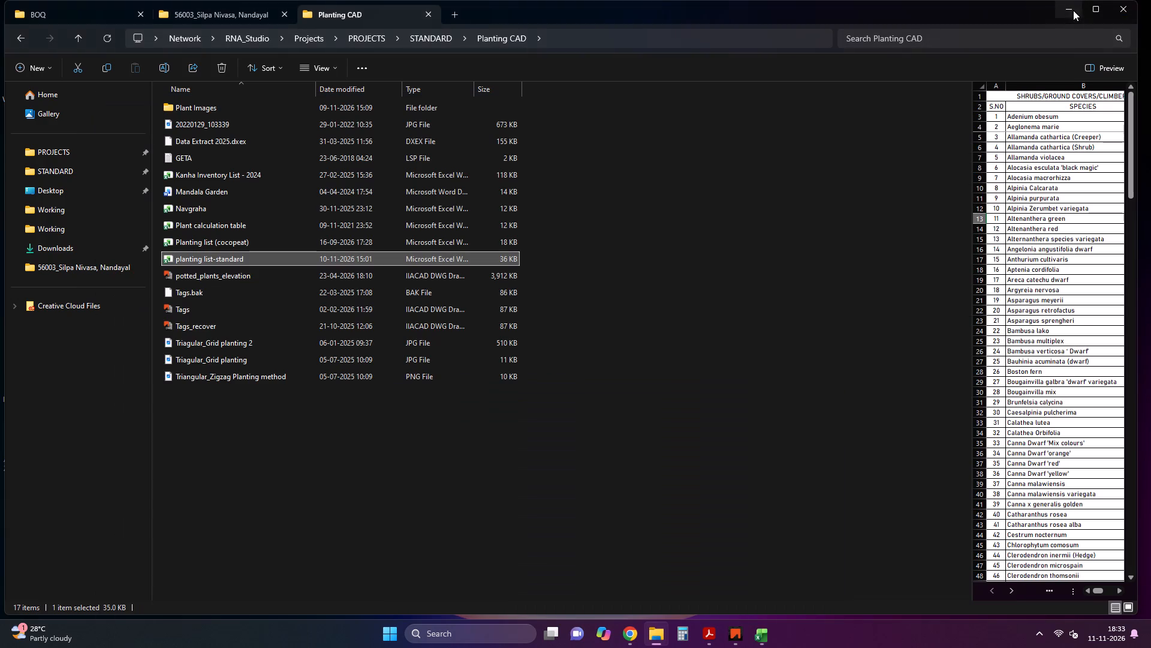